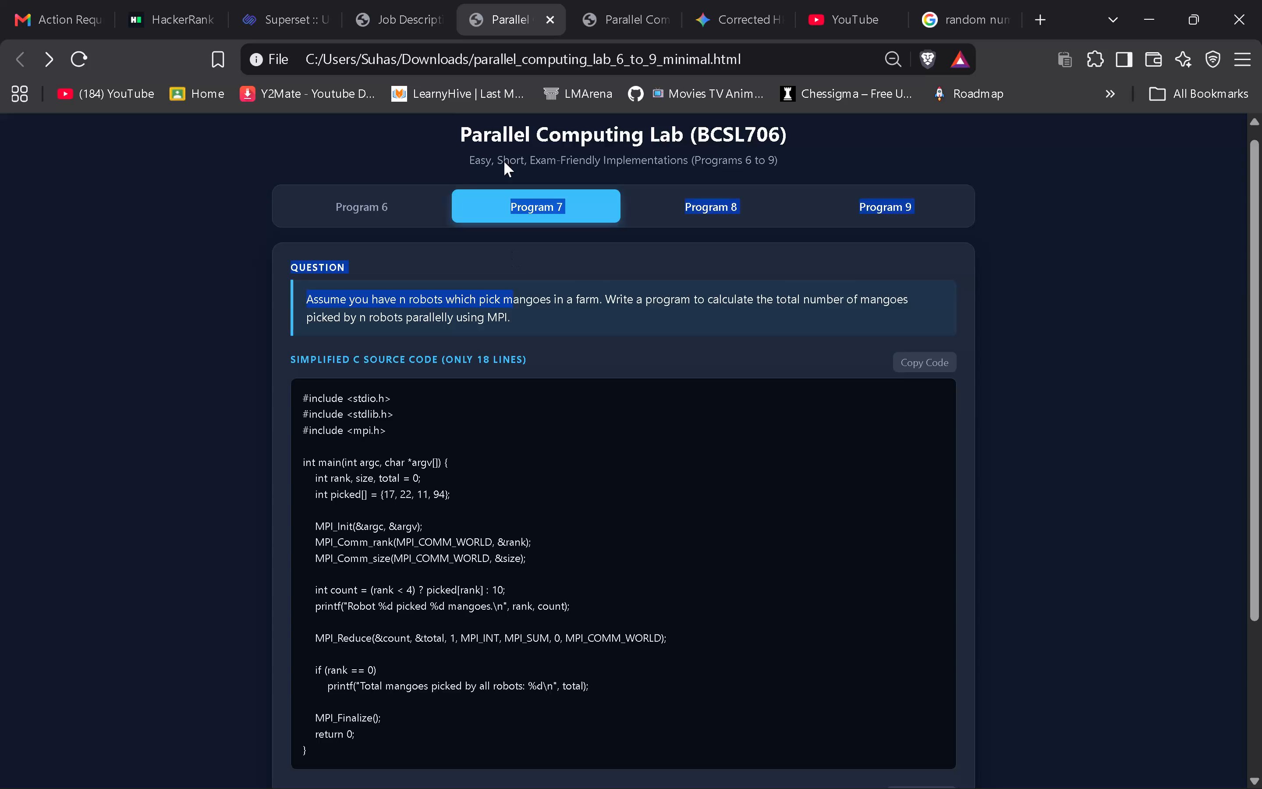
Generate a new random number between 6 and 9 with Google's random number generator.
{"action": "left_click", "coordinate": [435, 393]}
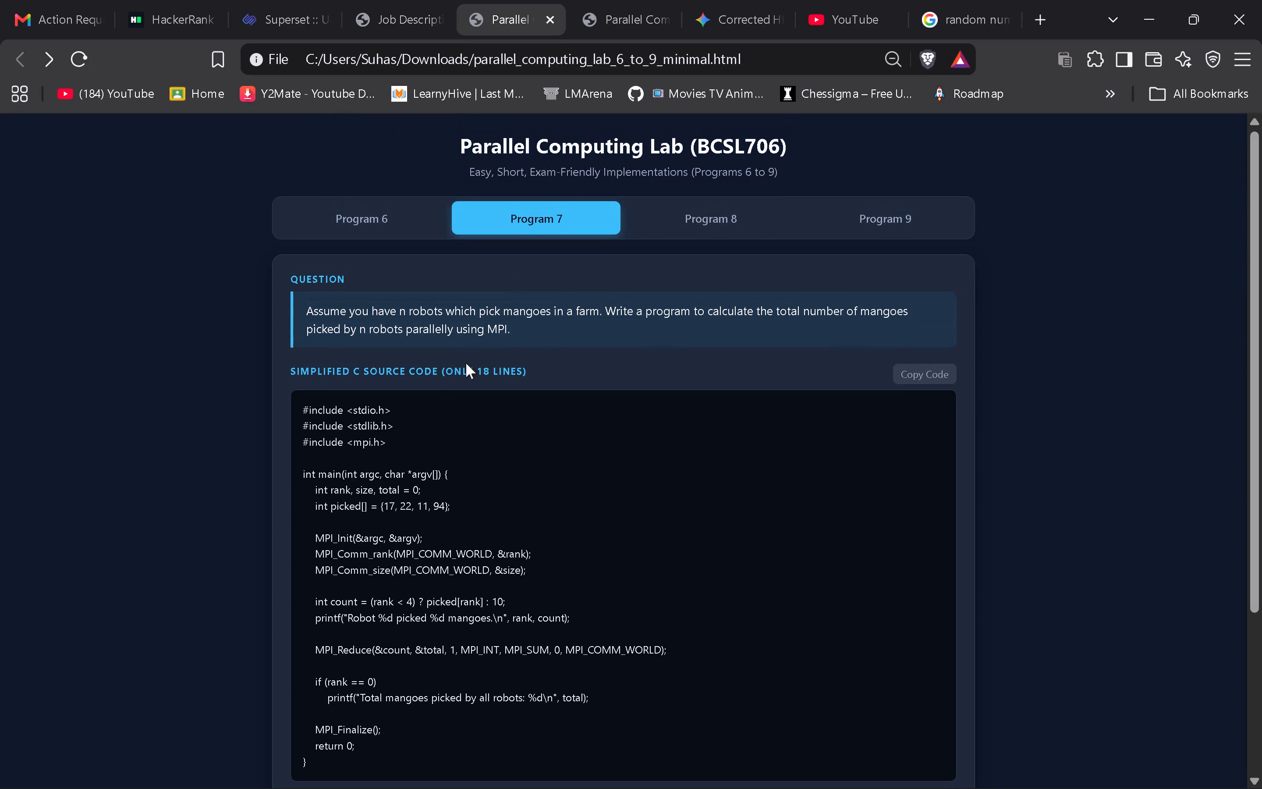
{"action": "left_click", "coordinate": [646, 3]}
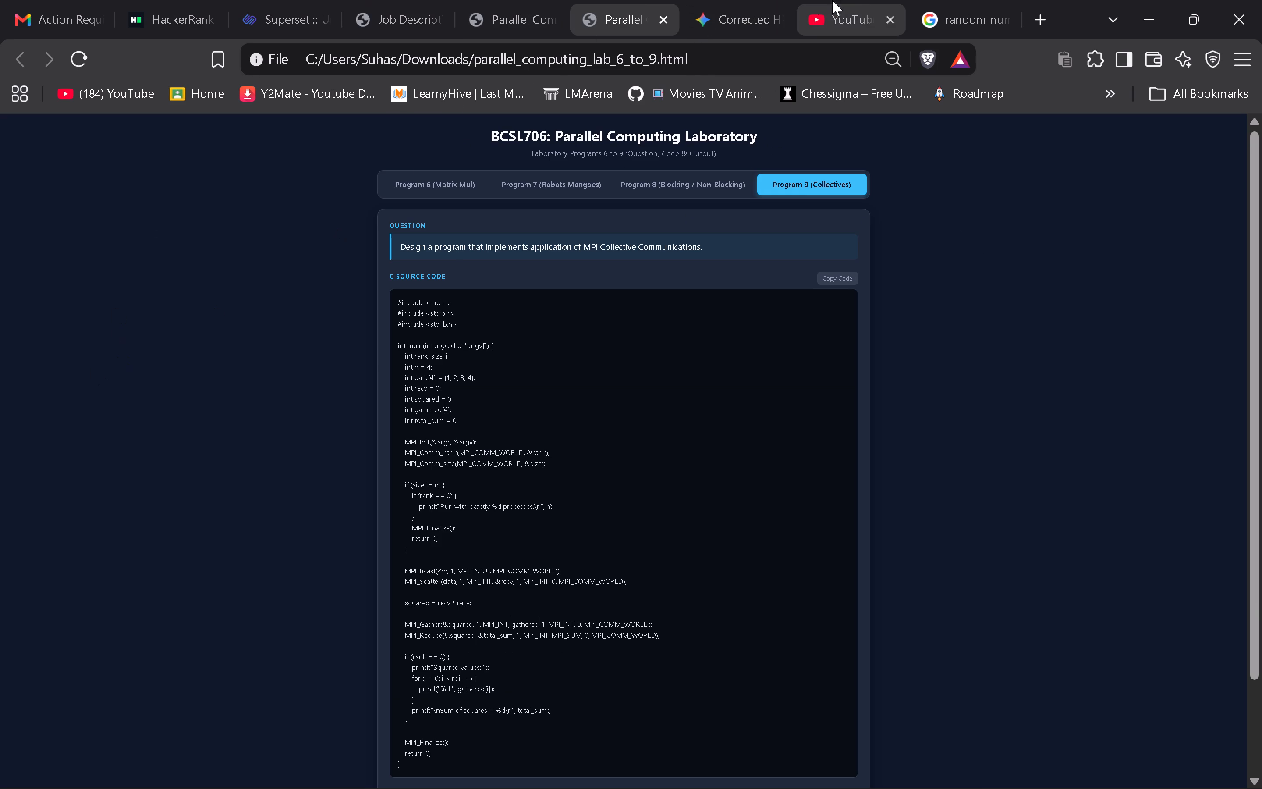
{"action": "left_click", "coordinate": [982, 0]}
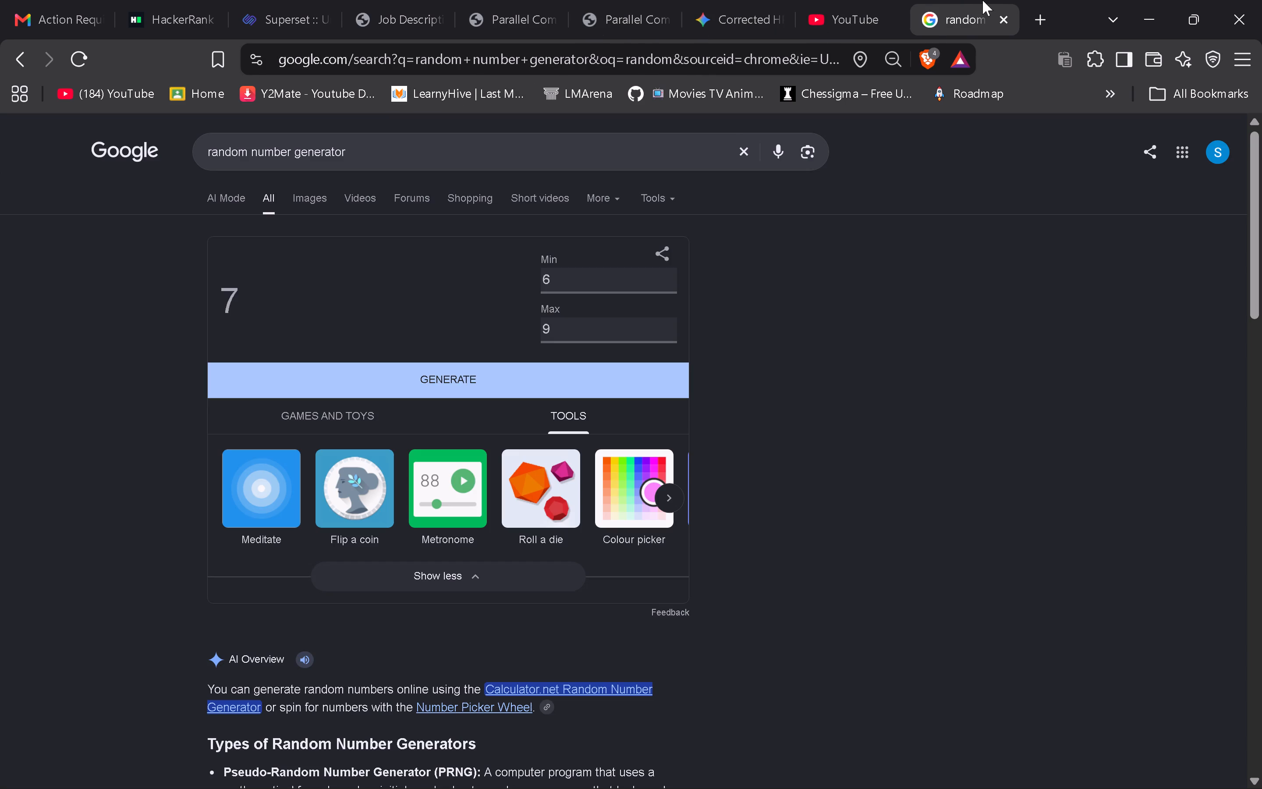
{"action": "left_click", "coordinate": [497, 382]}
Open Program 6 in the minimal Parallel Computing Lab page and review its OpenMP matrix multiplication source code.
{"action": "left_click", "coordinate": [669, 0]}
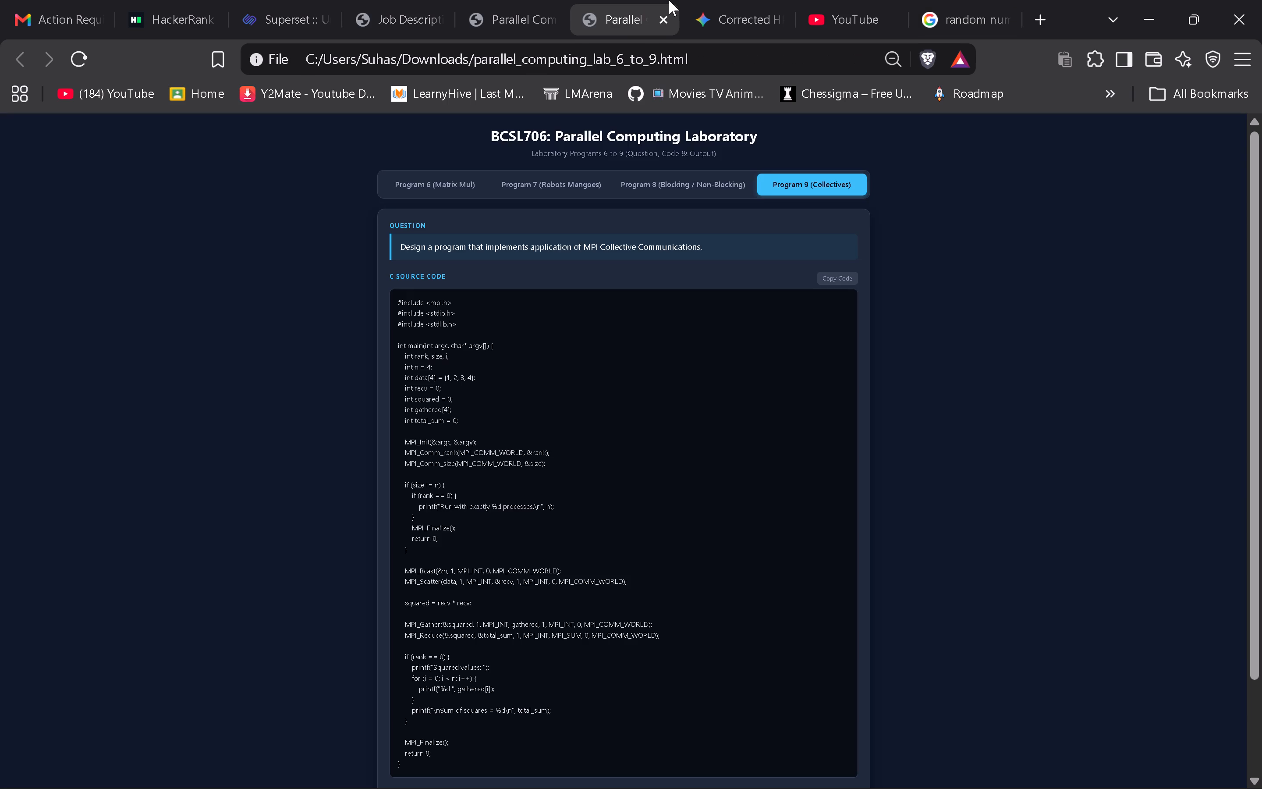
{"action": "left_click", "coordinate": [478, 1]}
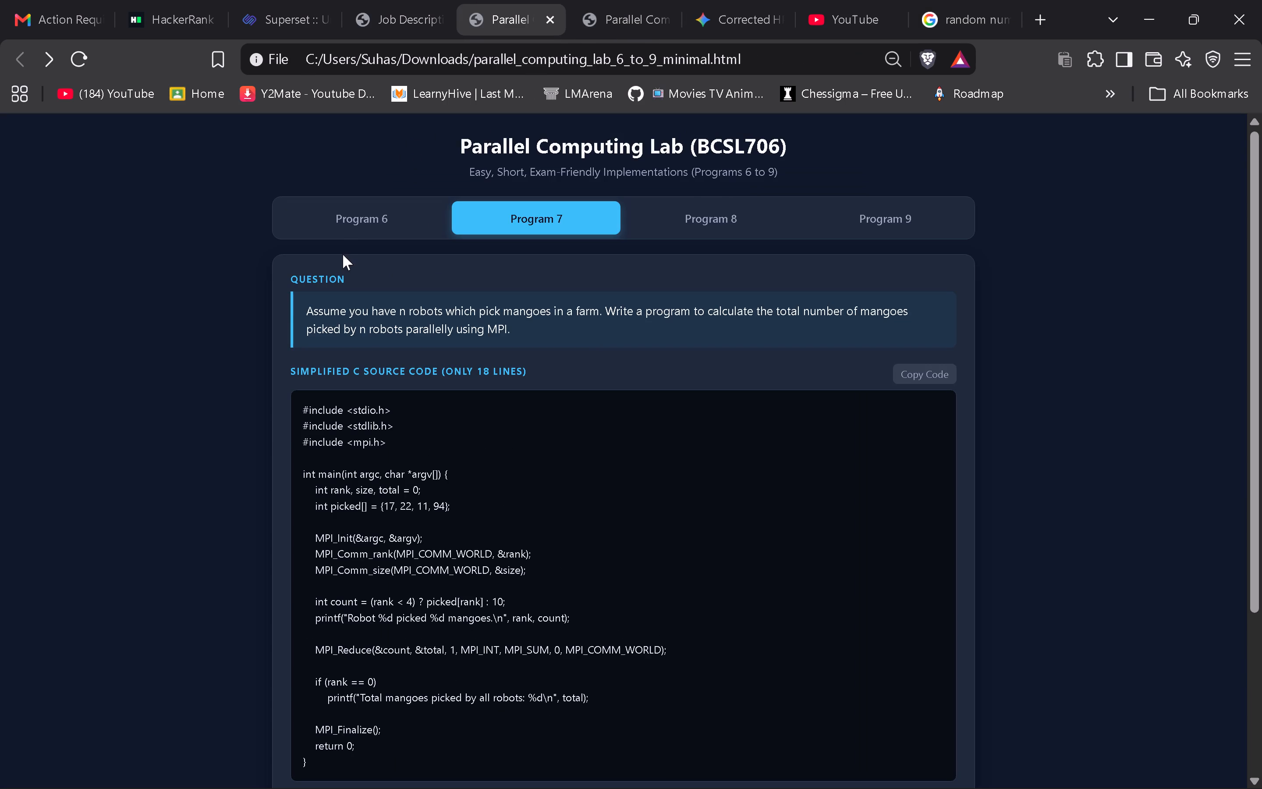
{"action": "left_click", "coordinate": [347, 231]}
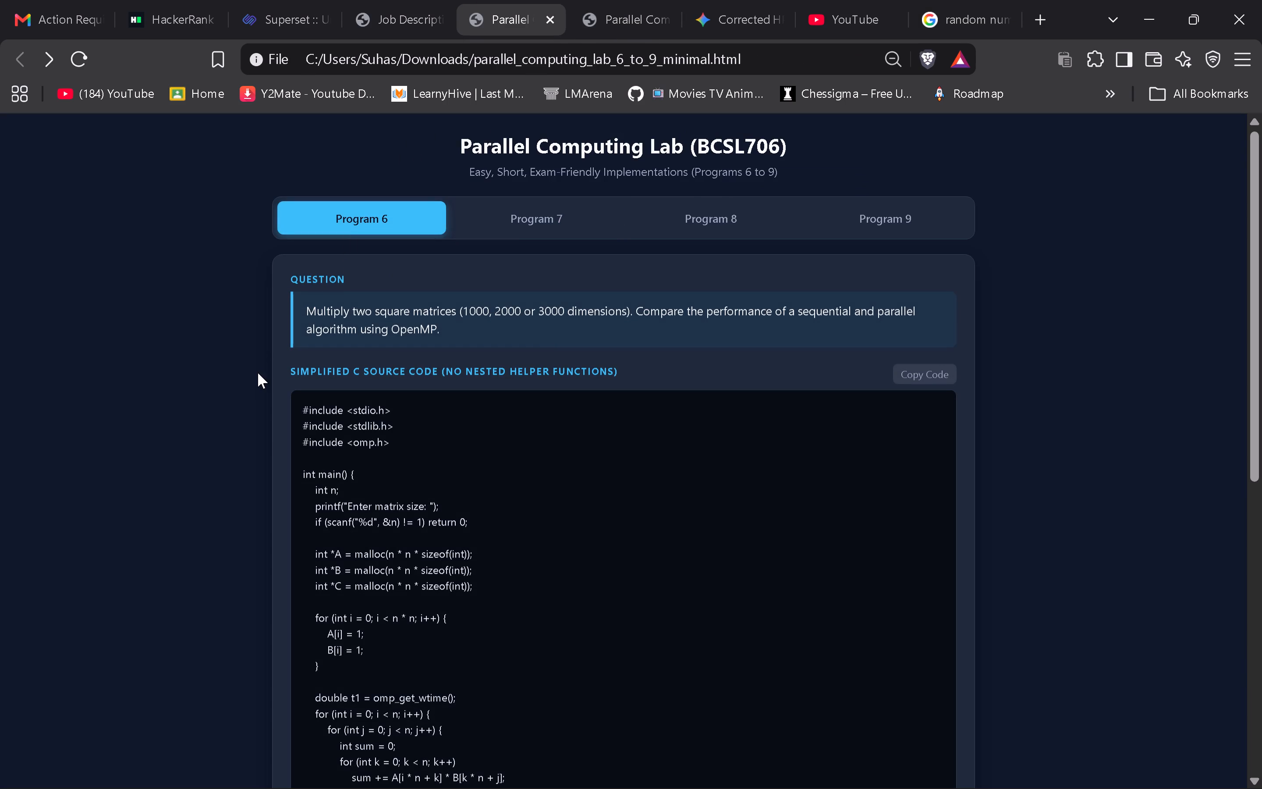
{"action": "scroll", "coordinate": [258, 373], "scroll_direction": "down", "scroll_amount": 2}
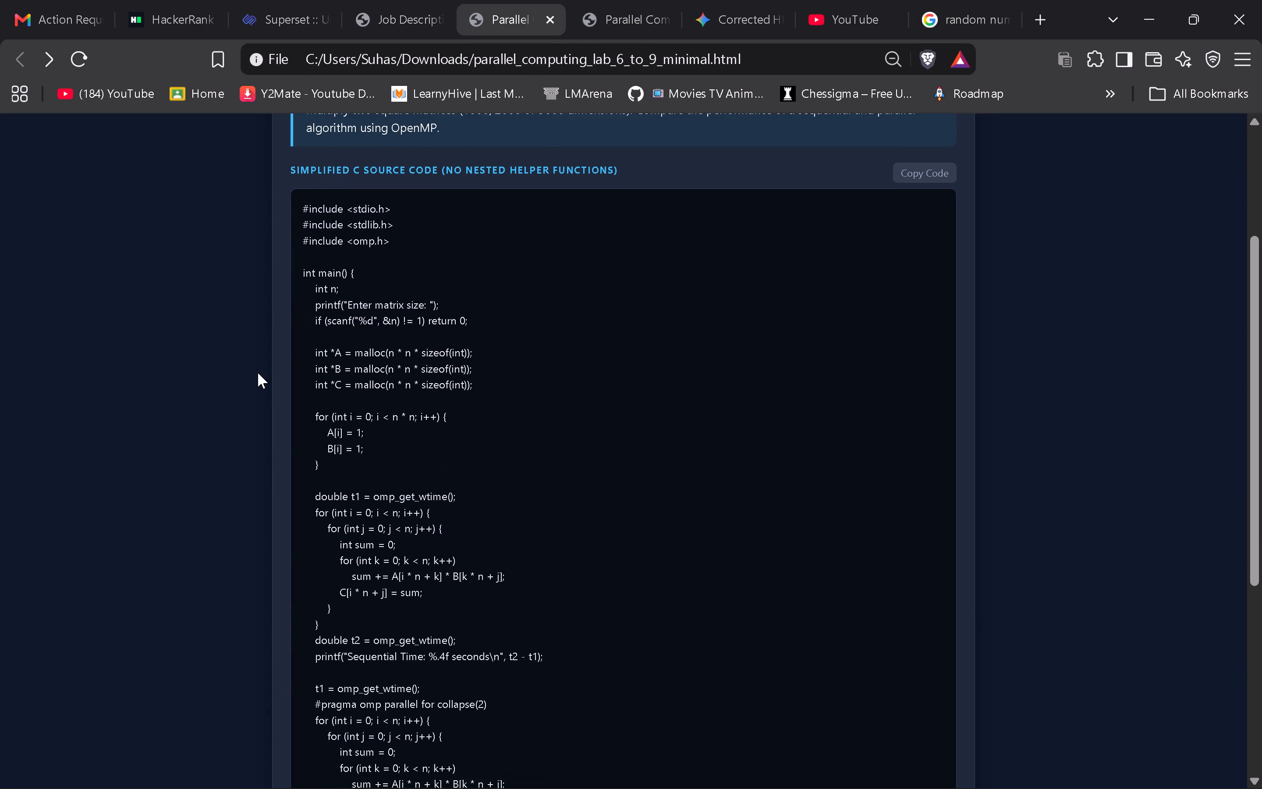
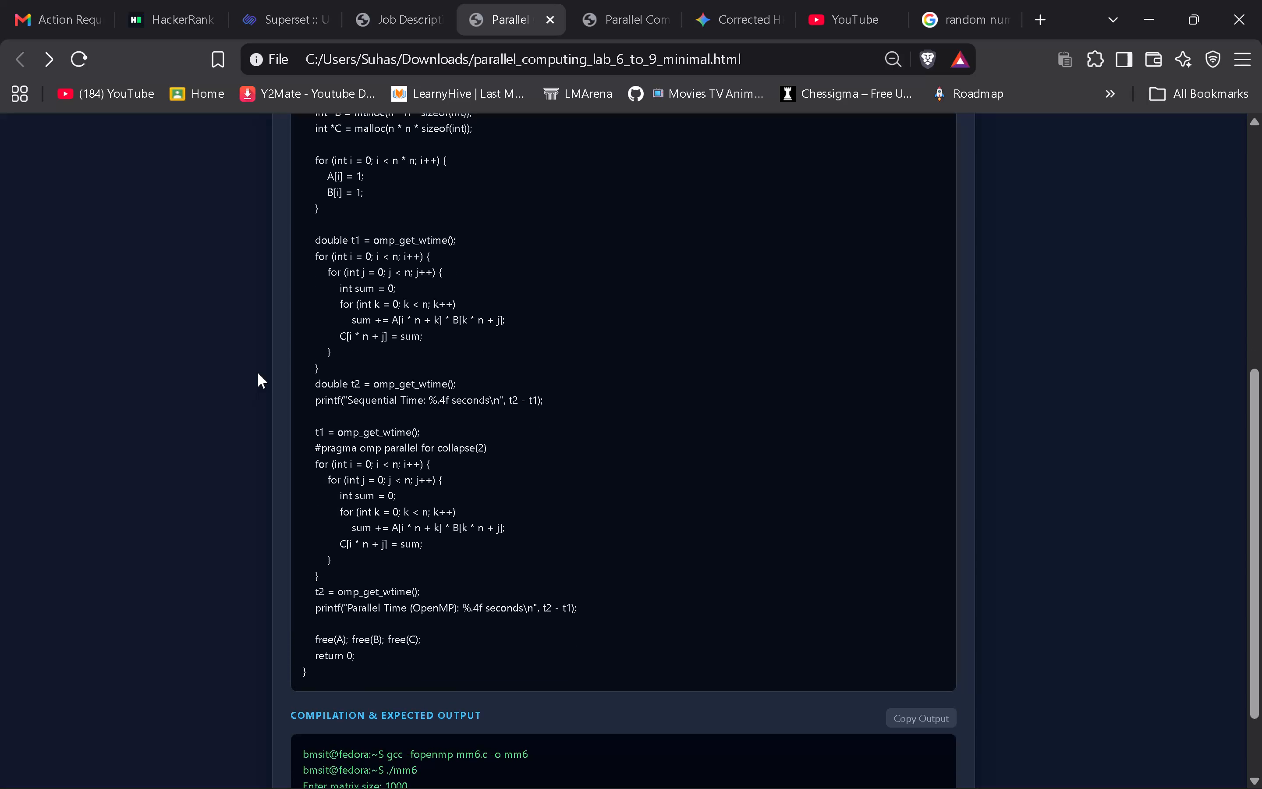
Review Program 6's matrix multiplication question and the beginning of its C source code again.
{"action": "scroll", "coordinate": [258, 373], "scroll_direction": "up", "scroll_amount": 2}
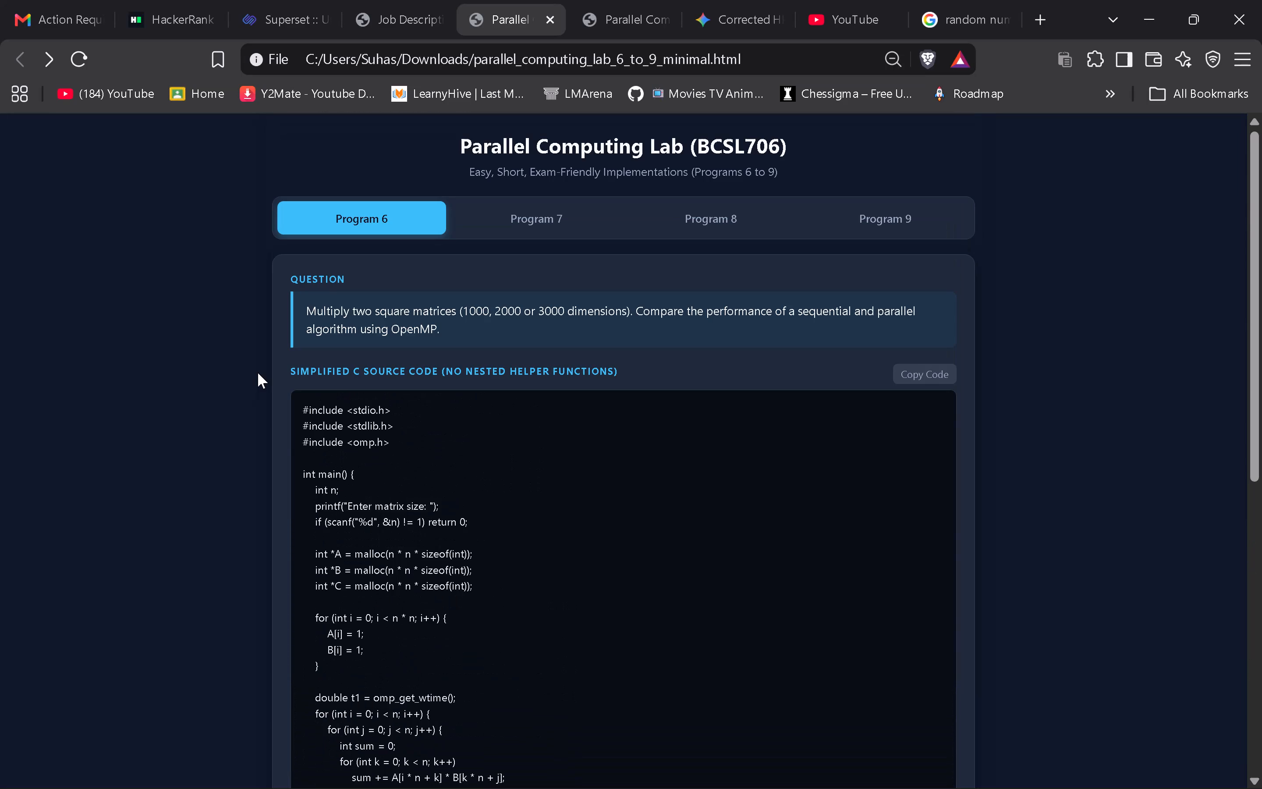
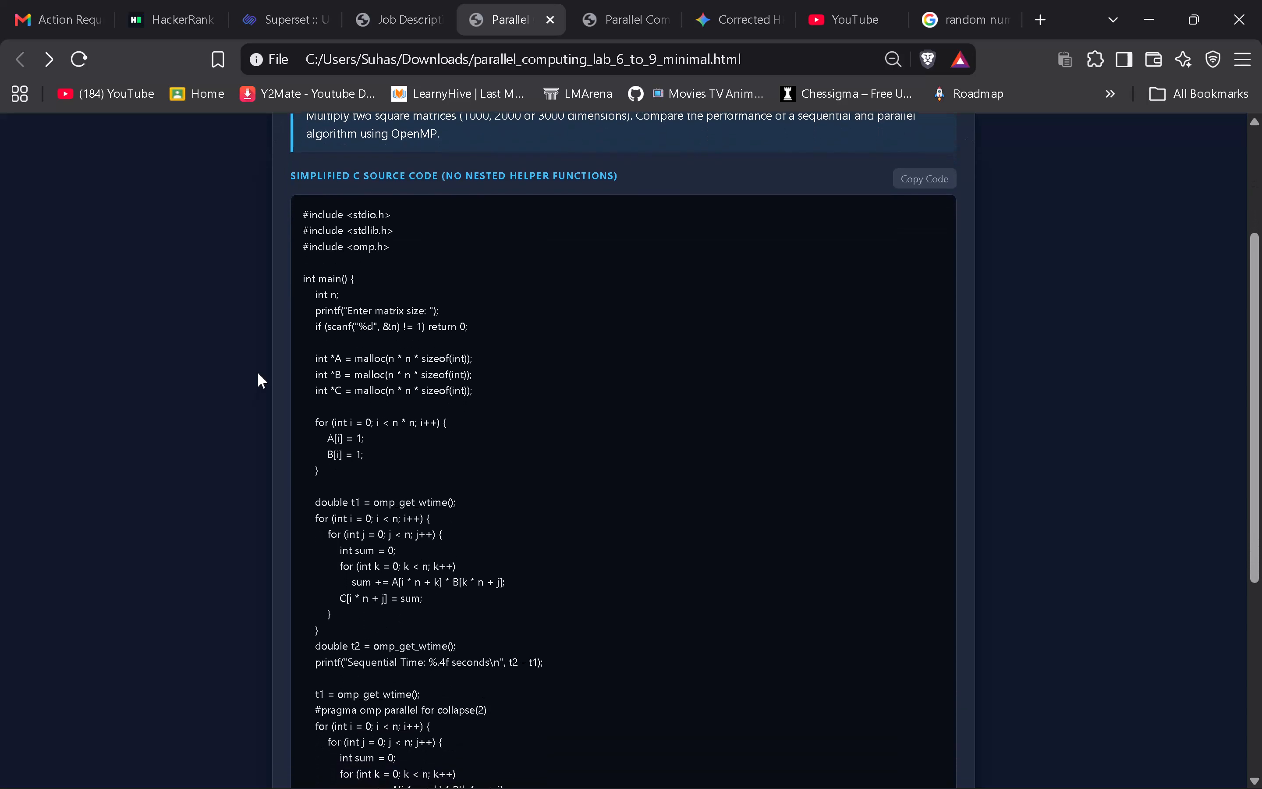
Read on through Program 6's C source code, covering the sequential and OpenMP parallel matrix multiplication loops and their timing statements.
{"action": "scroll", "coordinate": [258, 373], "scroll_direction": "down", "scroll_amount": 1}
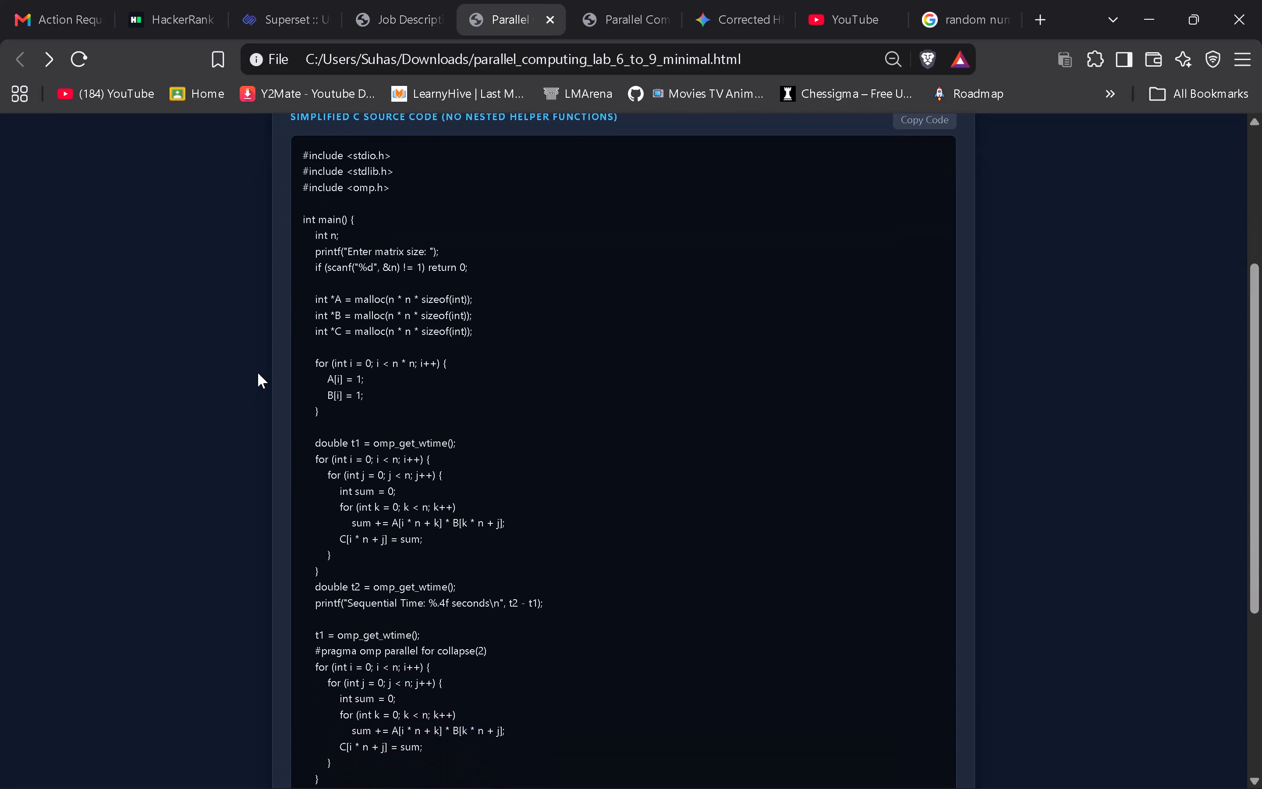
{"action": "scroll", "coordinate": [258, 373], "scroll_direction": "down", "scroll_amount": 1}
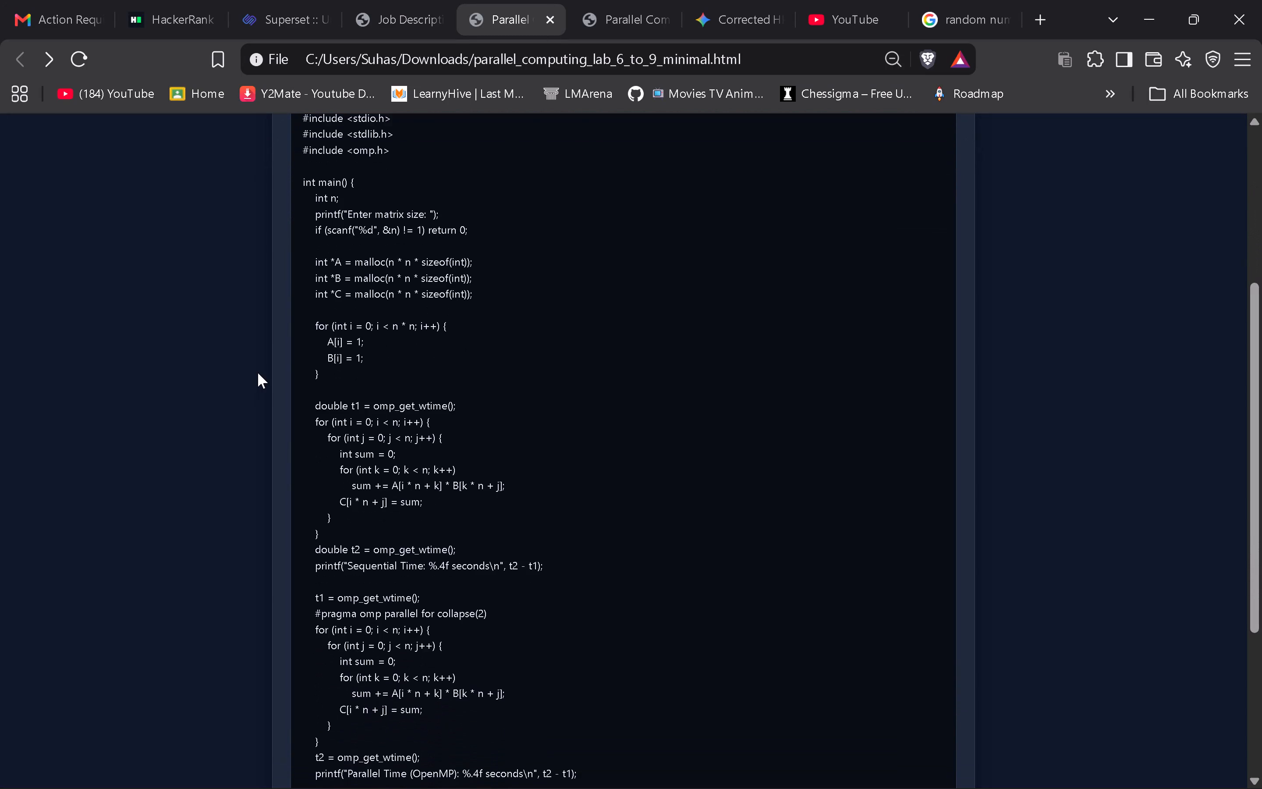
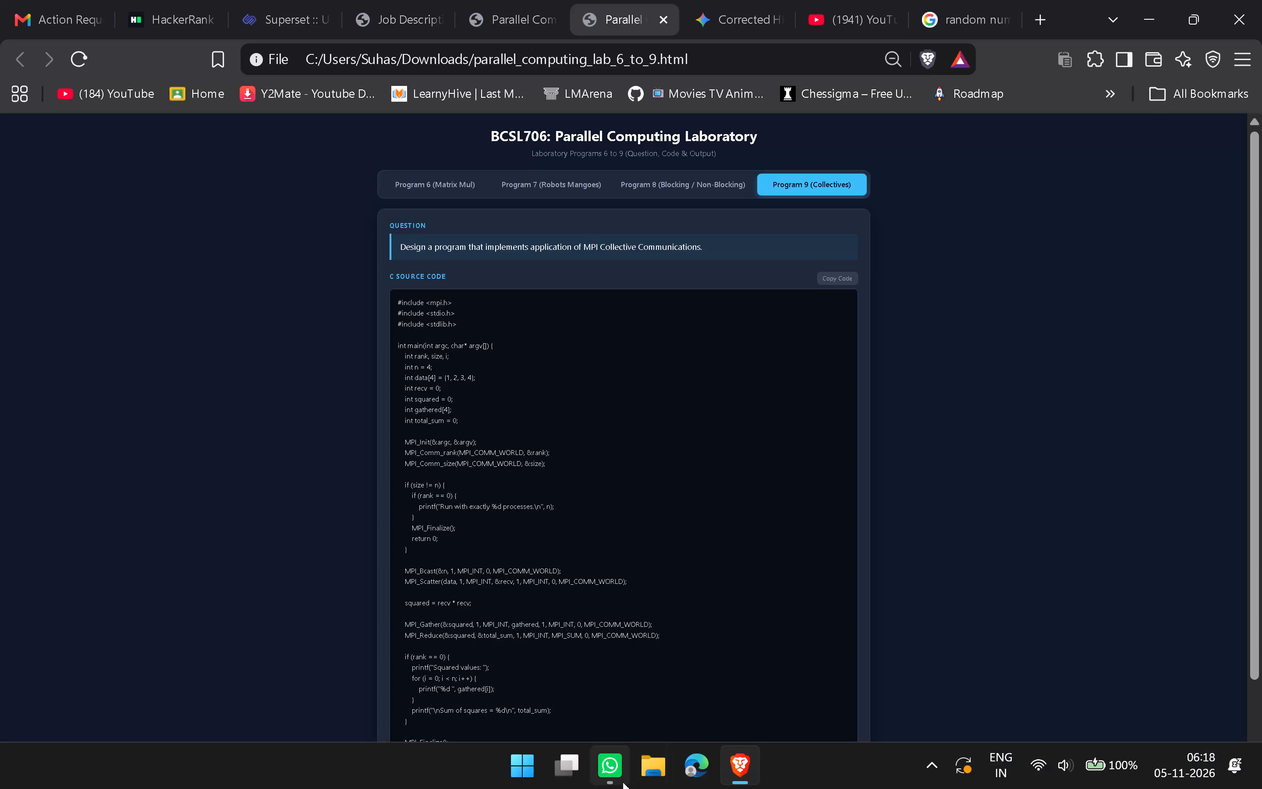
Open Microsoft Word and create a new blank document.
{"action": "left_click", "coordinate": [502, 765]}
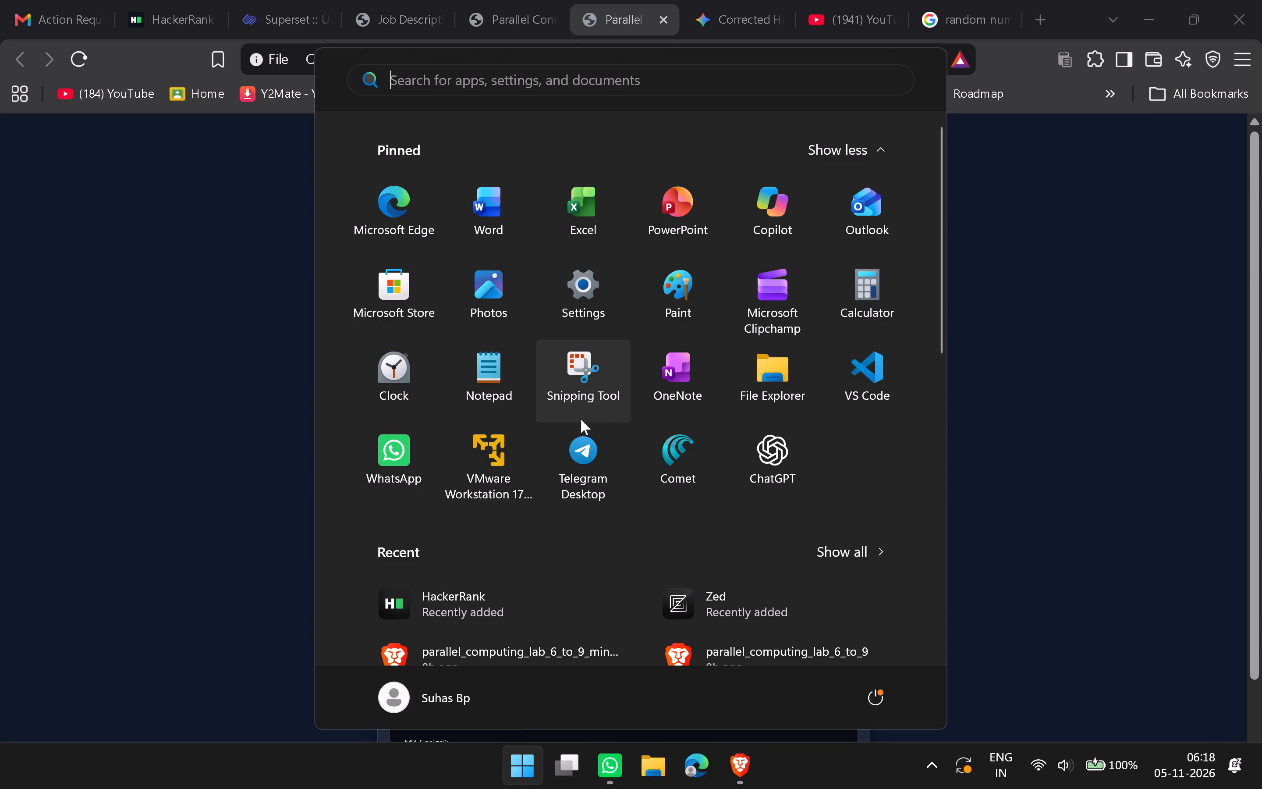
{"action": "left_click", "coordinate": [494, 226]}
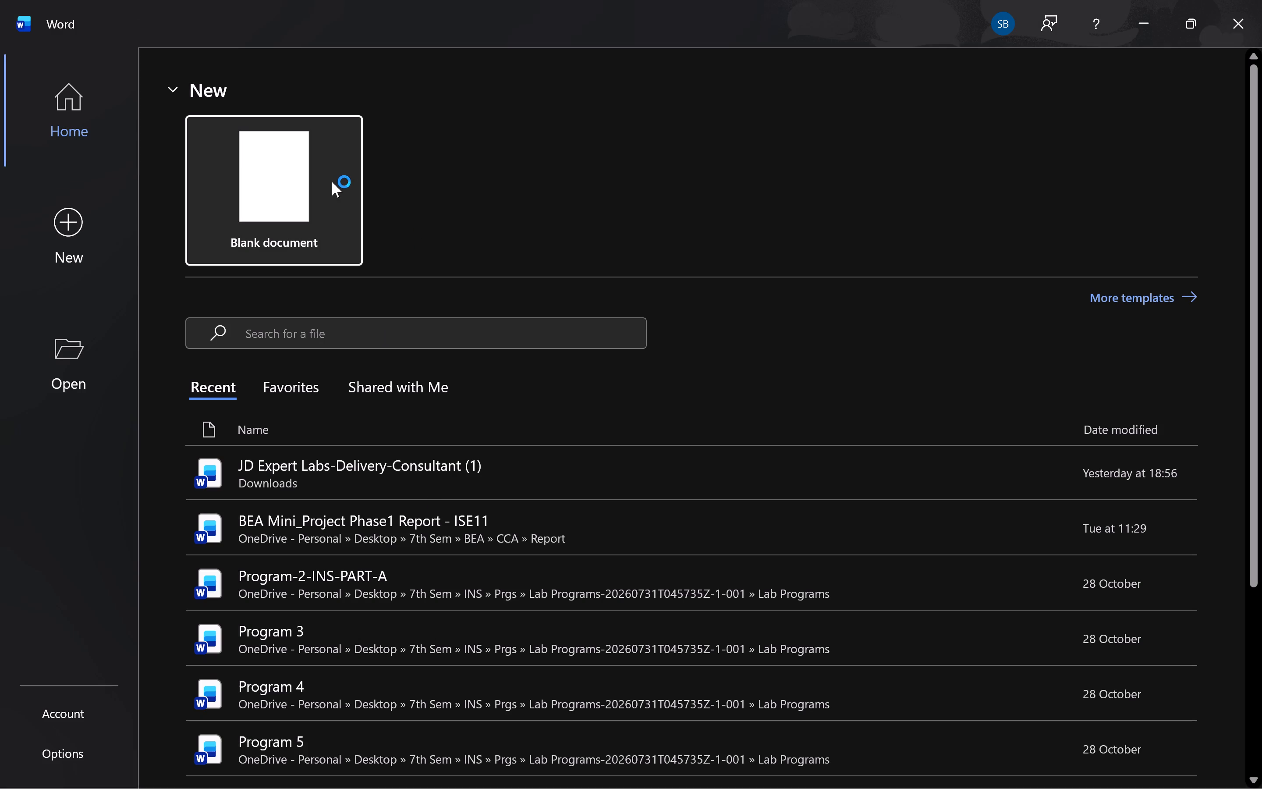
{"action": "left_click", "coordinate": [331, 181]}
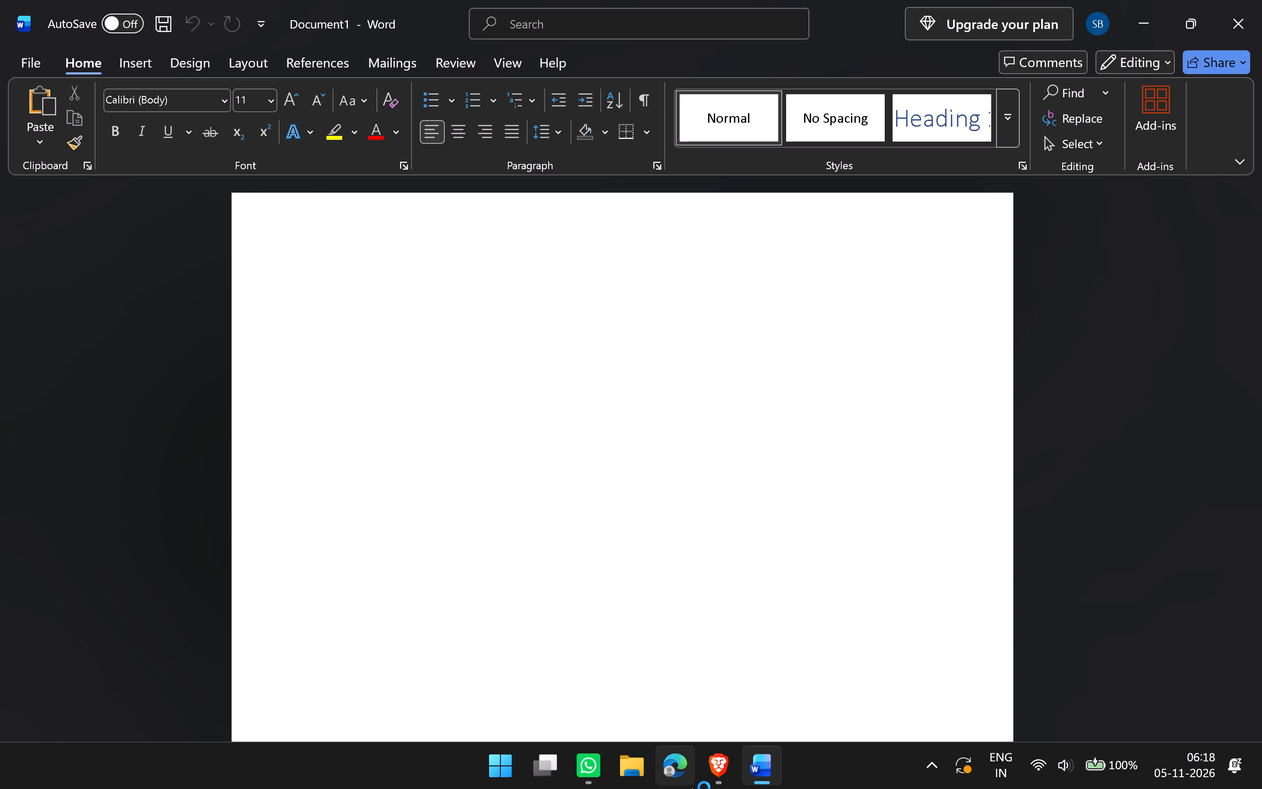
Switch to the lab programs page in Brave and copy Program 9's C source code.
{"action": "left_click", "coordinate": [720, 776]}
{"action": "scroll", "coordinate": [464, 370], "scroll_direction": "down", "scroll_amount": 1}
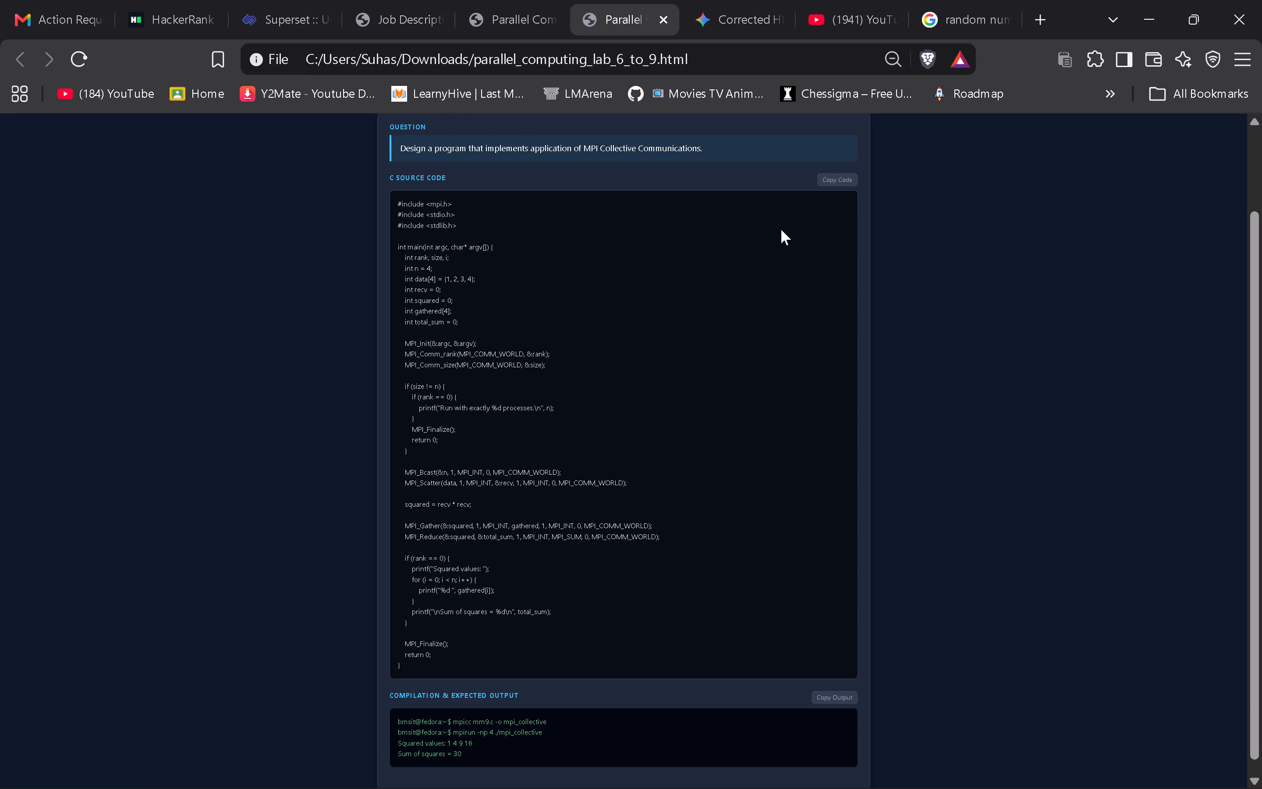
{"action": "left_click", "coordinate": [837, 179]}
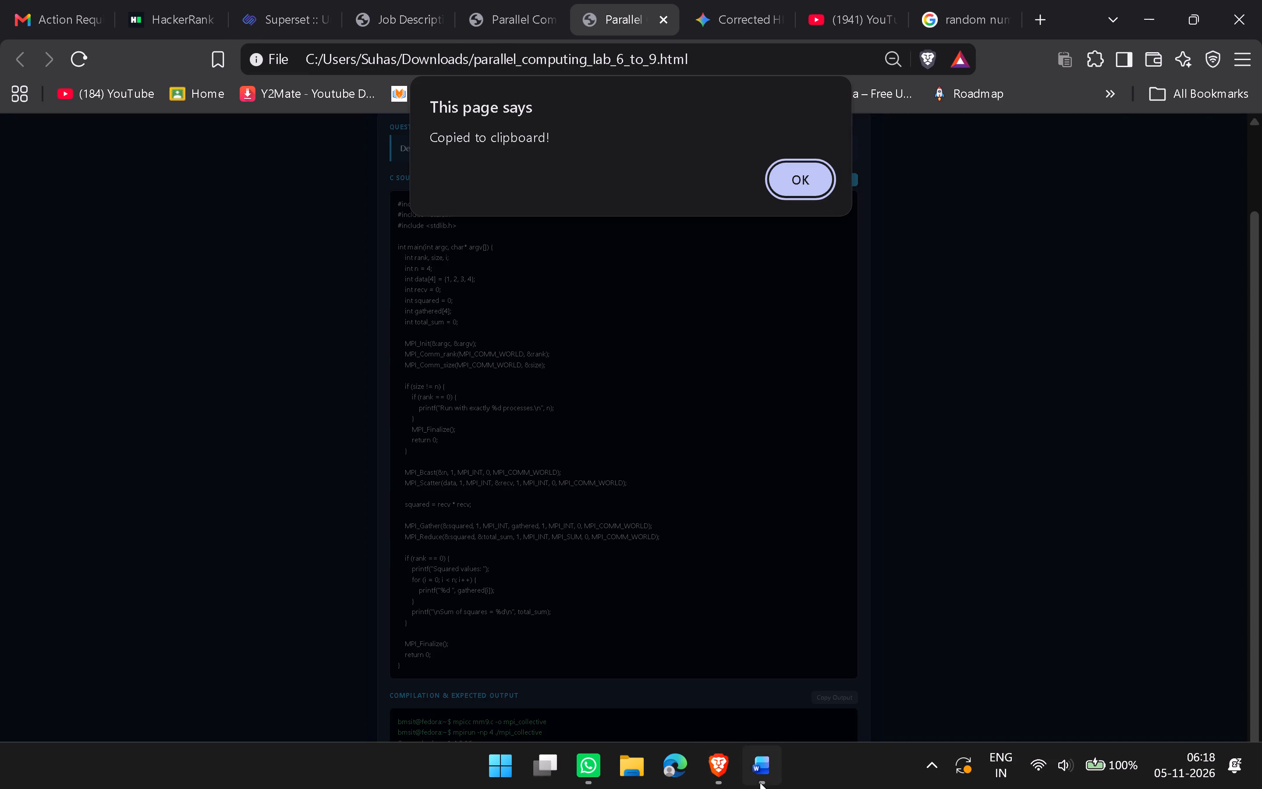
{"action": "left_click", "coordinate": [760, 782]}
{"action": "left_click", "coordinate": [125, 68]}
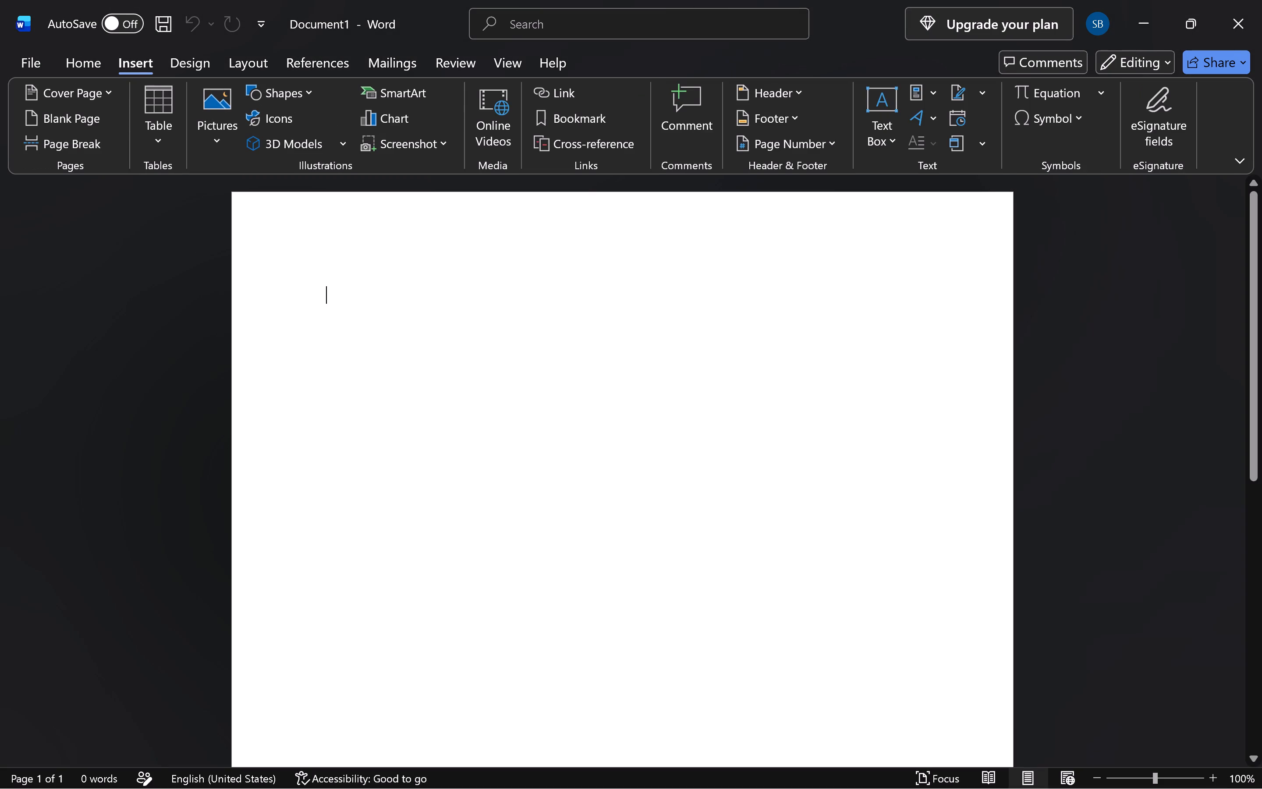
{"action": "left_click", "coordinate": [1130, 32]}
Dismiss the page's copy message and capture a rectangular screen snip of Program 9's C source code together with its compilation and expected output.
{"action": "left_click", "coordinate": [796, 181]}
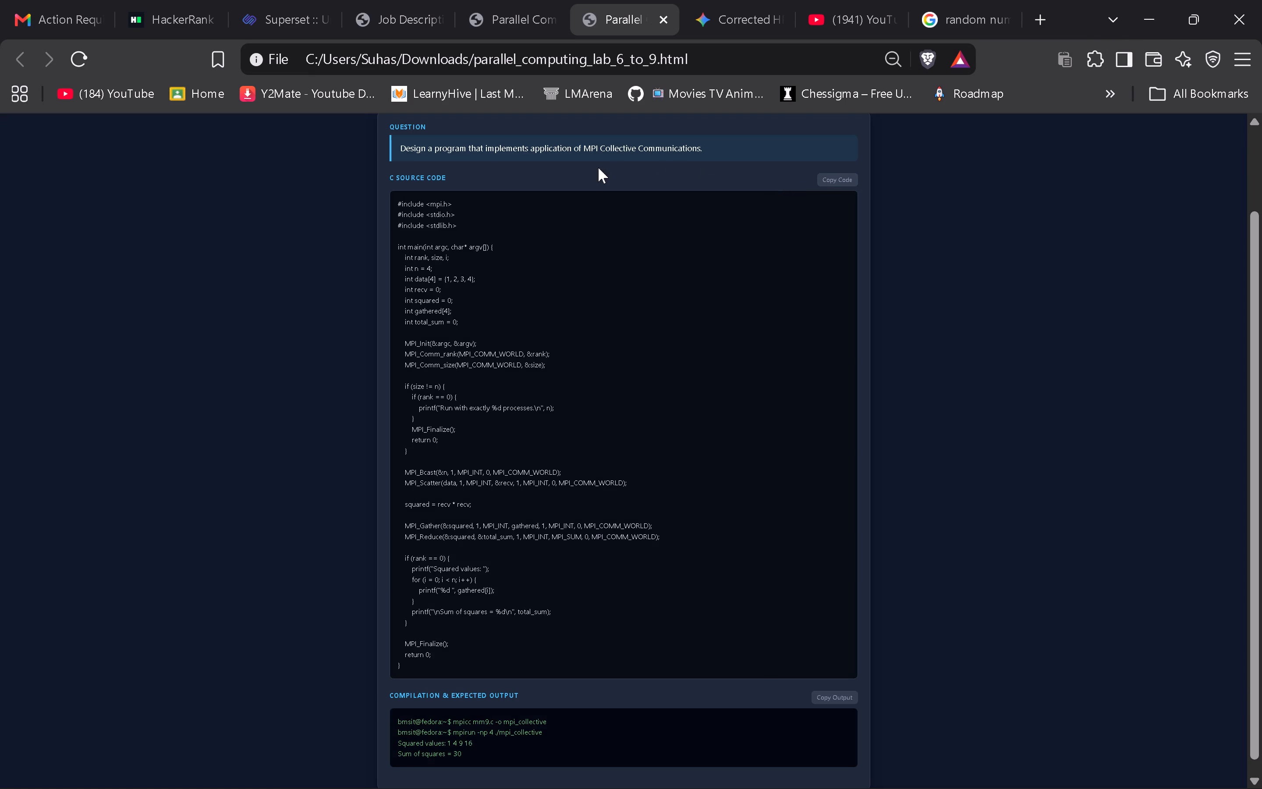
{"action": "key", "text": "shift+super+s"}
{"action": "left_click_drag", "start_coordinate": [386, 180], "coordinate": [674, 664]}
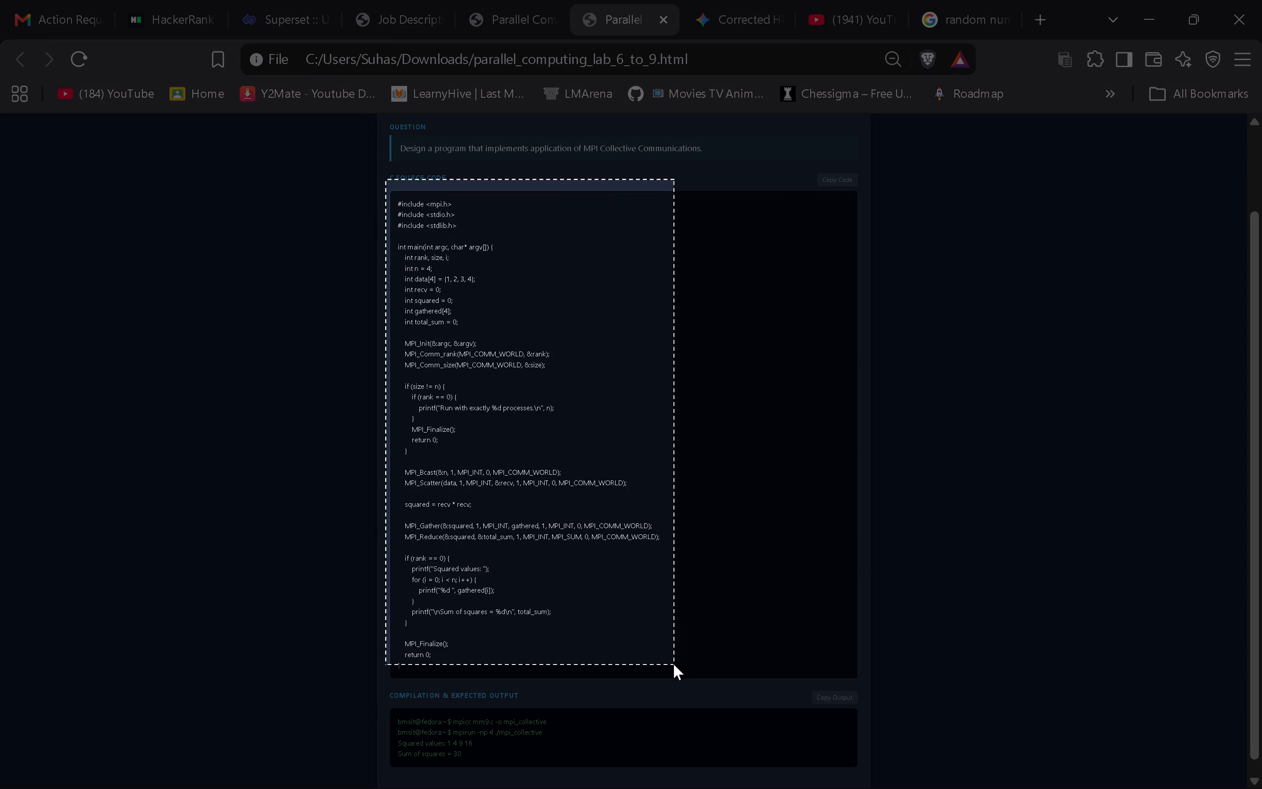
{"action": "left_click_drag", "start_coordinate": [674, 664], "coordinate": [658, 770]}
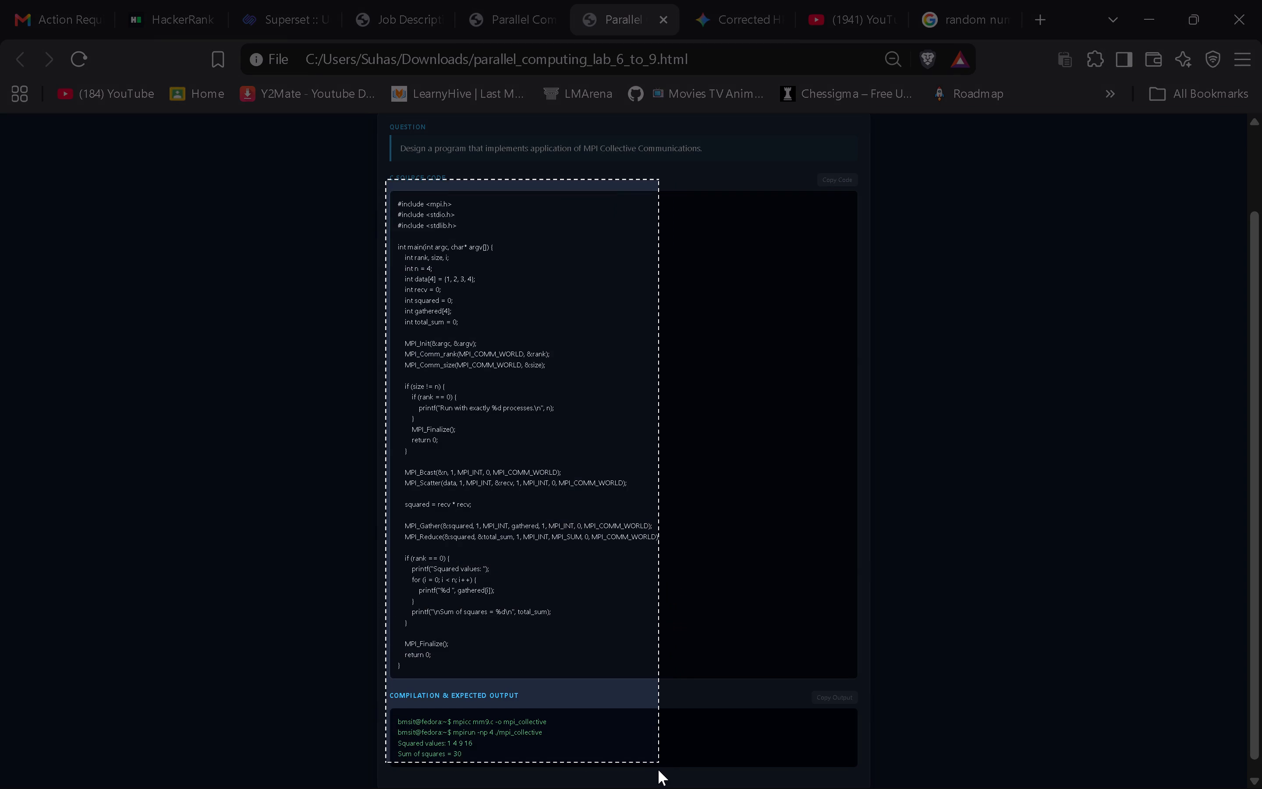
{"action": "left_click_drag", "start_coordinate": [658, 770], "coordinate": [666, 775]}
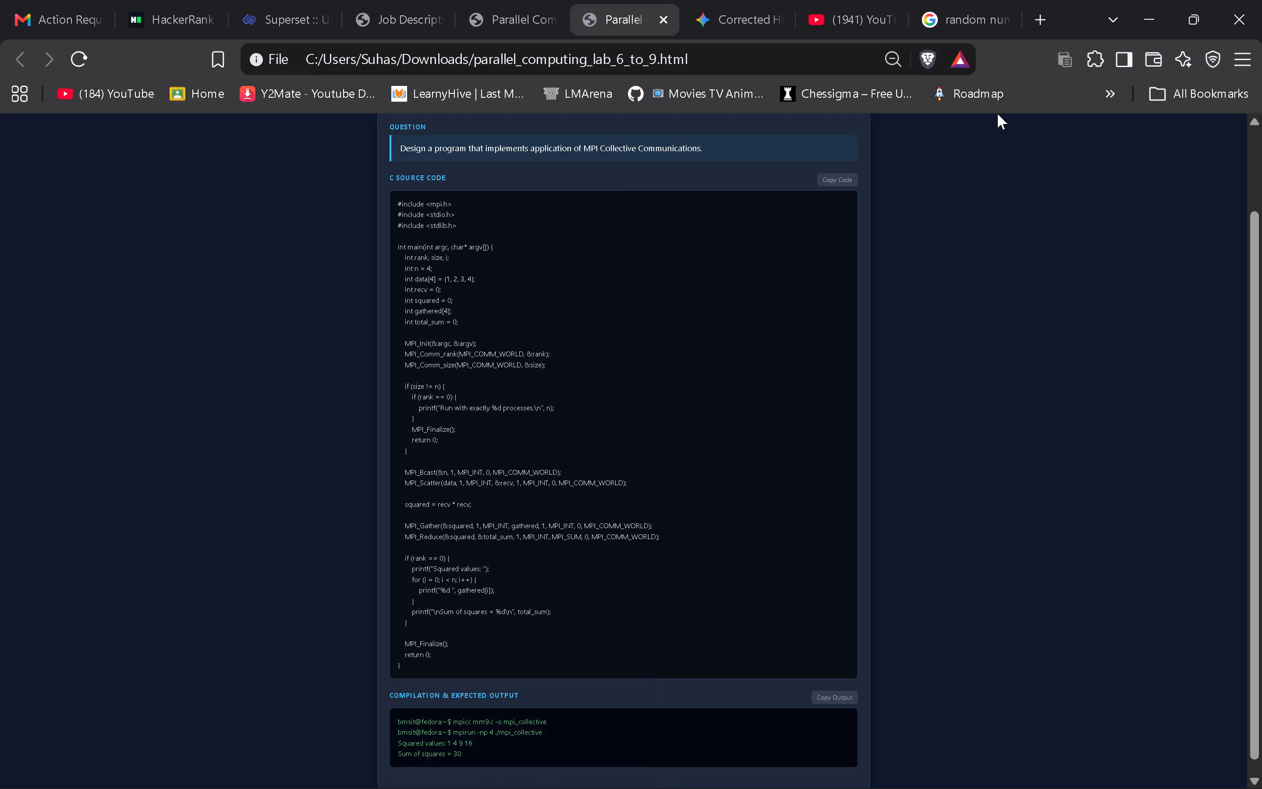
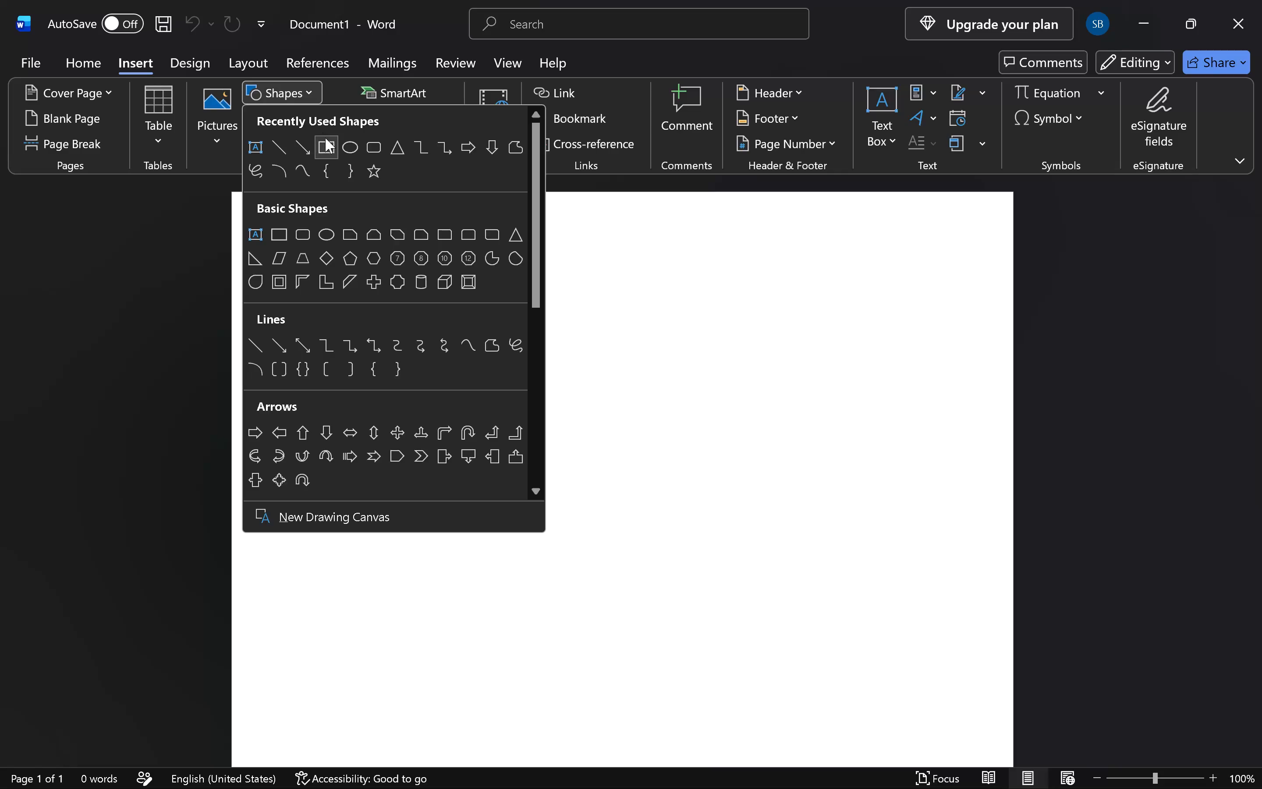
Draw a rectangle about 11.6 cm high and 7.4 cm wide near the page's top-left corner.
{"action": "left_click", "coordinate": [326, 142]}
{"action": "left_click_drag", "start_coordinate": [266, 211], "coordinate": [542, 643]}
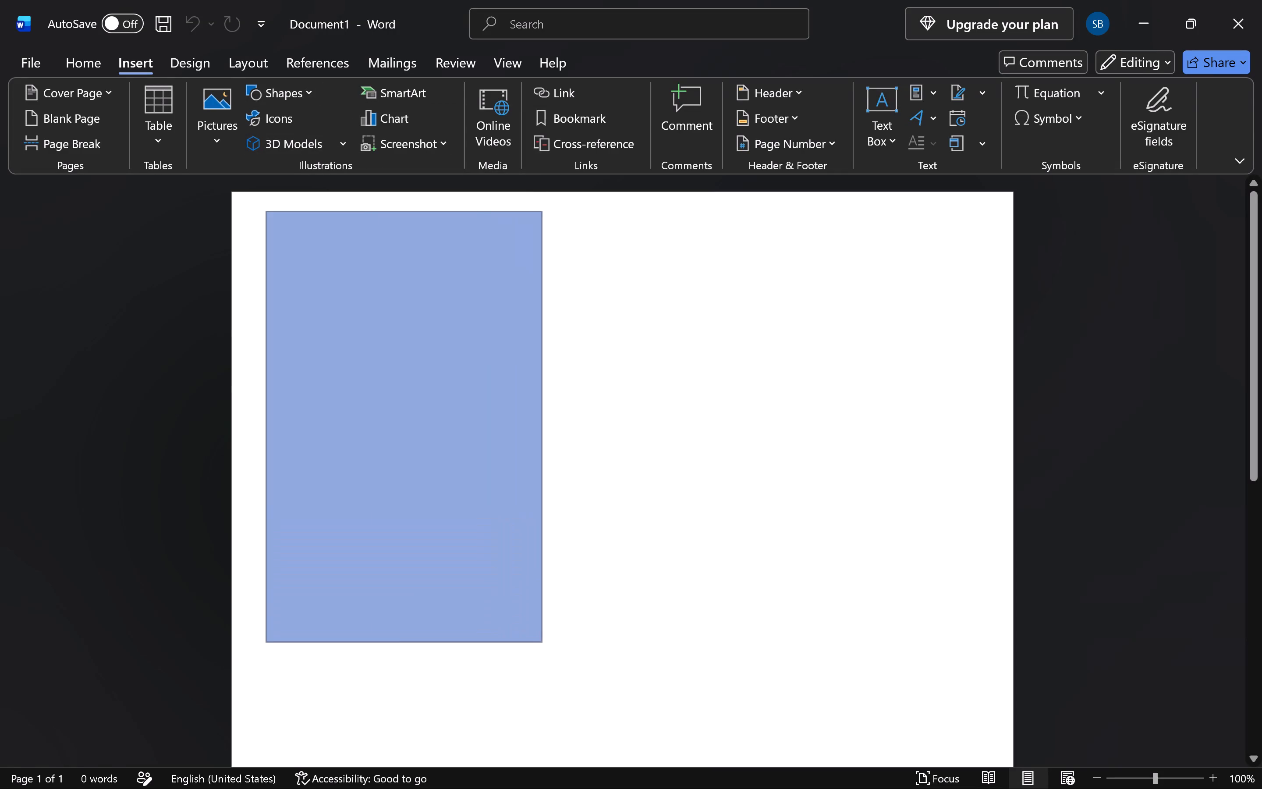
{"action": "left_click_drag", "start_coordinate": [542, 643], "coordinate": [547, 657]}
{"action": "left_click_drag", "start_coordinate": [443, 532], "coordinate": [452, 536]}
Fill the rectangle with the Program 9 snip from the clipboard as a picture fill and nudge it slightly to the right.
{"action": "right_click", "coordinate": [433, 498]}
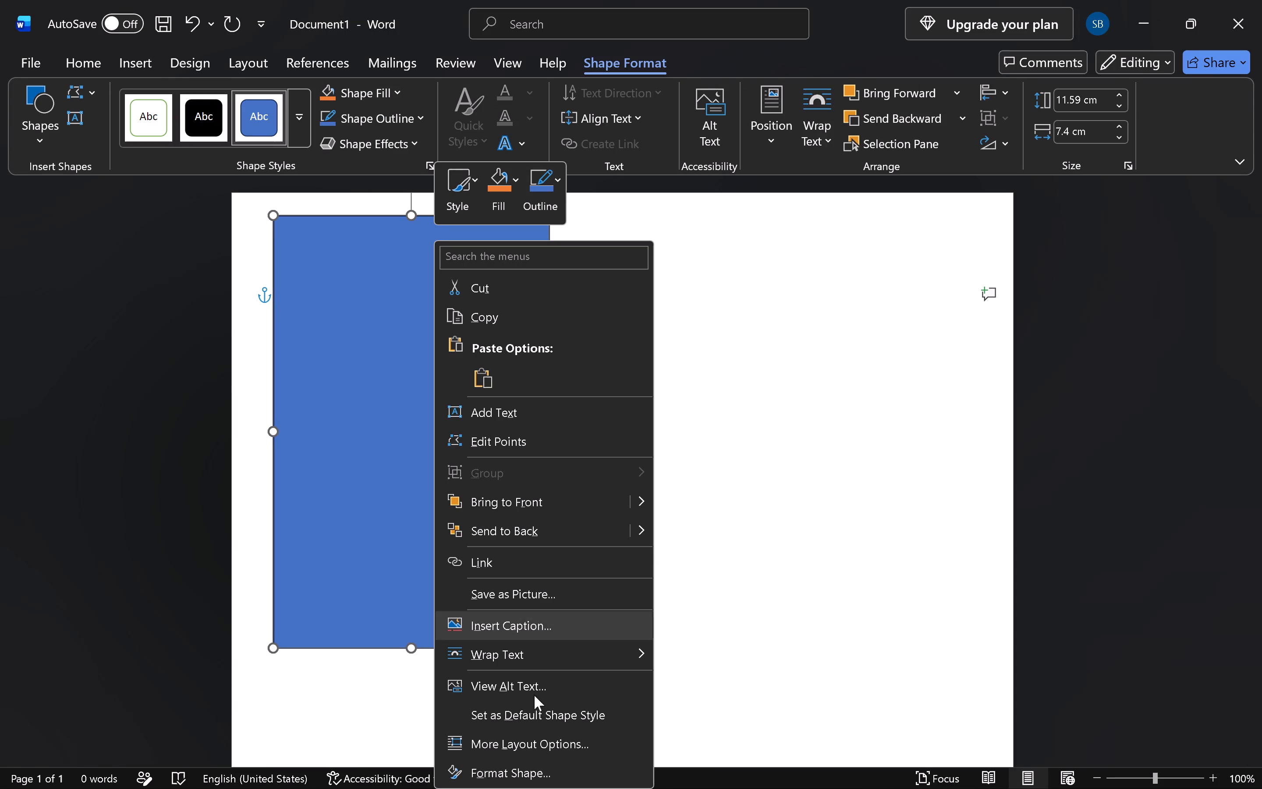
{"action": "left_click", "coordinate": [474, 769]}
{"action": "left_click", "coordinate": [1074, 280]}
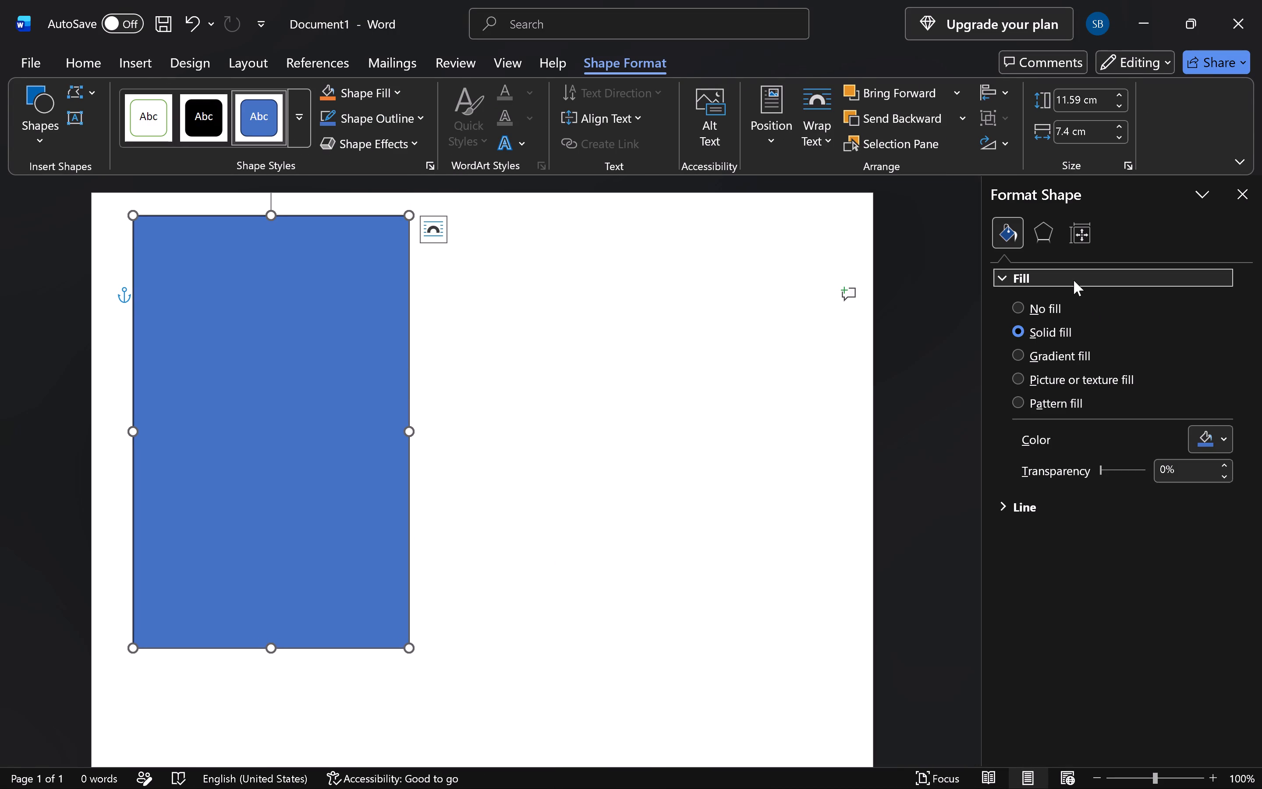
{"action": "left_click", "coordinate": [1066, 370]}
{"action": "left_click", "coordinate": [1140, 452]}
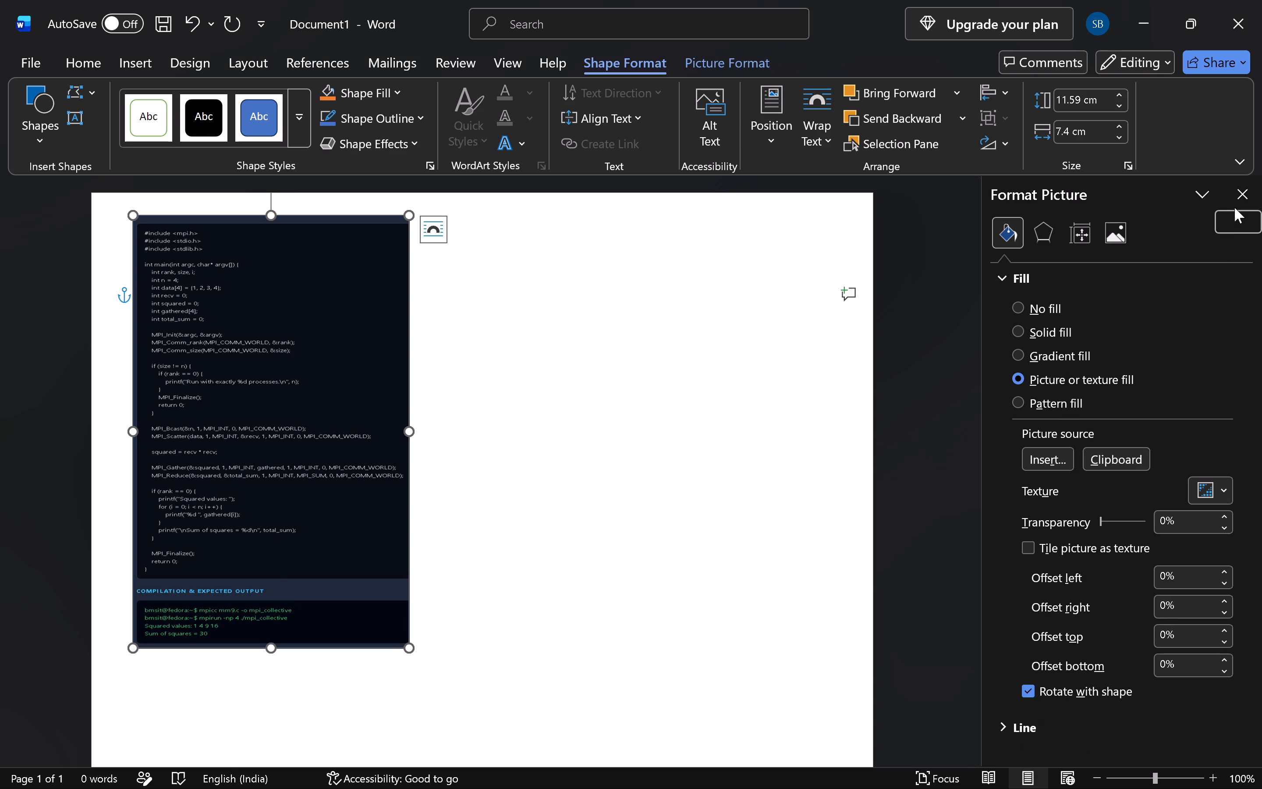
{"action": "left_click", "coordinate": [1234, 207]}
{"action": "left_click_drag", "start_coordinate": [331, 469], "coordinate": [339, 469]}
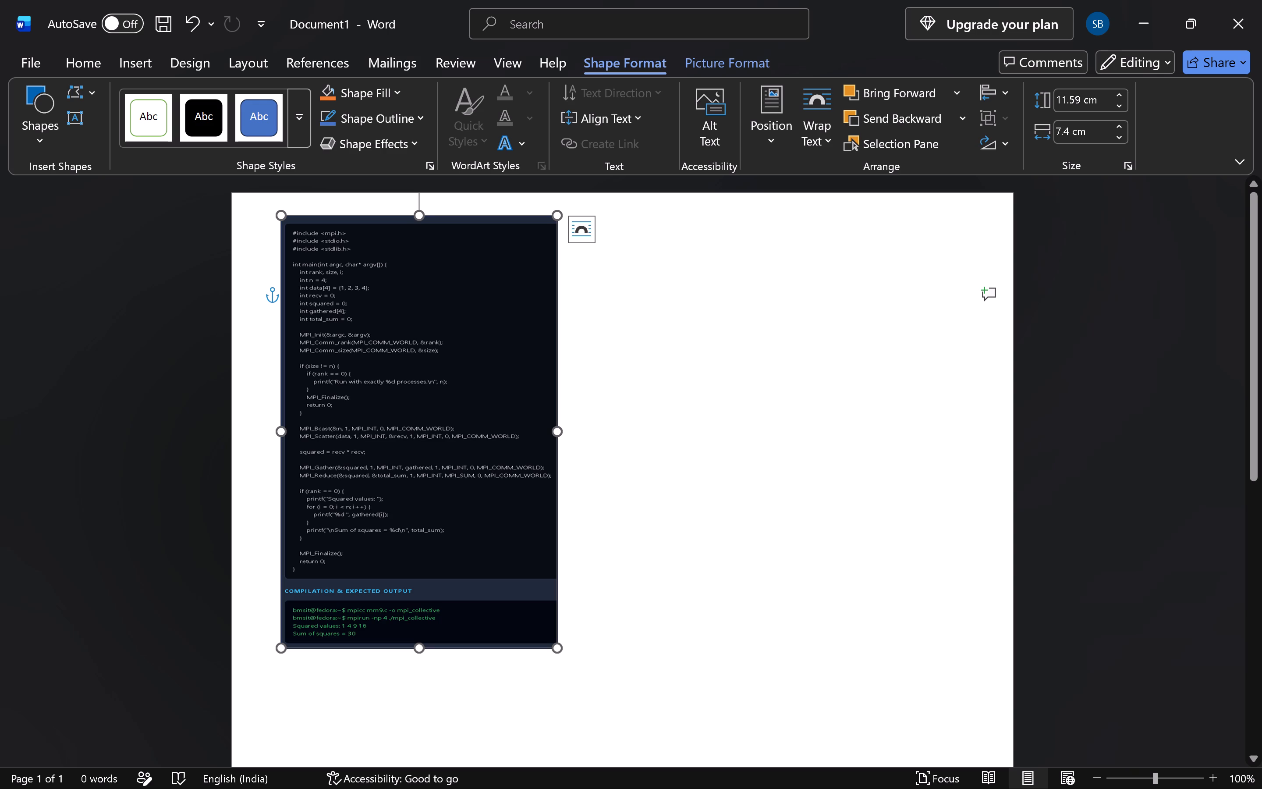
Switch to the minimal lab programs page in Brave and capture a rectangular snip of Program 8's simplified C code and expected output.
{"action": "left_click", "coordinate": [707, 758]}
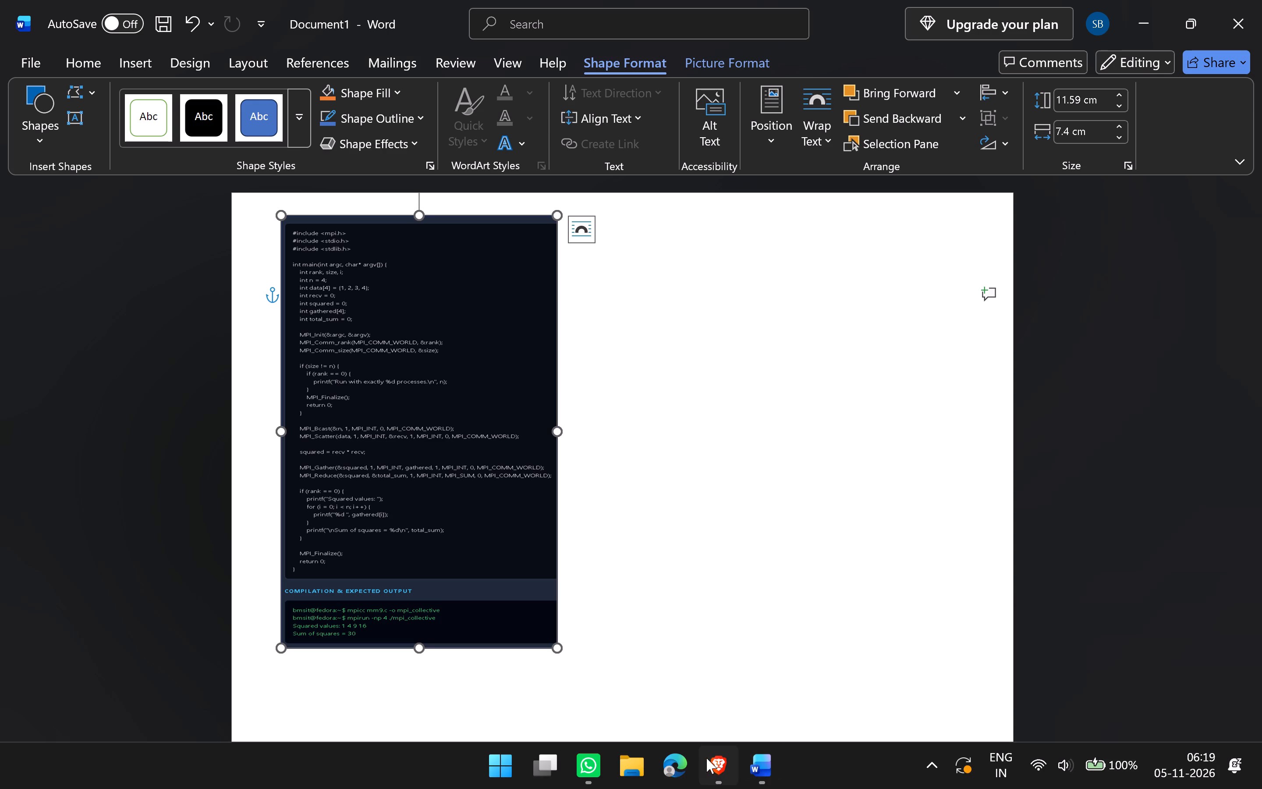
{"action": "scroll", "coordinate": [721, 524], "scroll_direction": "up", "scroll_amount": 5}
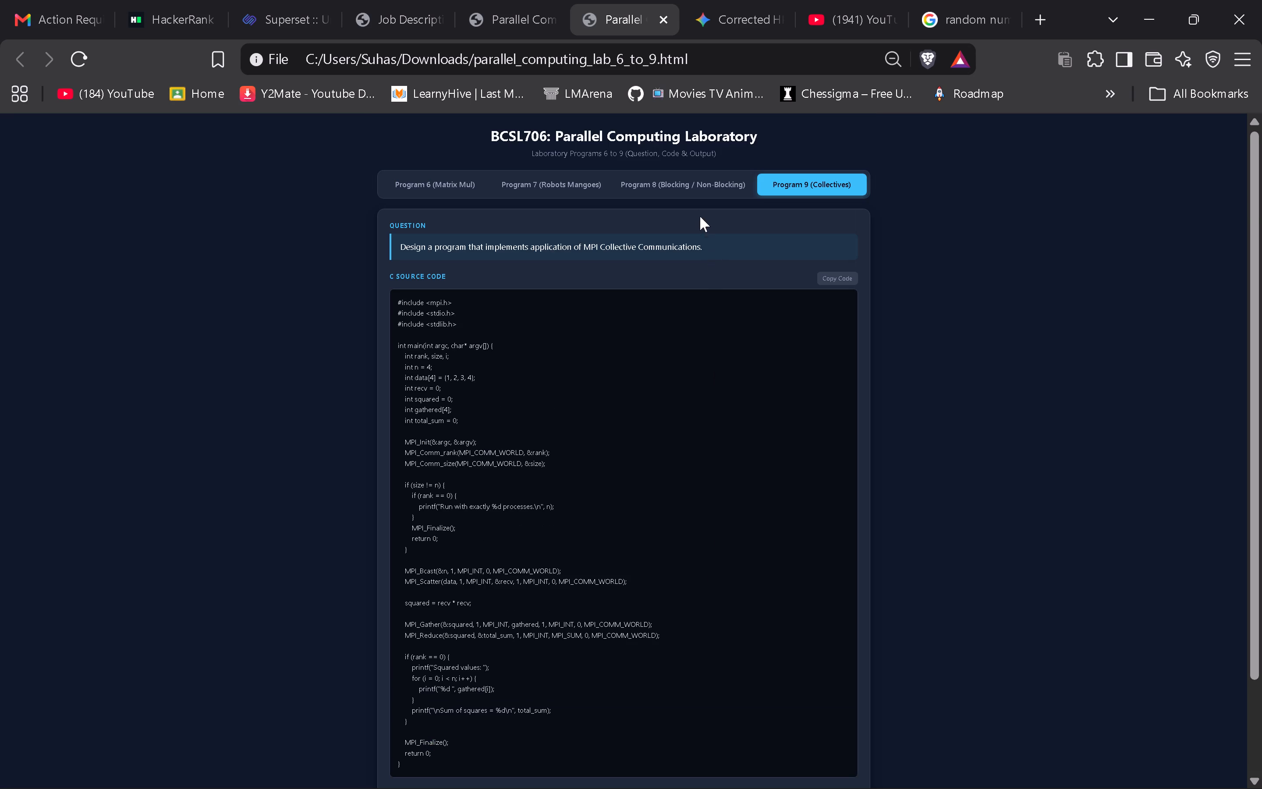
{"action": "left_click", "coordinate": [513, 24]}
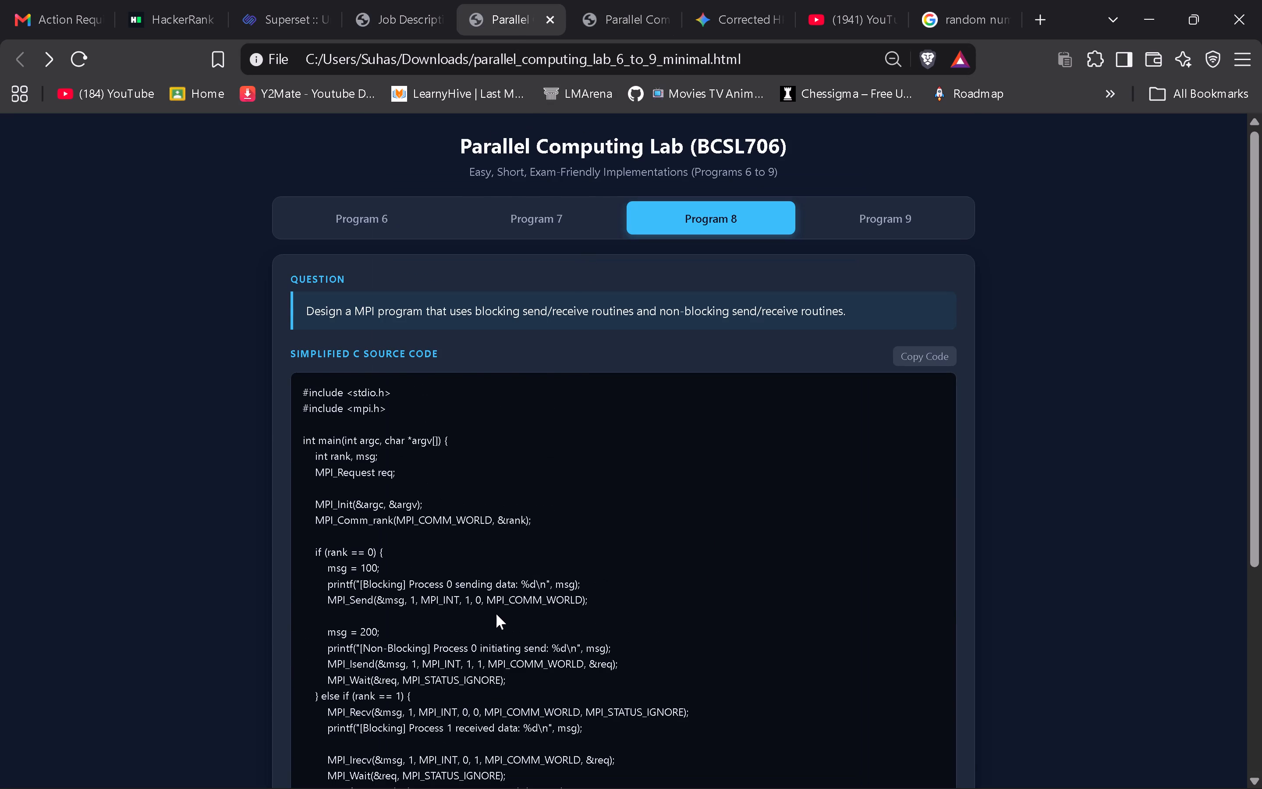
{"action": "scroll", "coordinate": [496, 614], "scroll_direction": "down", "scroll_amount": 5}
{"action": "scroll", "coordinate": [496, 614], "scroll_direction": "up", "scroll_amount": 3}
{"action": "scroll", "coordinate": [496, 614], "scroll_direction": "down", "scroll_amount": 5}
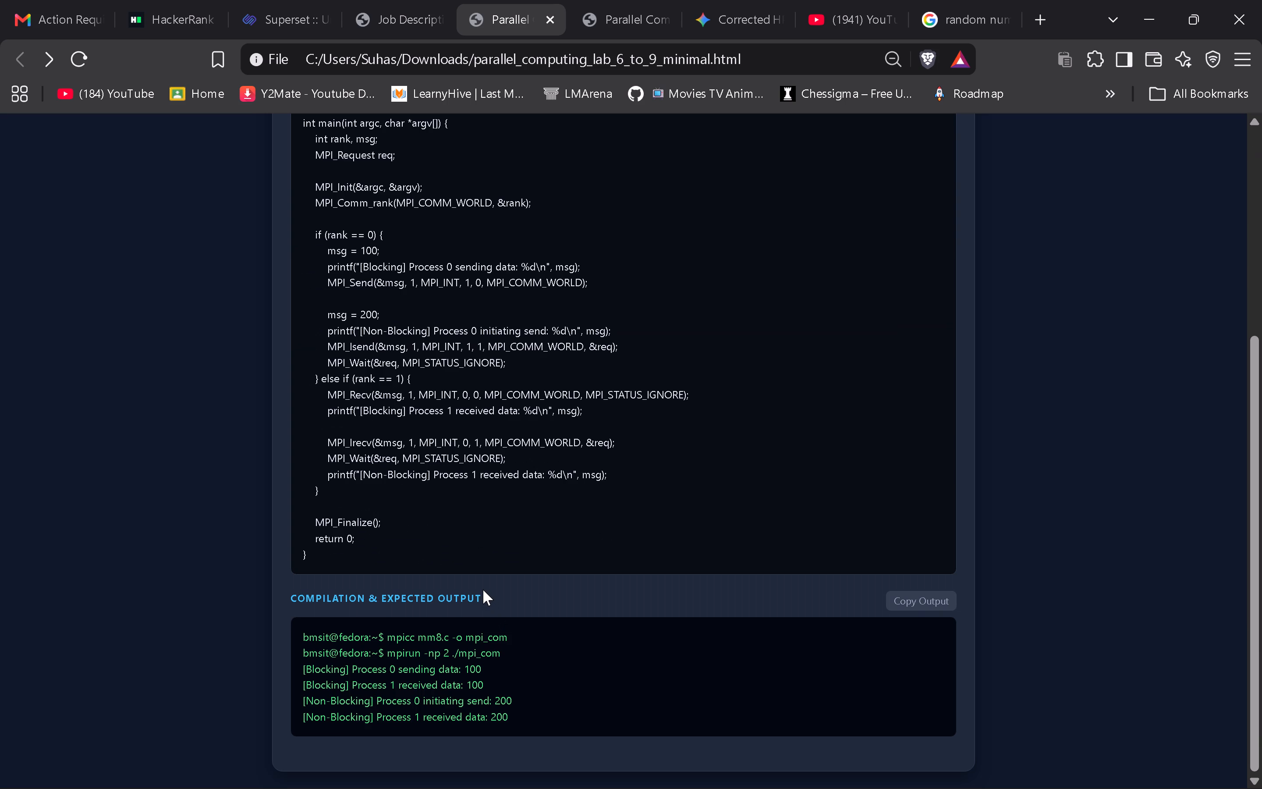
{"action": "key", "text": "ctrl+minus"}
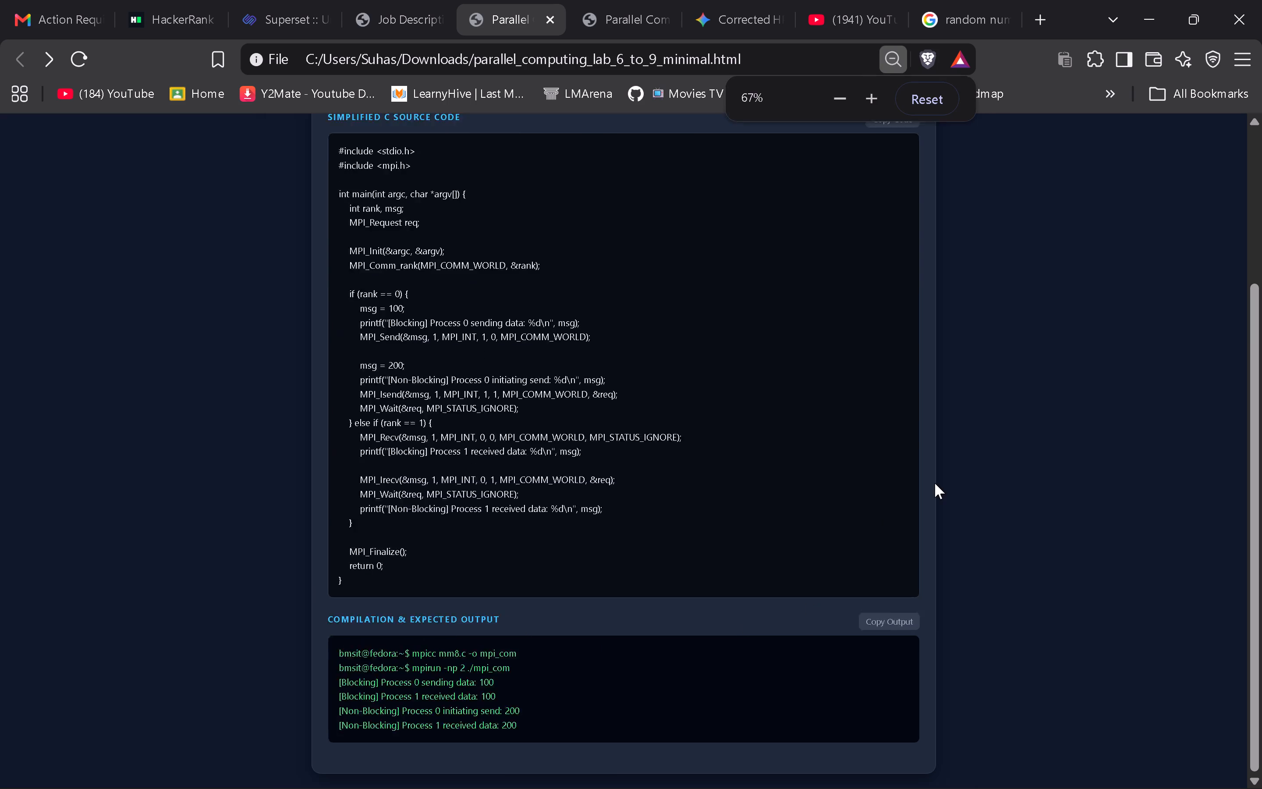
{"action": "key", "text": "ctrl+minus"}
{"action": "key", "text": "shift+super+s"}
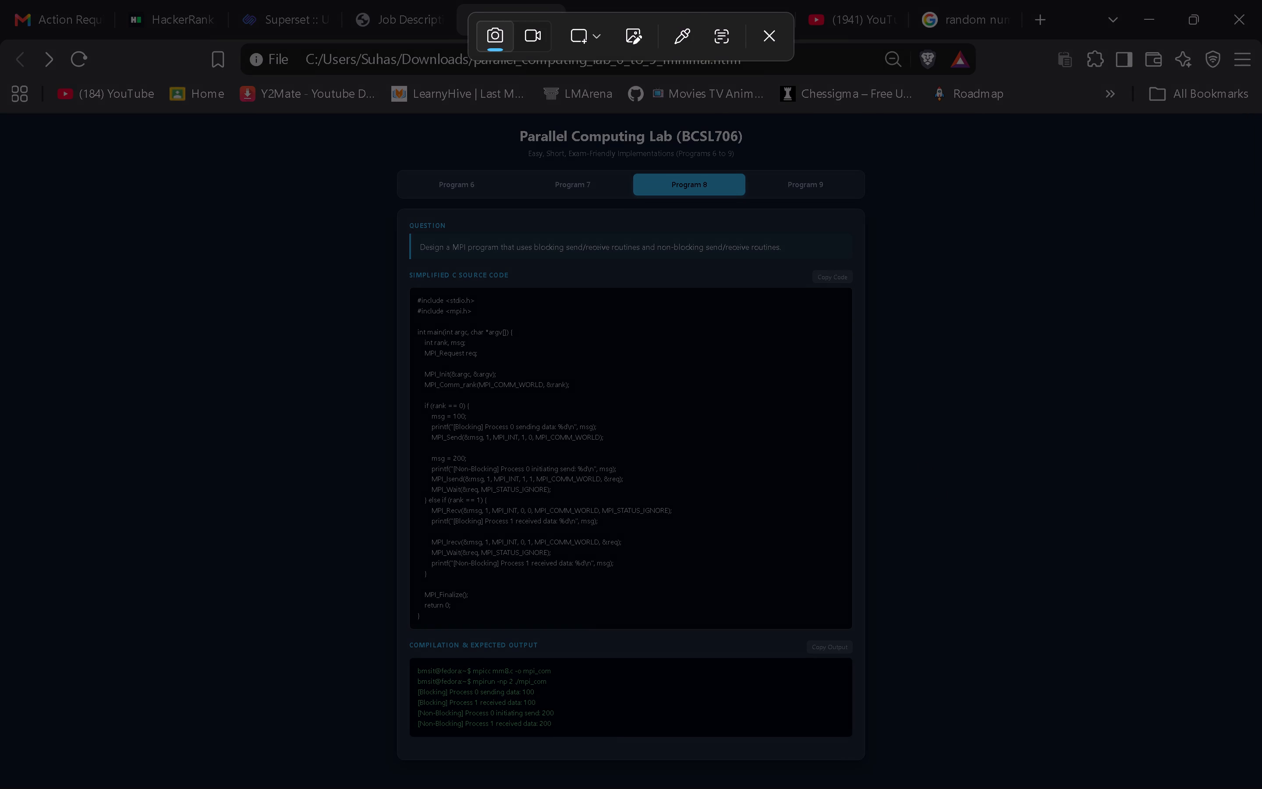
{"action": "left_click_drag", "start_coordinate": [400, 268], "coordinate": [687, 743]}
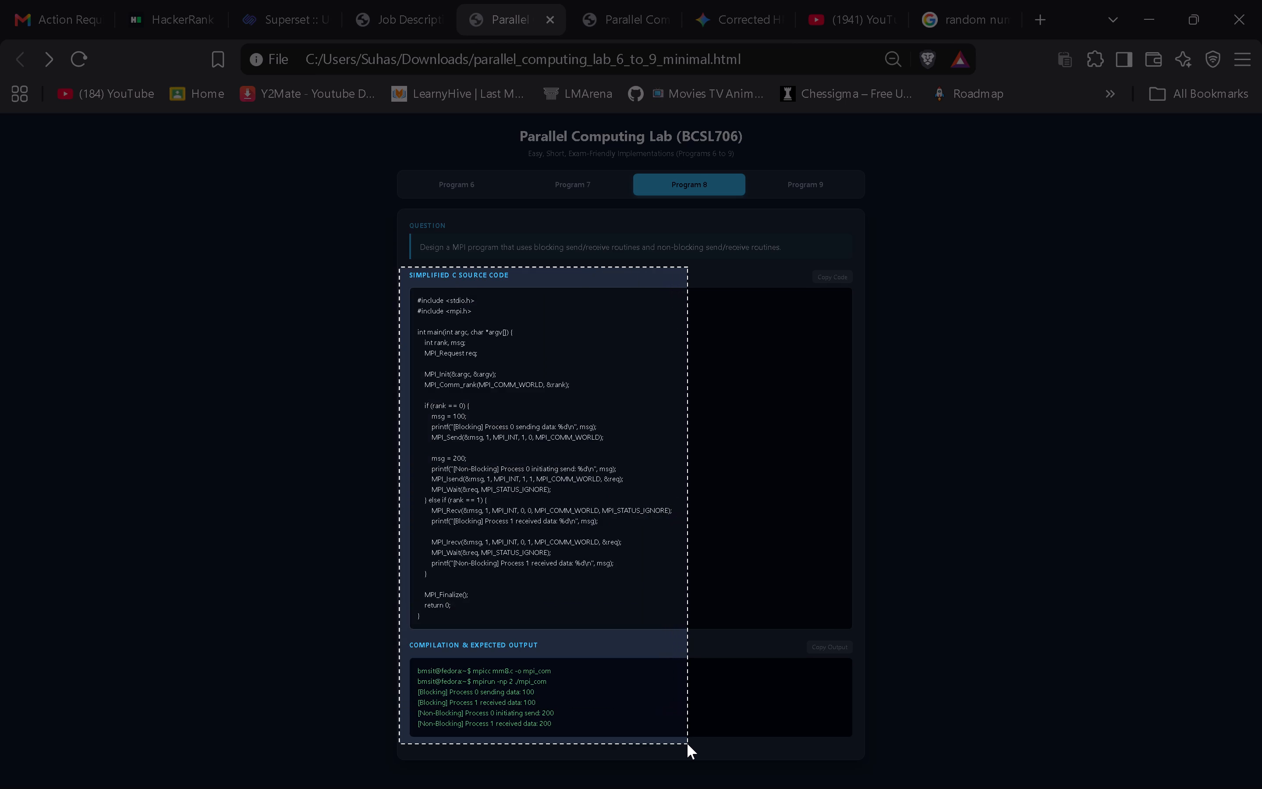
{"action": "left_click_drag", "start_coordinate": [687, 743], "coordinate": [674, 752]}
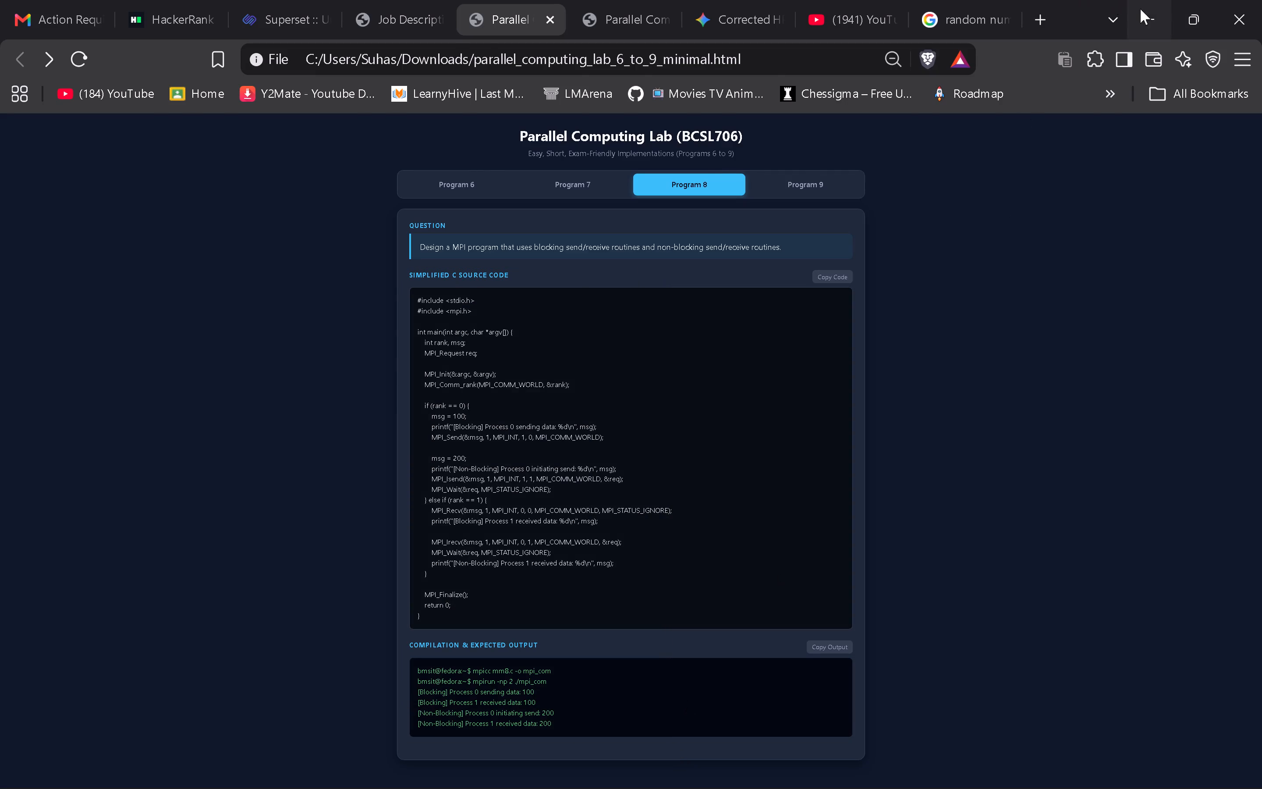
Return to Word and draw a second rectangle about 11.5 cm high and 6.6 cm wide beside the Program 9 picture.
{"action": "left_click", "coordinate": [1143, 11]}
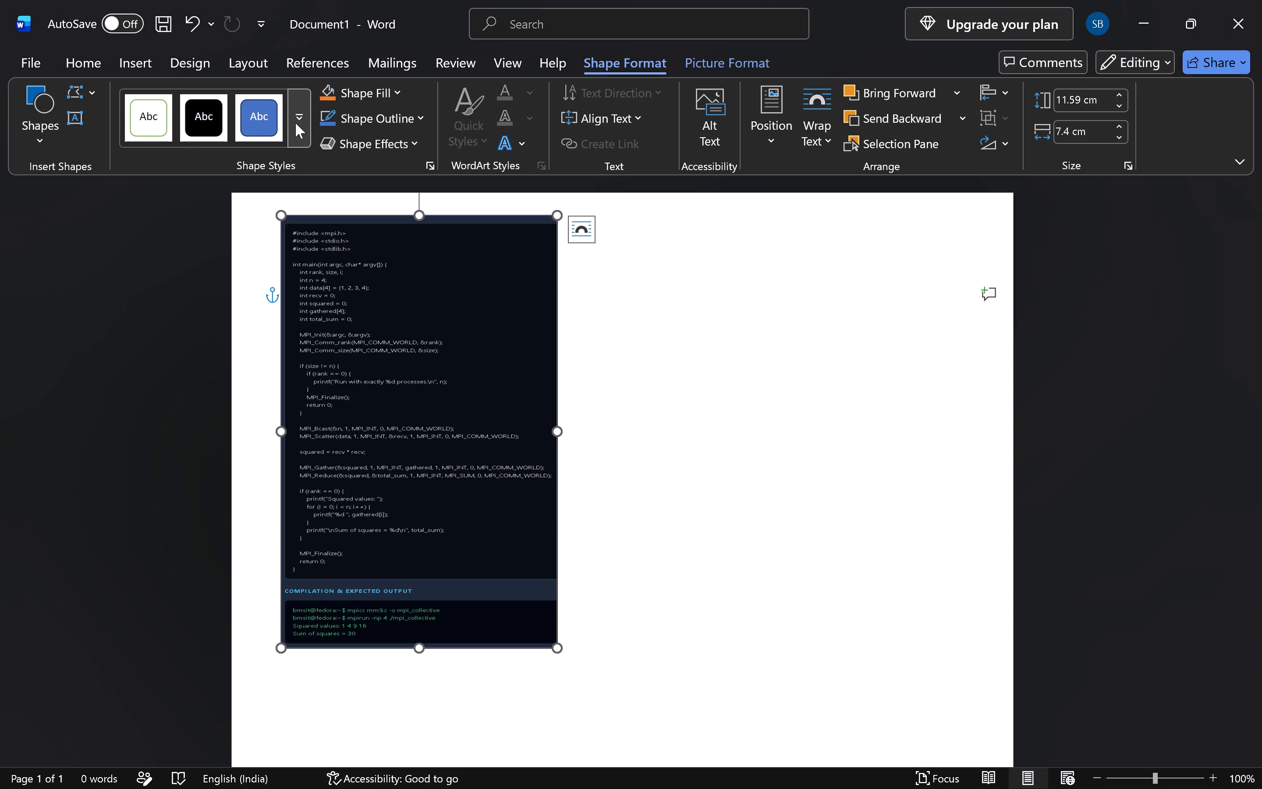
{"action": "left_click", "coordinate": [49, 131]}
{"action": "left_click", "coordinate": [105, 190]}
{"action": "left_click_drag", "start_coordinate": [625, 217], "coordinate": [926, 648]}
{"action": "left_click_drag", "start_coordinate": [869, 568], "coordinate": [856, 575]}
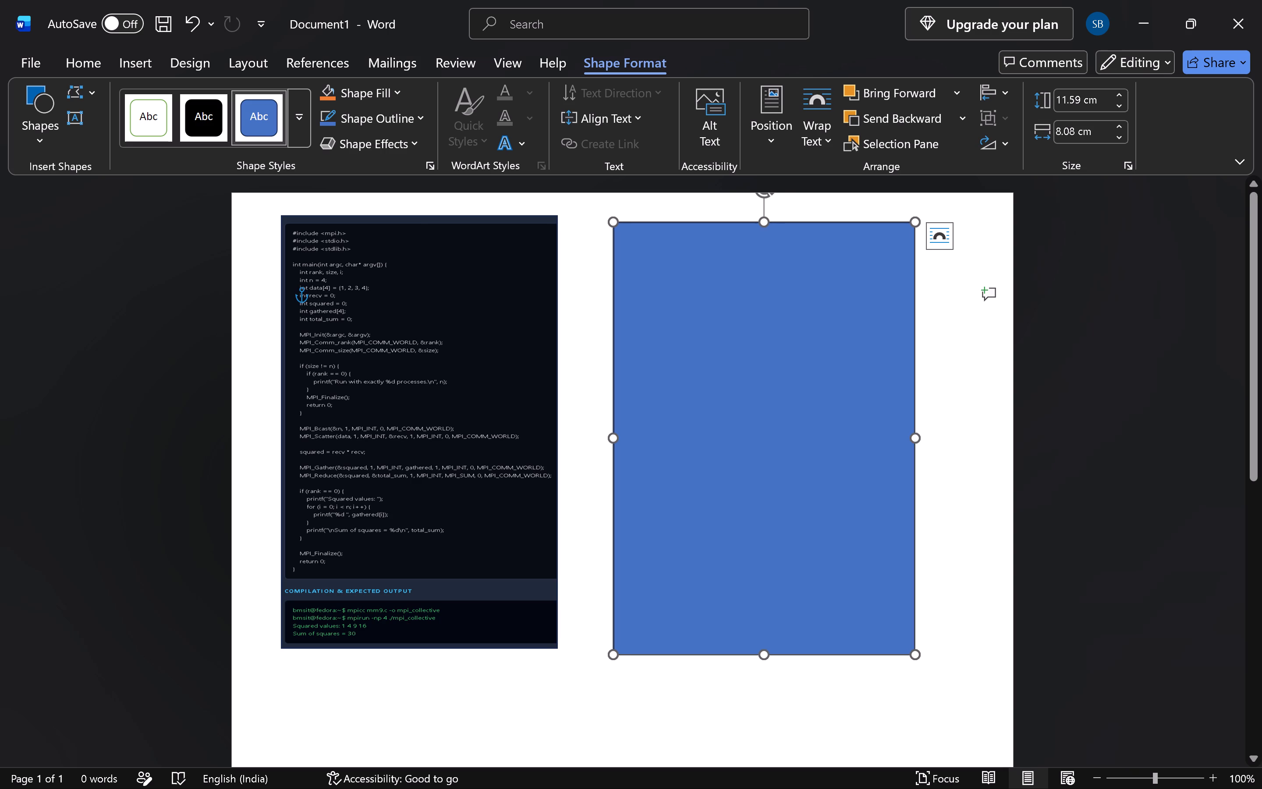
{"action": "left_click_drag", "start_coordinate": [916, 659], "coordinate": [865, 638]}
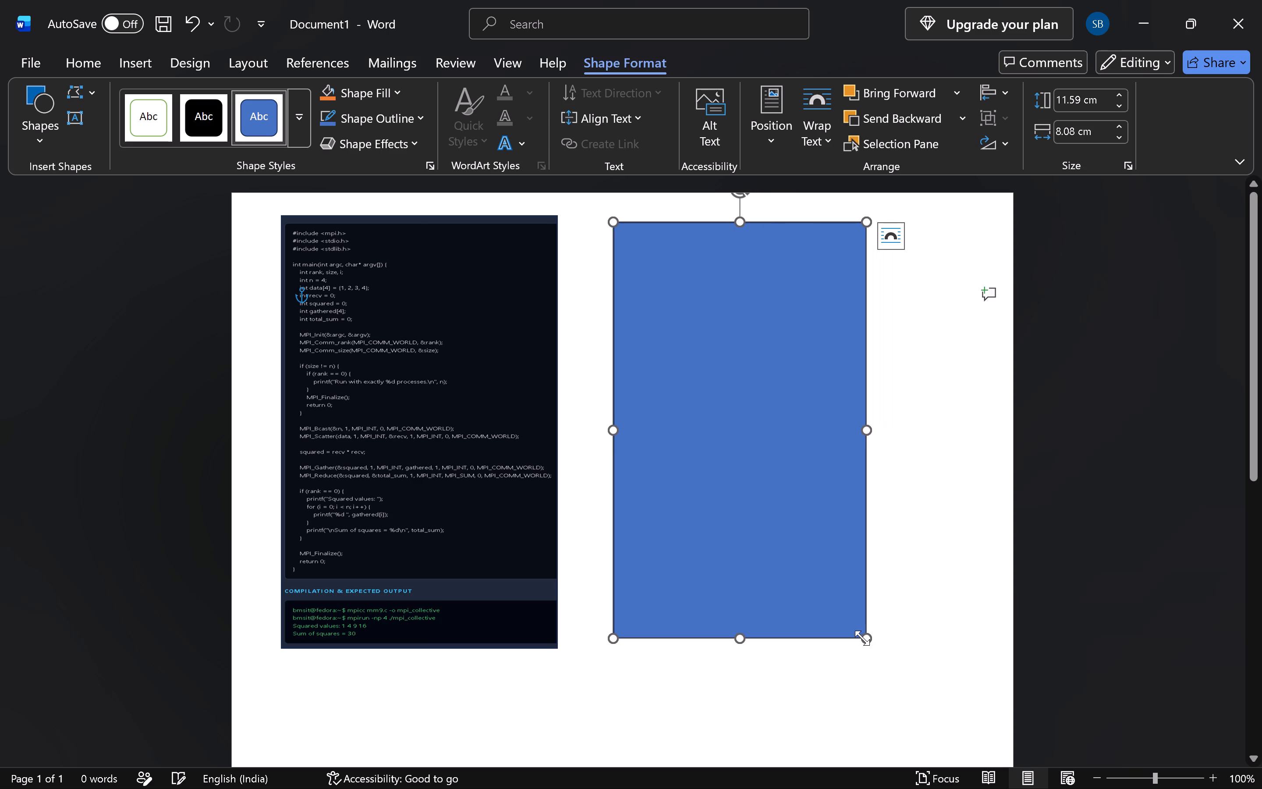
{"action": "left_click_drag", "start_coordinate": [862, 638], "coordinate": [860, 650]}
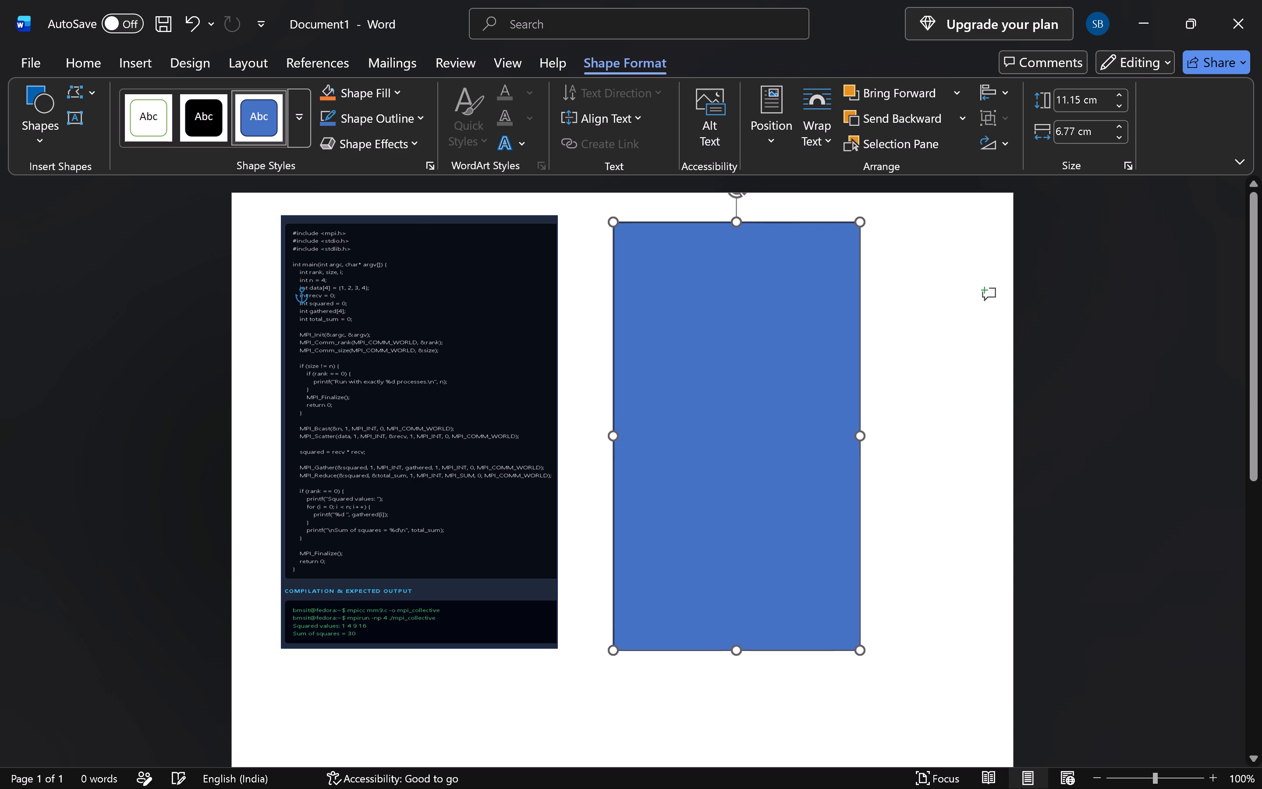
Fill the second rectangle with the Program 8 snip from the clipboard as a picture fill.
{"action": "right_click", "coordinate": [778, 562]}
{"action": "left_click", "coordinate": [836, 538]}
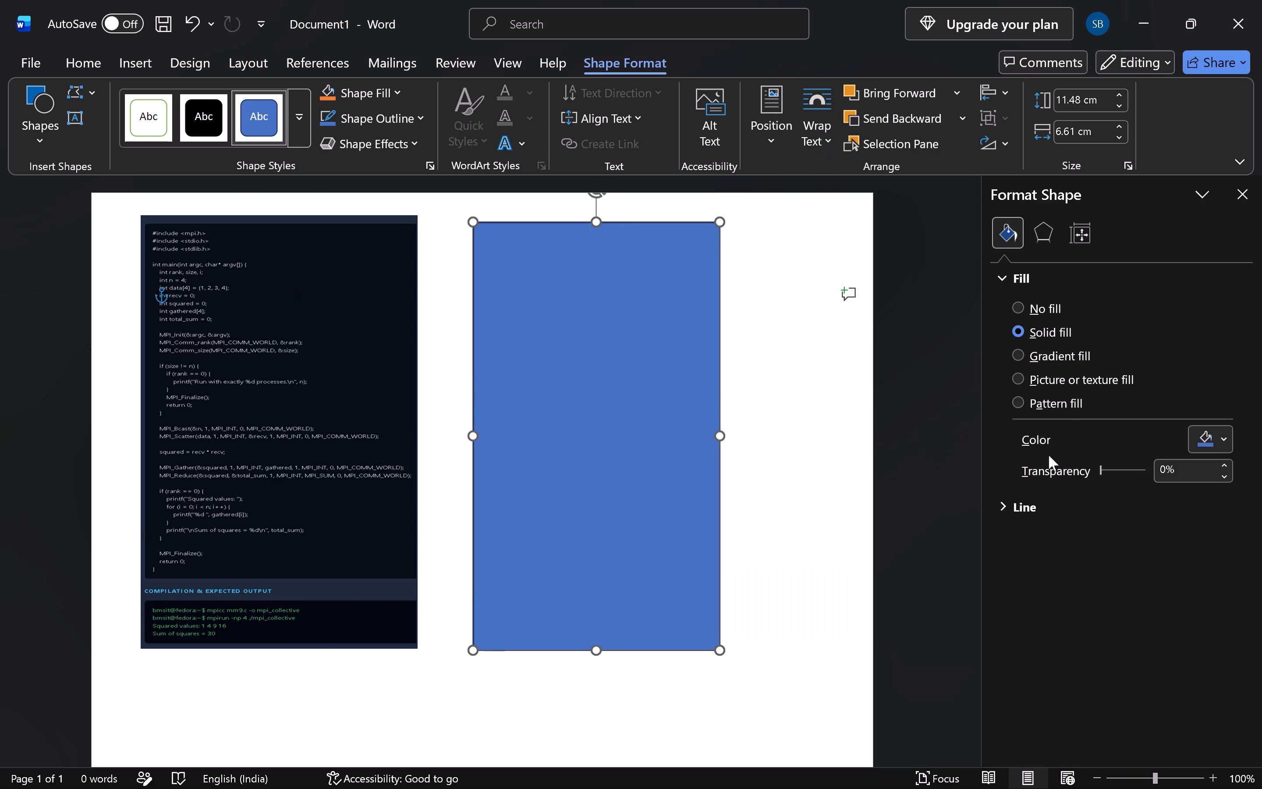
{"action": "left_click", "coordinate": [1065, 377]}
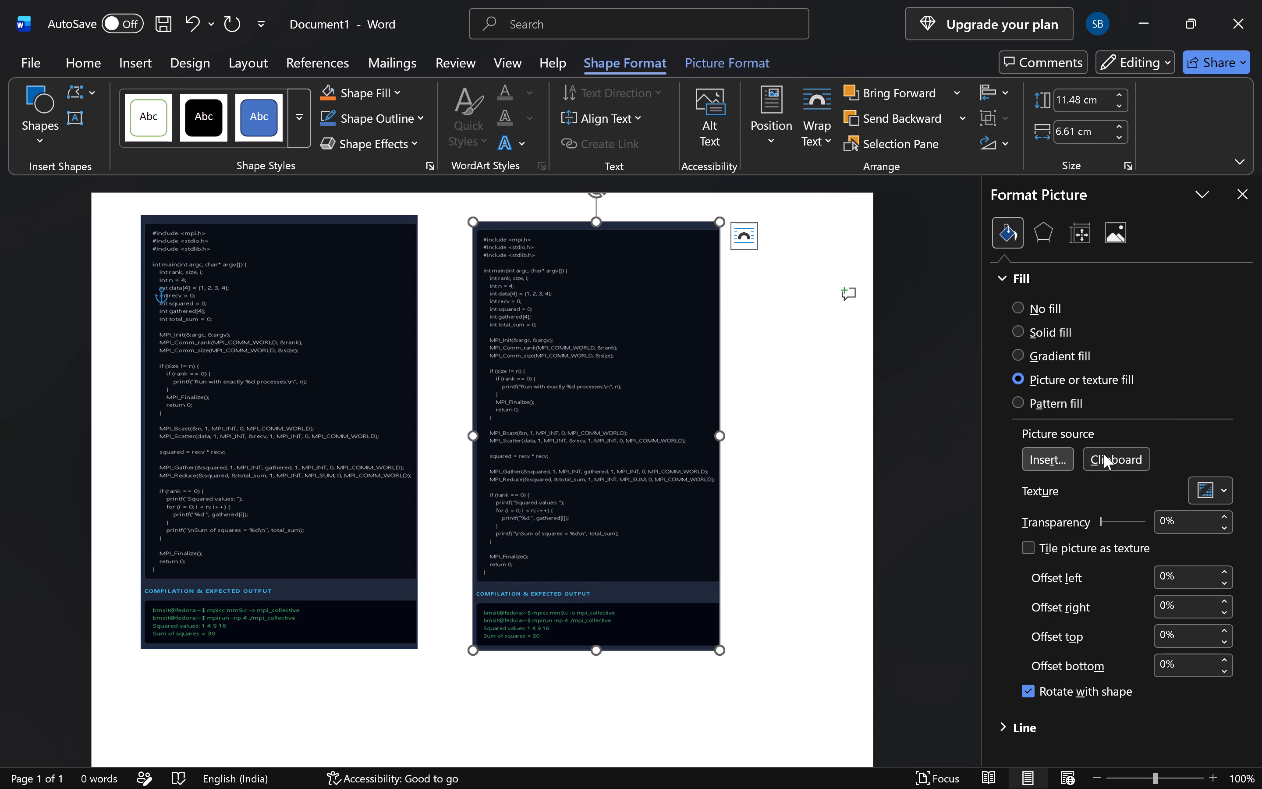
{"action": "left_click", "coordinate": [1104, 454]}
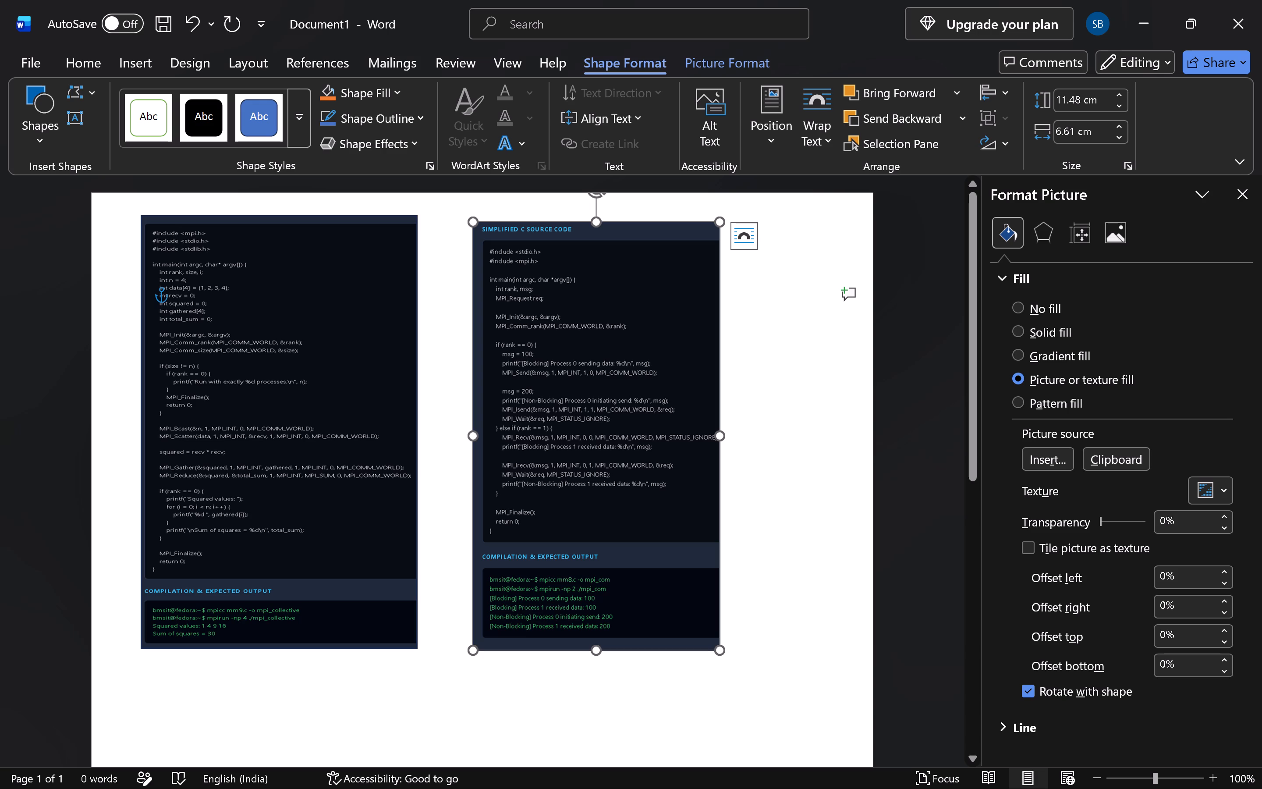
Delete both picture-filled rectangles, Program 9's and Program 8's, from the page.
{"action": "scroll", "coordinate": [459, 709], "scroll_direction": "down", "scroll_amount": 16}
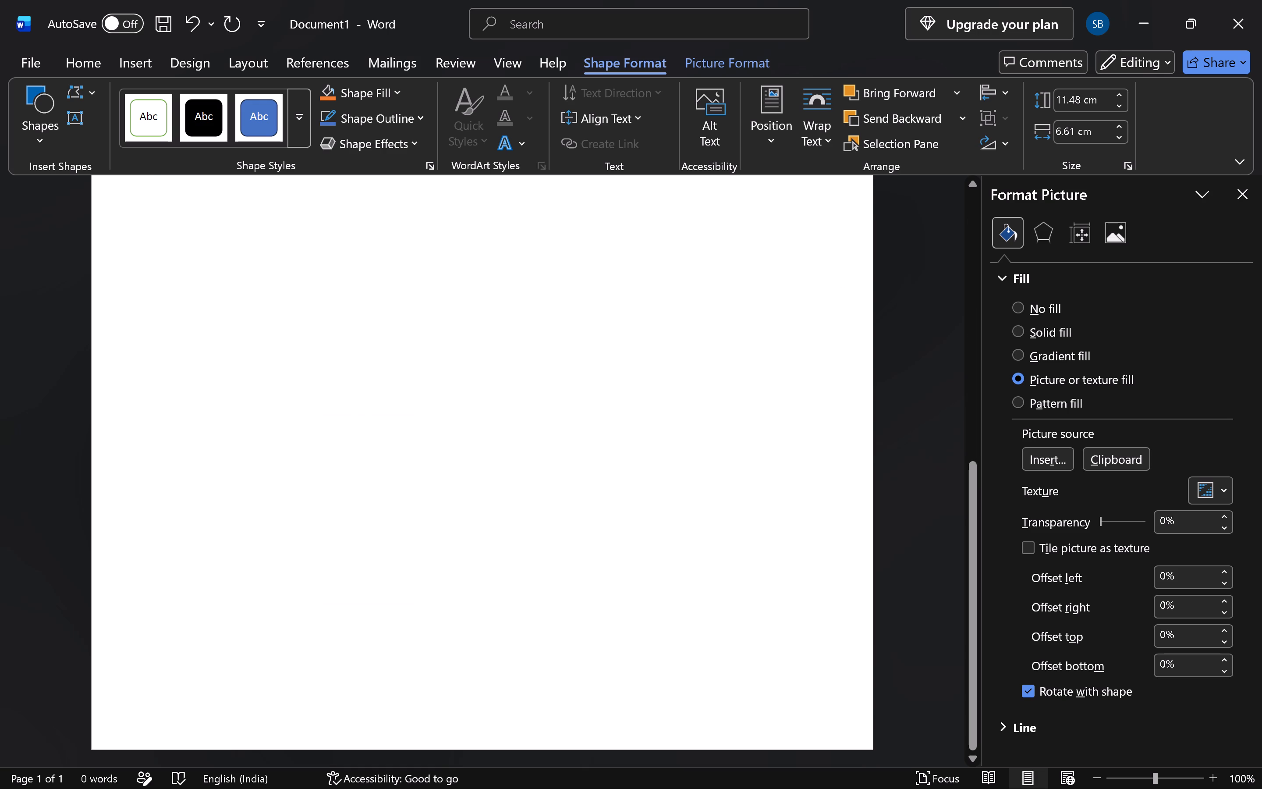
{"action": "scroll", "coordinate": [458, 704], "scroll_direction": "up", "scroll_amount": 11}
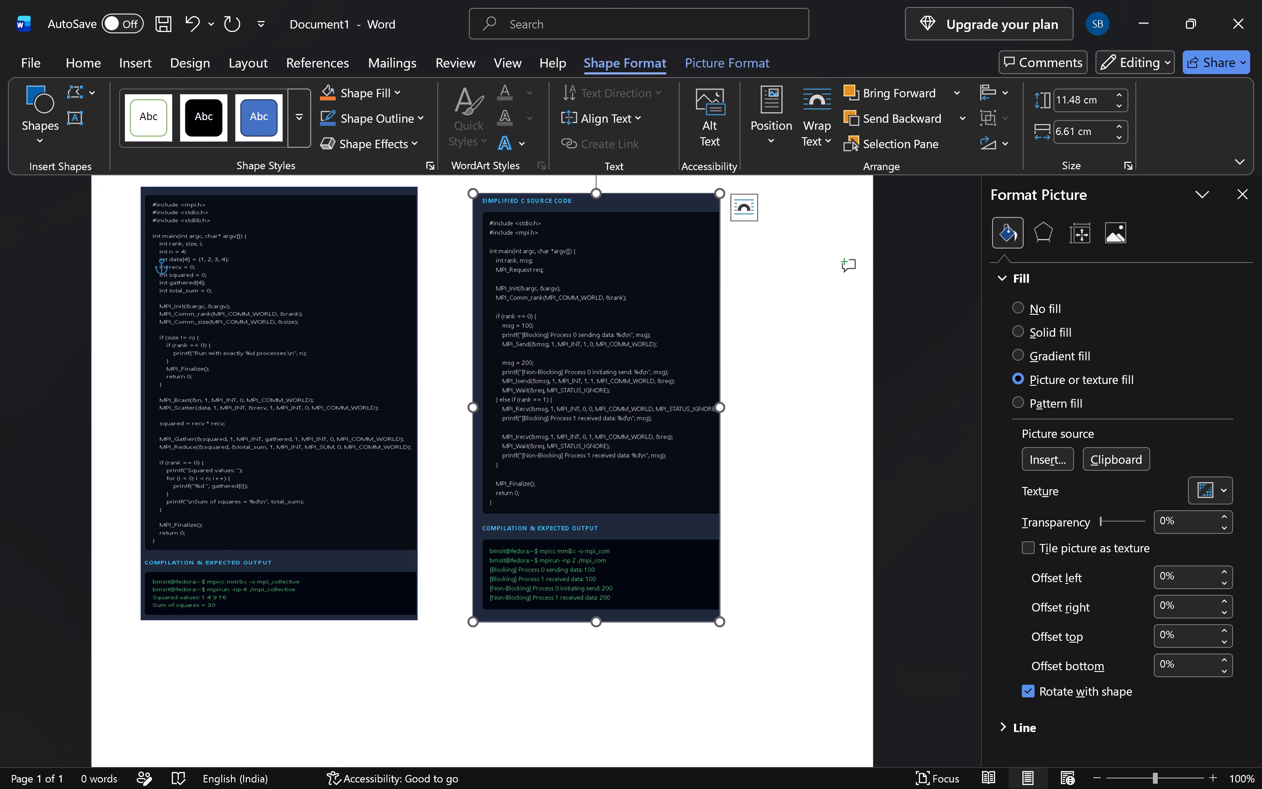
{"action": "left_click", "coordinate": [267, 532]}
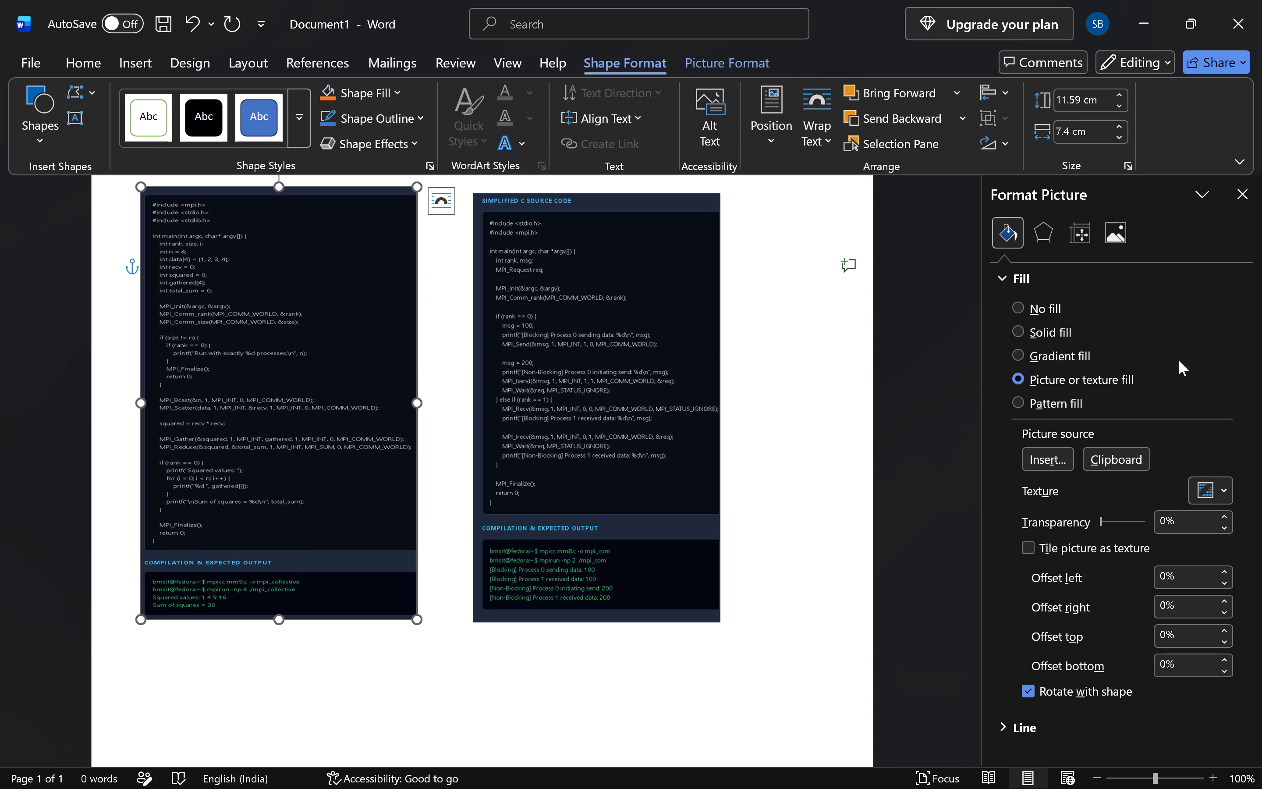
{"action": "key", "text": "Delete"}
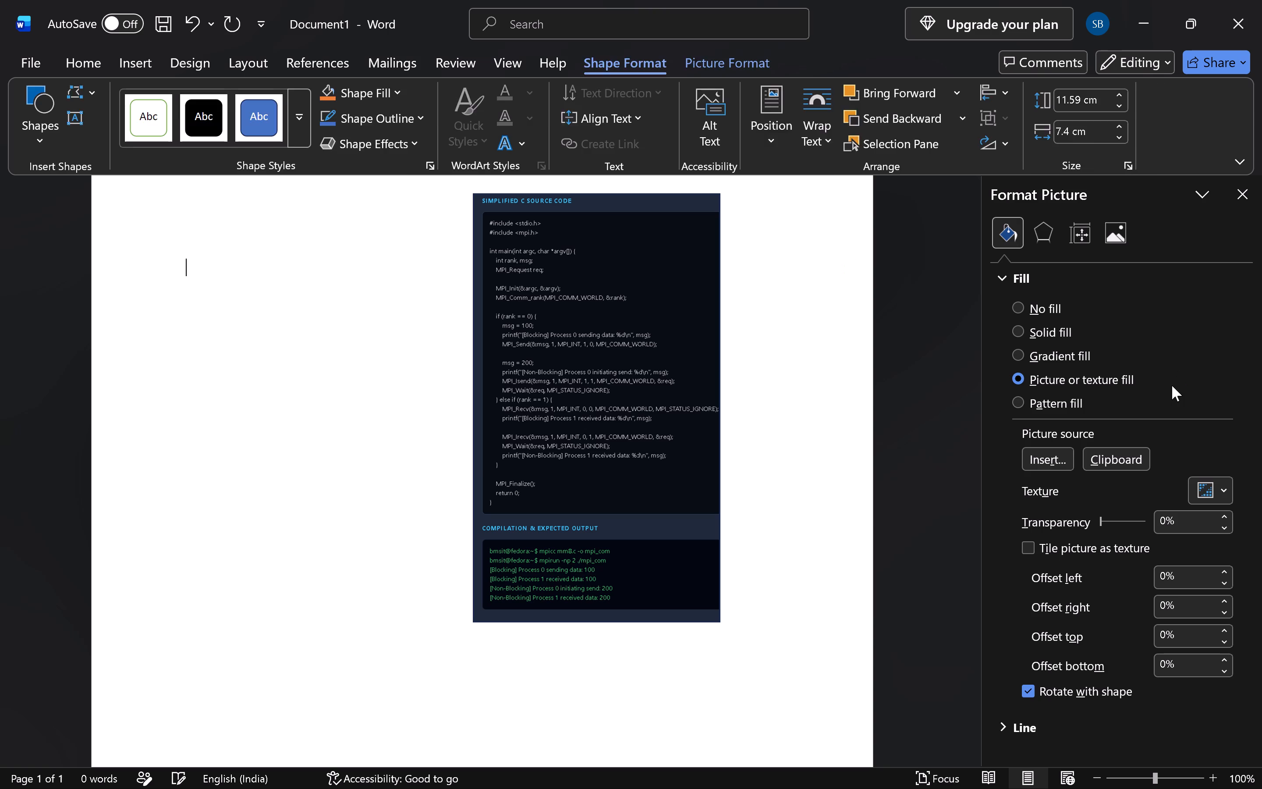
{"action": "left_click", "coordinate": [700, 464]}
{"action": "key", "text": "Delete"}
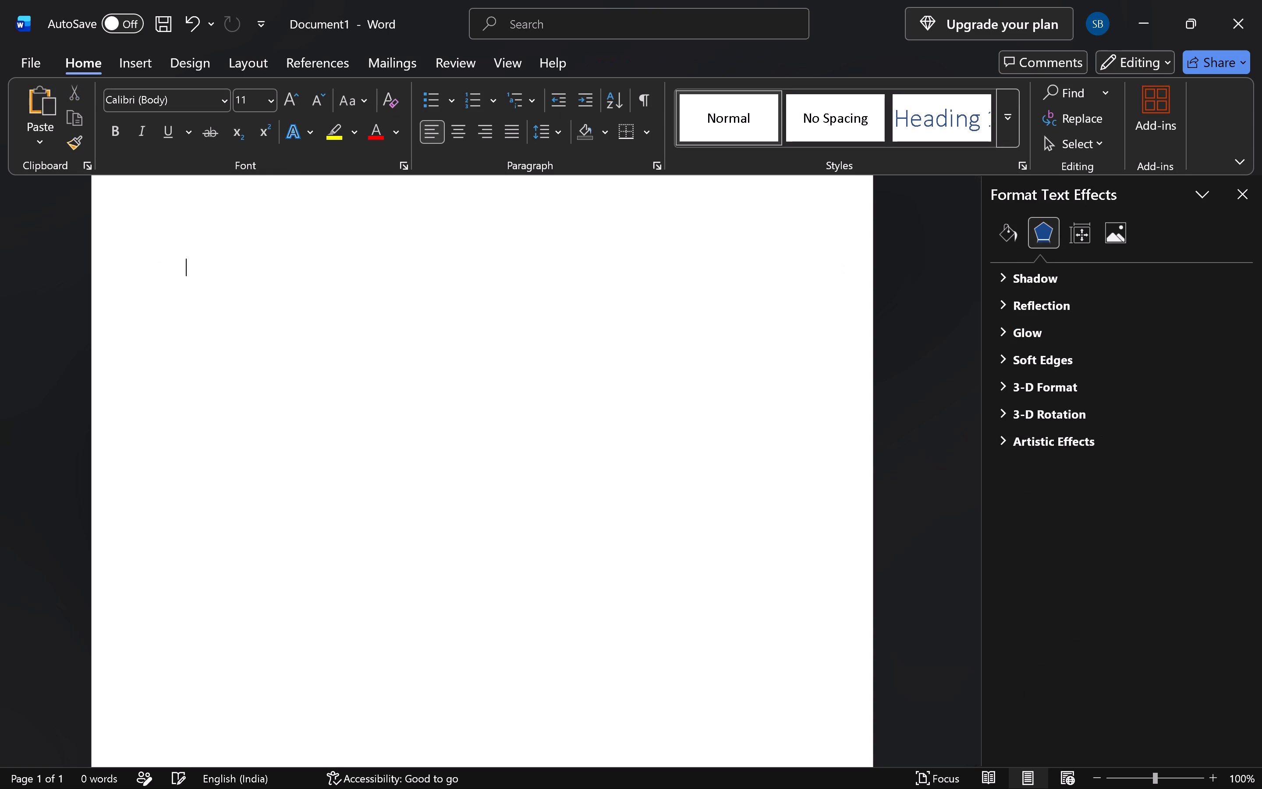
Draw a text box about 10.6 cm high and 7.2 cm wide in the page's upper-left area.
{"action": "left_click", "coordinate": [124, 59]}
{"action": "left_click", "coordinate": [303, 95]}
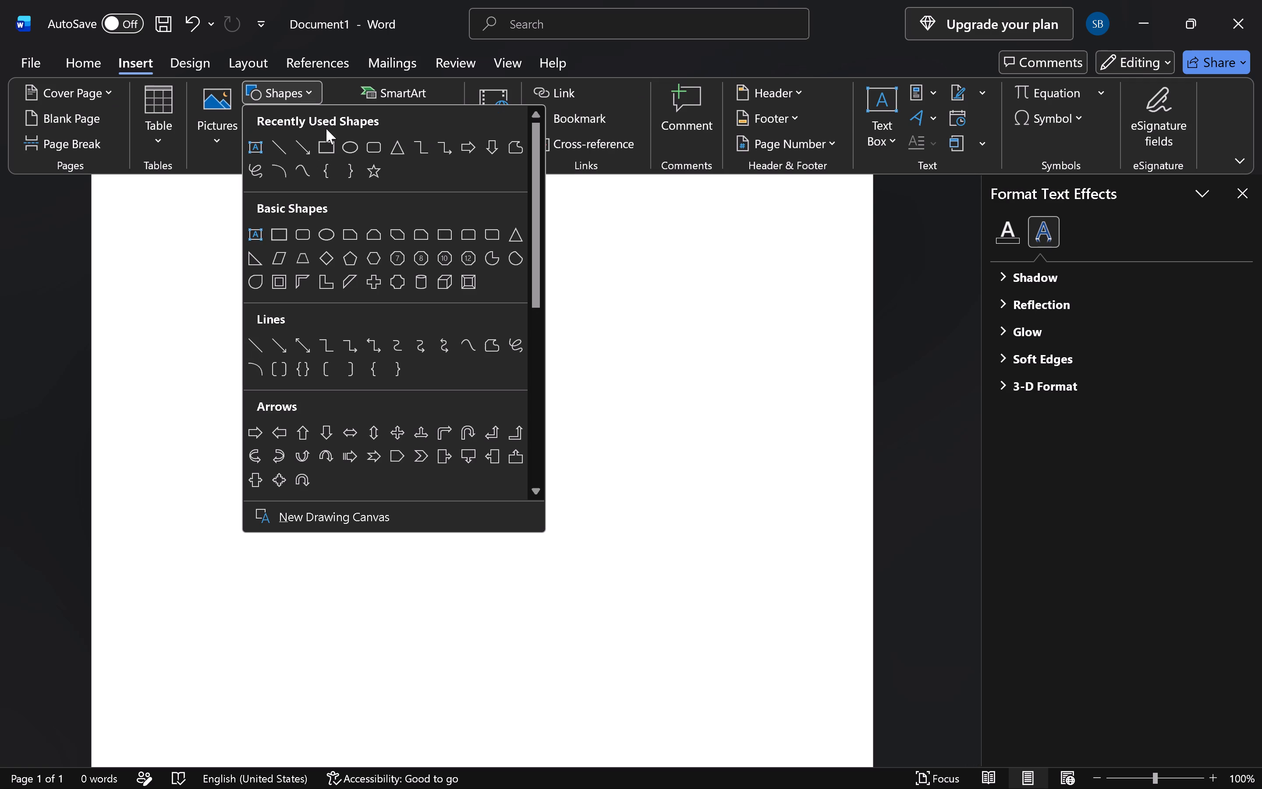
{"action": "left_click", "coordinate": [259, 151]}
{"action": "left_click_drag", "start_coordinate": [157, 220], "coordinate": [378, 532]}
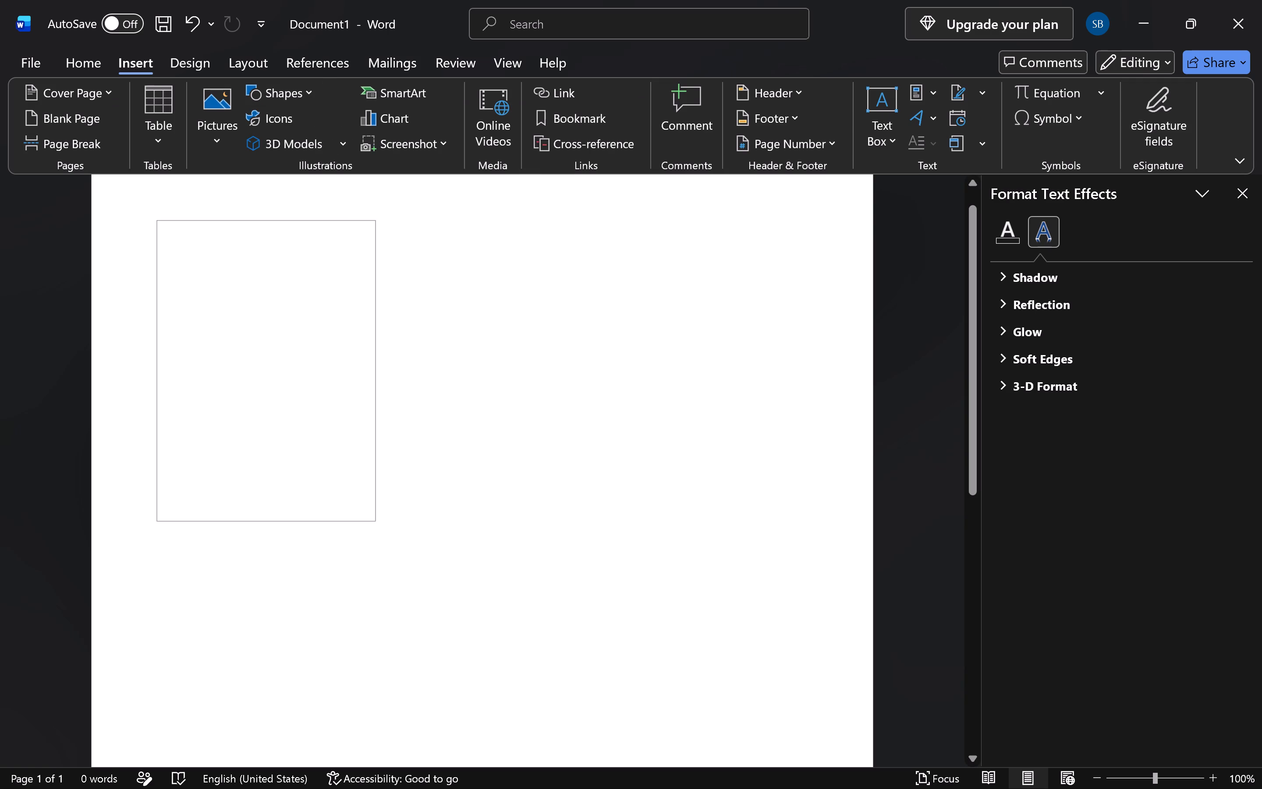
{"action": "left_click_drag", "start_coordinate": [378, 532], "coordinate": [425, 614]}
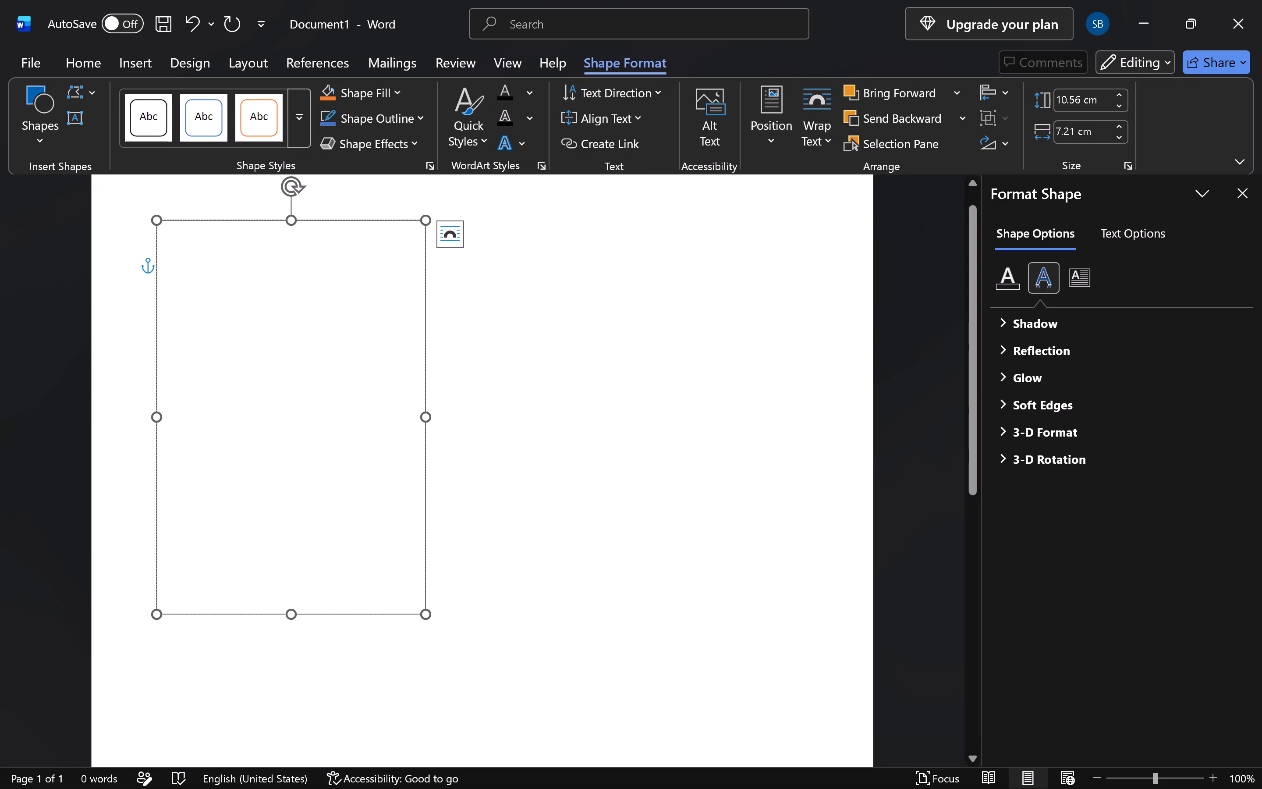
Set the font size in the new text box to 9.
{"action": "left_click", "coordinate": [83, 58]}
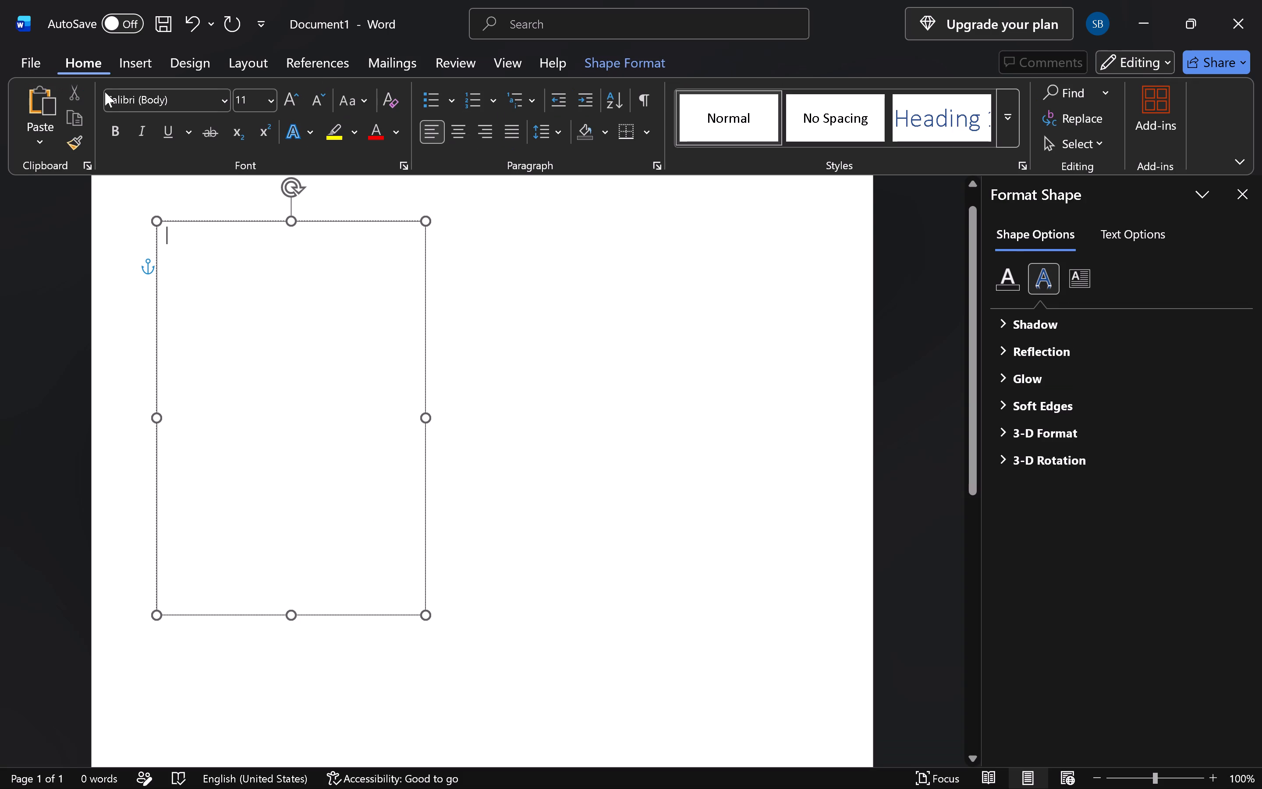
{"action": "left_click", "coordinate": [271, 102]}
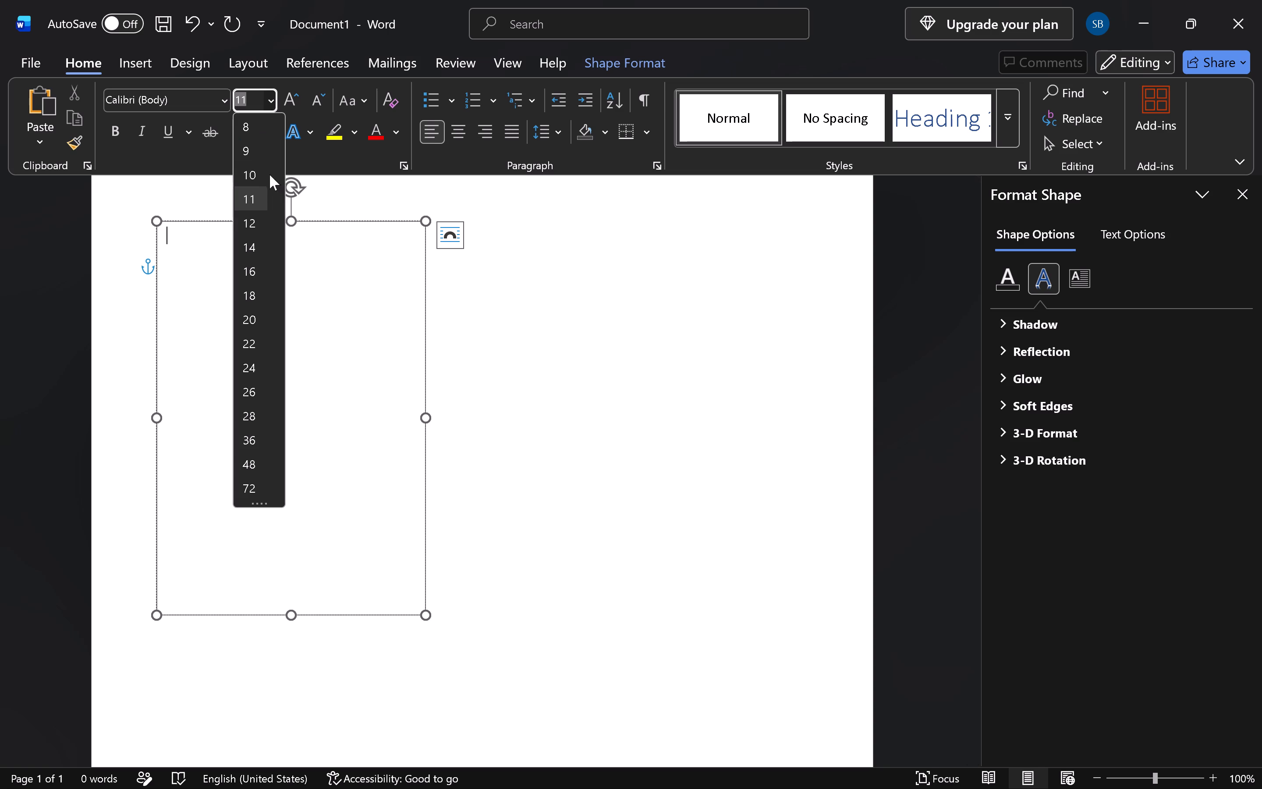
{"action": "left_click", "coordinate": [250, 150]}
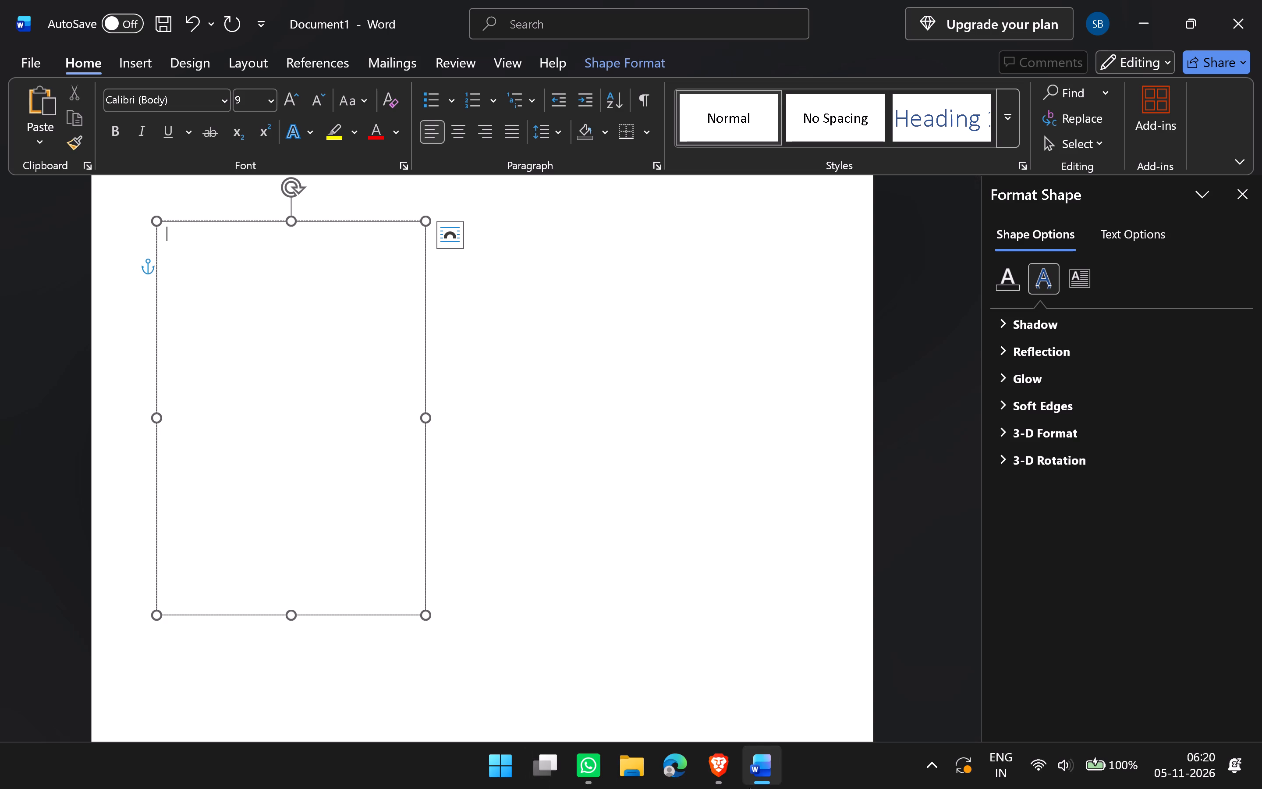
Switch to the Brave browser and copy Program 6's simplified C source code to the clipboard.
{"action": "left_click", "coordinate": [716, 766]}
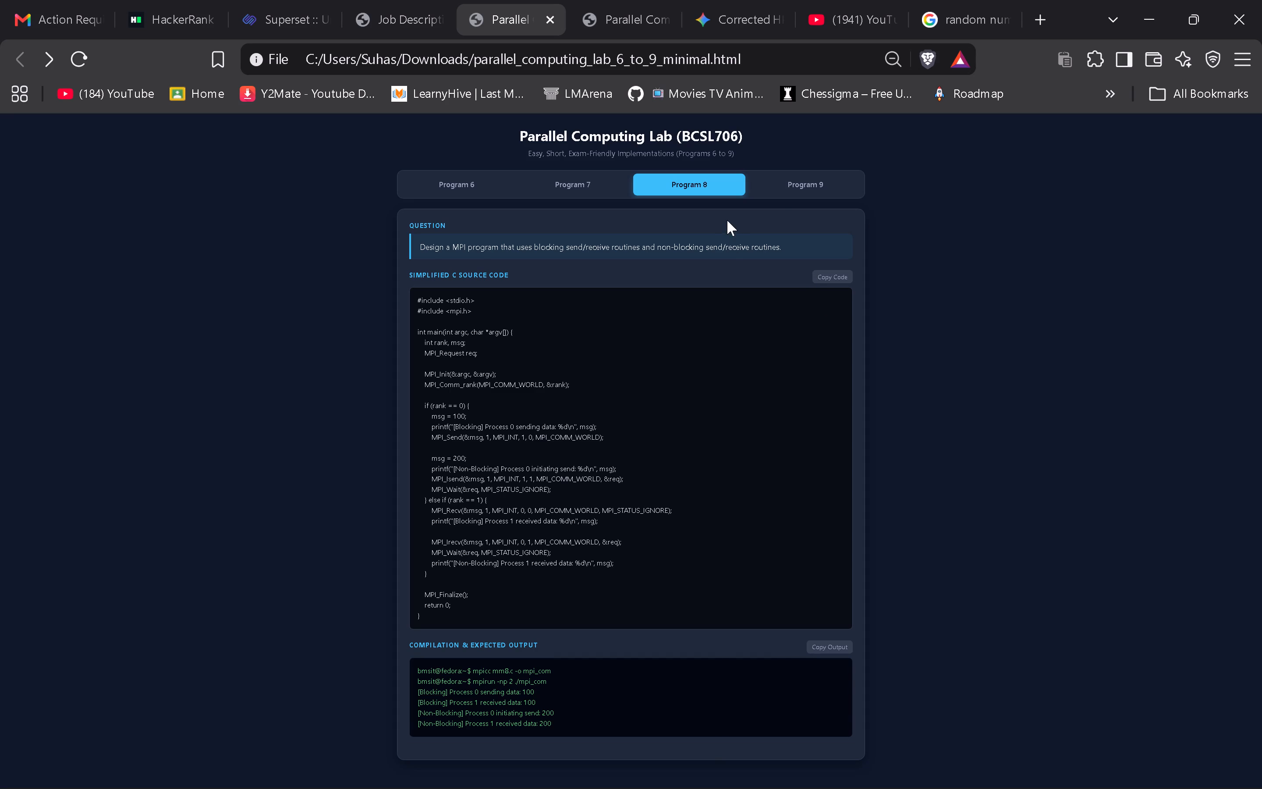
{"action": "left_click", "coordinate": [777, 184]}
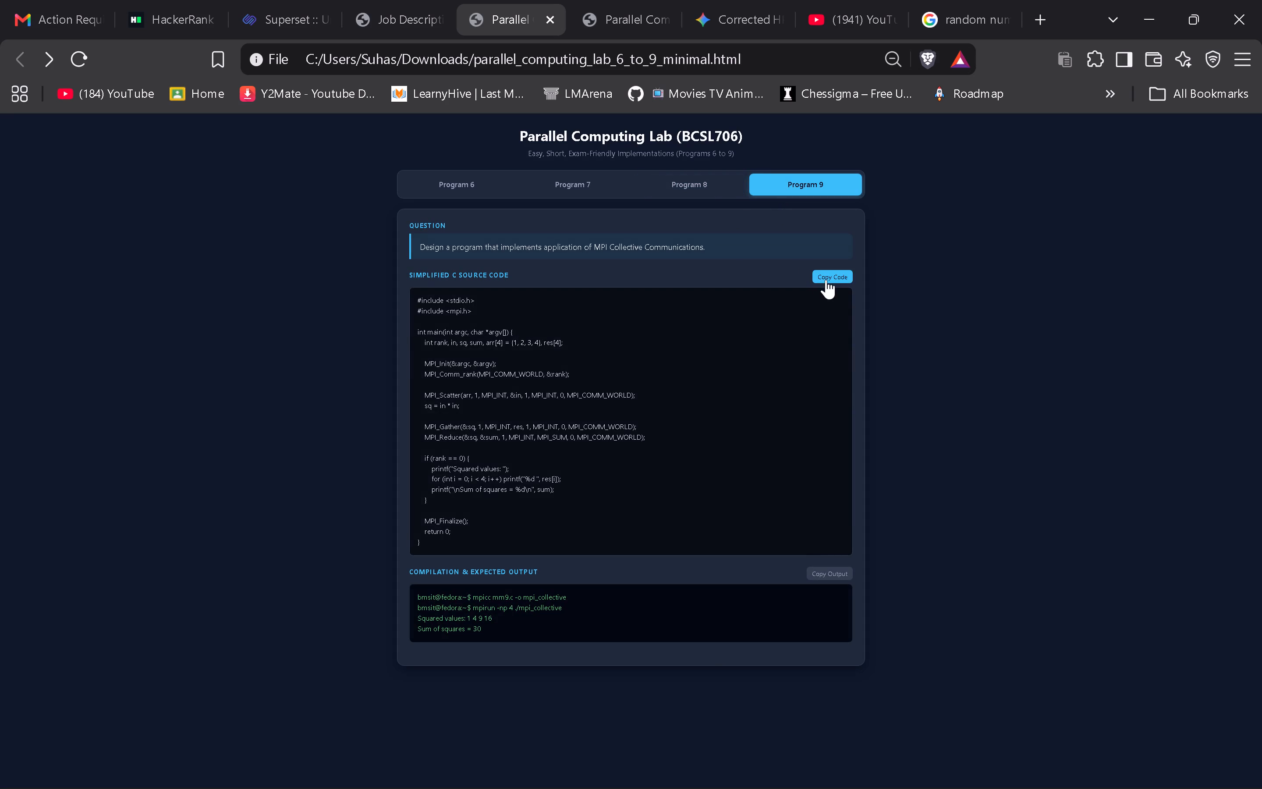
{"action": "left_click", "coordinate": [733, 190]}
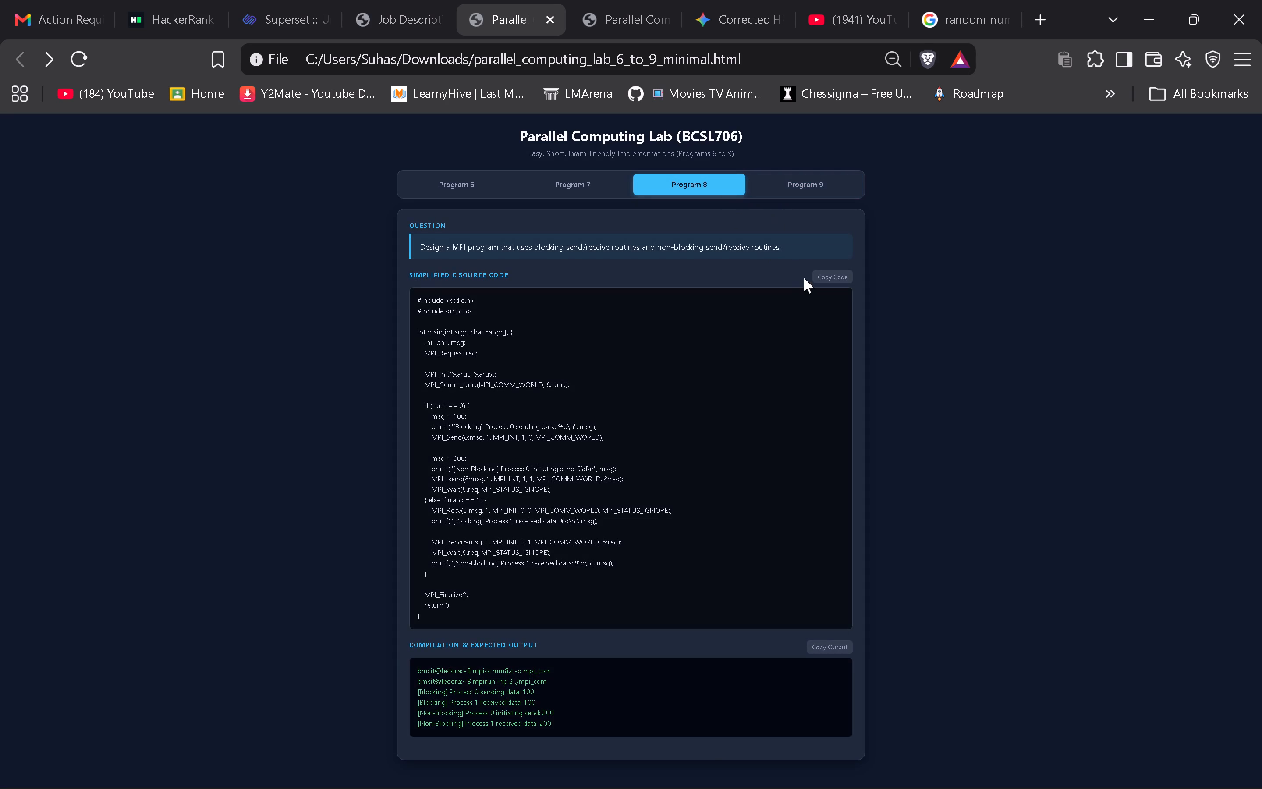
{"action": "left_click", "coordinate": [486, 187]}
{"action": "left_click", "coordinate": [821, 287]}
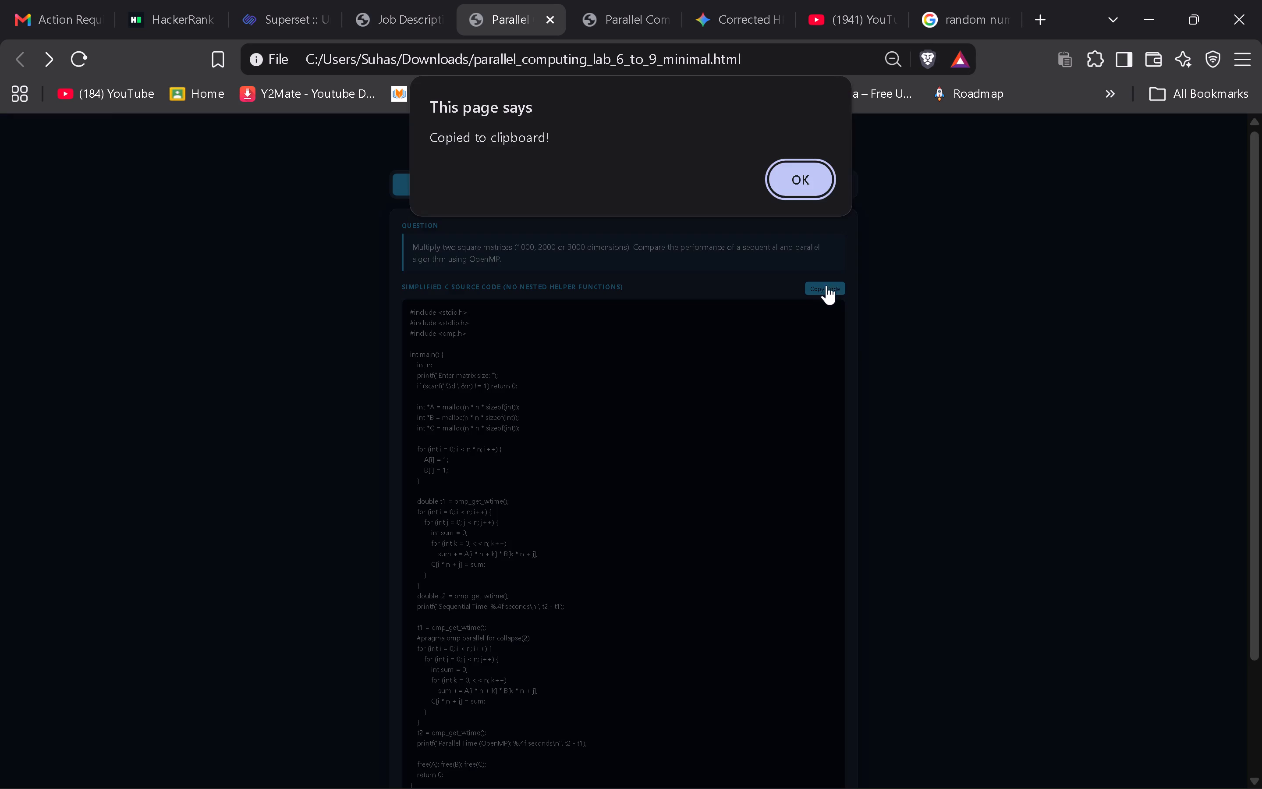
{"action": "left_click", "coordinate": [816, 189]}
Return to the Word document and paste the copied Program 6 code into the empty text box.
{"action": "left_click", "coordinate": [1146, 10]}
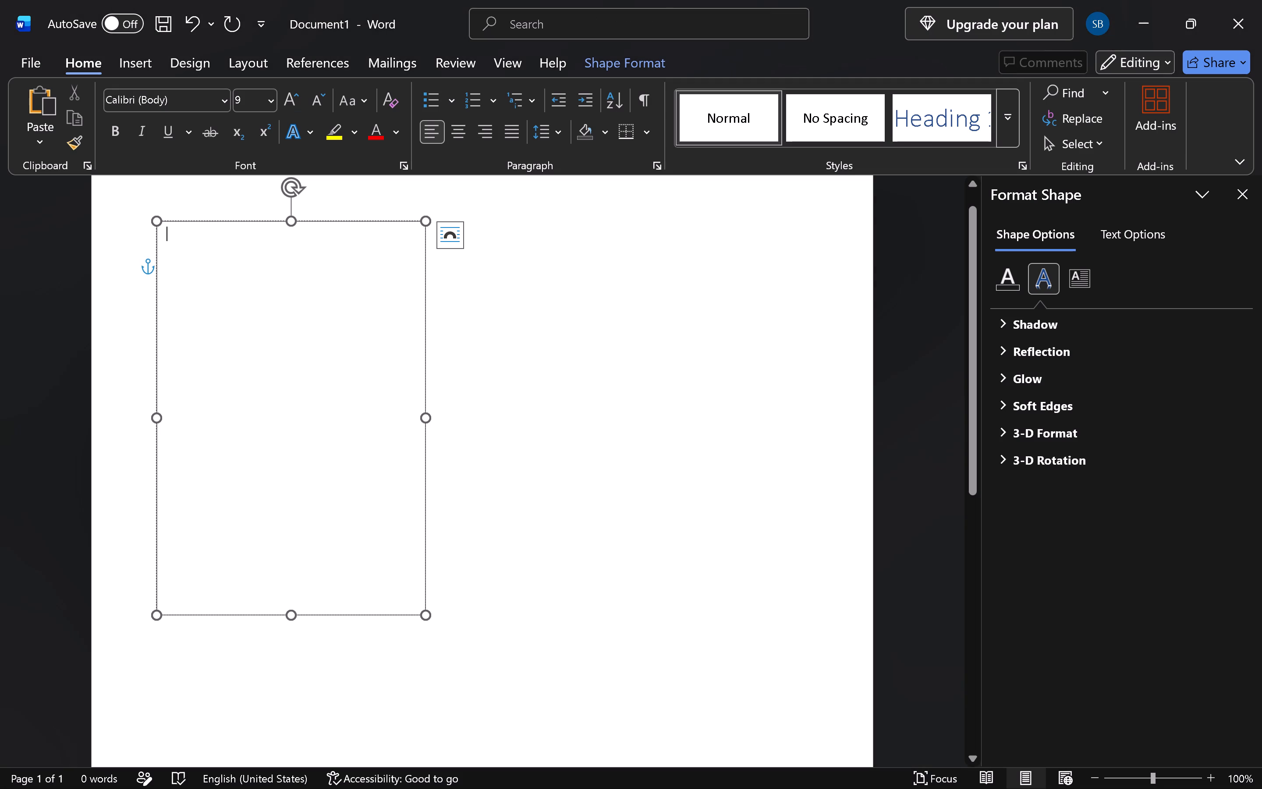
{"action": "right_click", "coordinate": [353, 255]}
{"action": "left_click", "coordinate": [408, 386]}
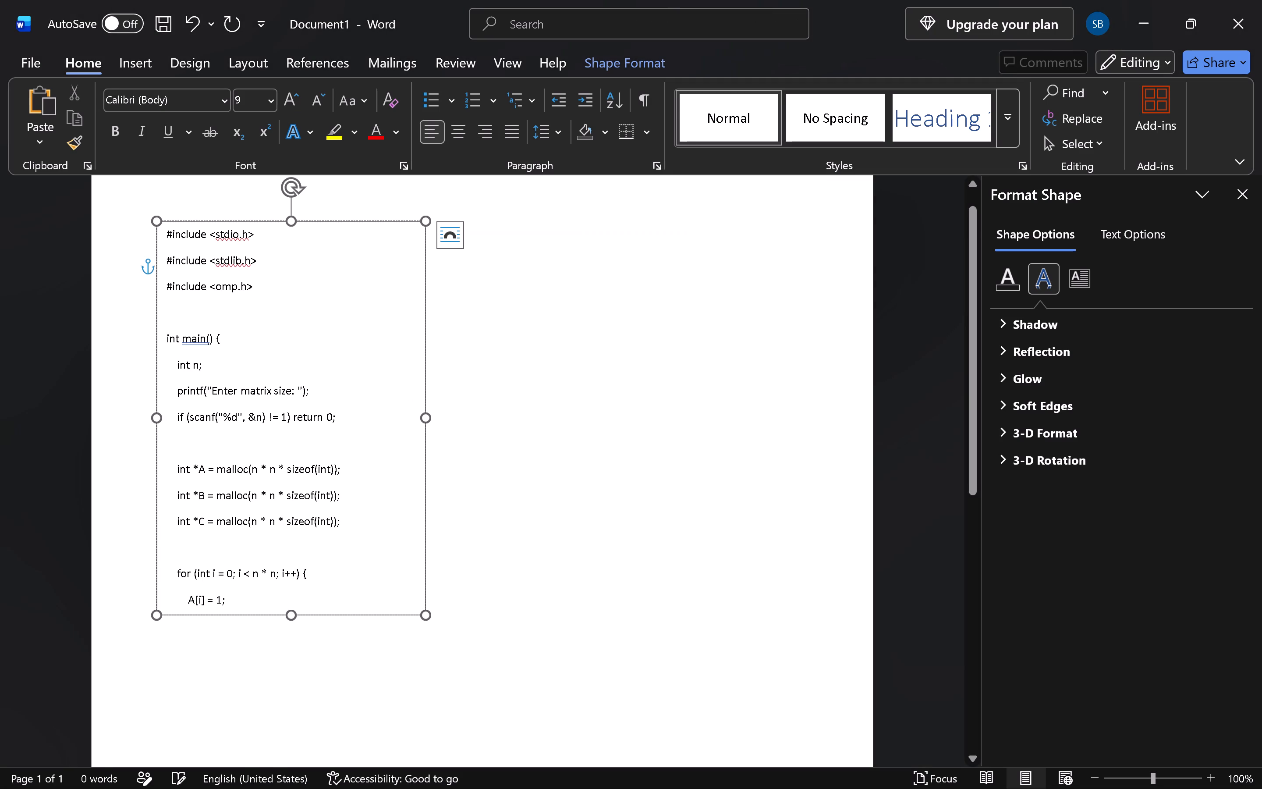
Delete the blank lines after the scanf line, above int main(), and after the three malloc lines.
{"action": "left_click", "coordinate": [210, 436]}
{"action": "left_click", "coordinate": [211, 447]}
{"action": "key", "text": "BackSpace"}
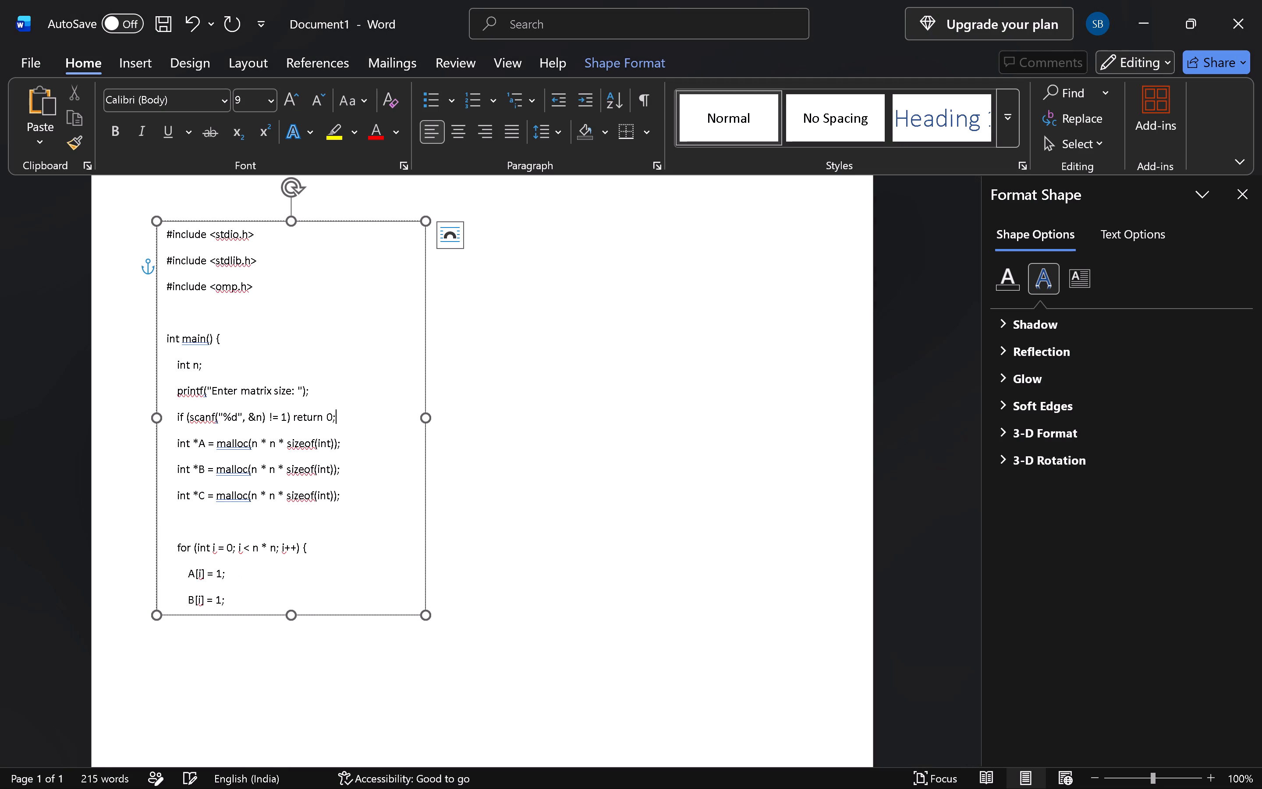
{"action": "left_click", "coordinate": [177, 324]}
{"action": "key", "text": "BackSpace"}
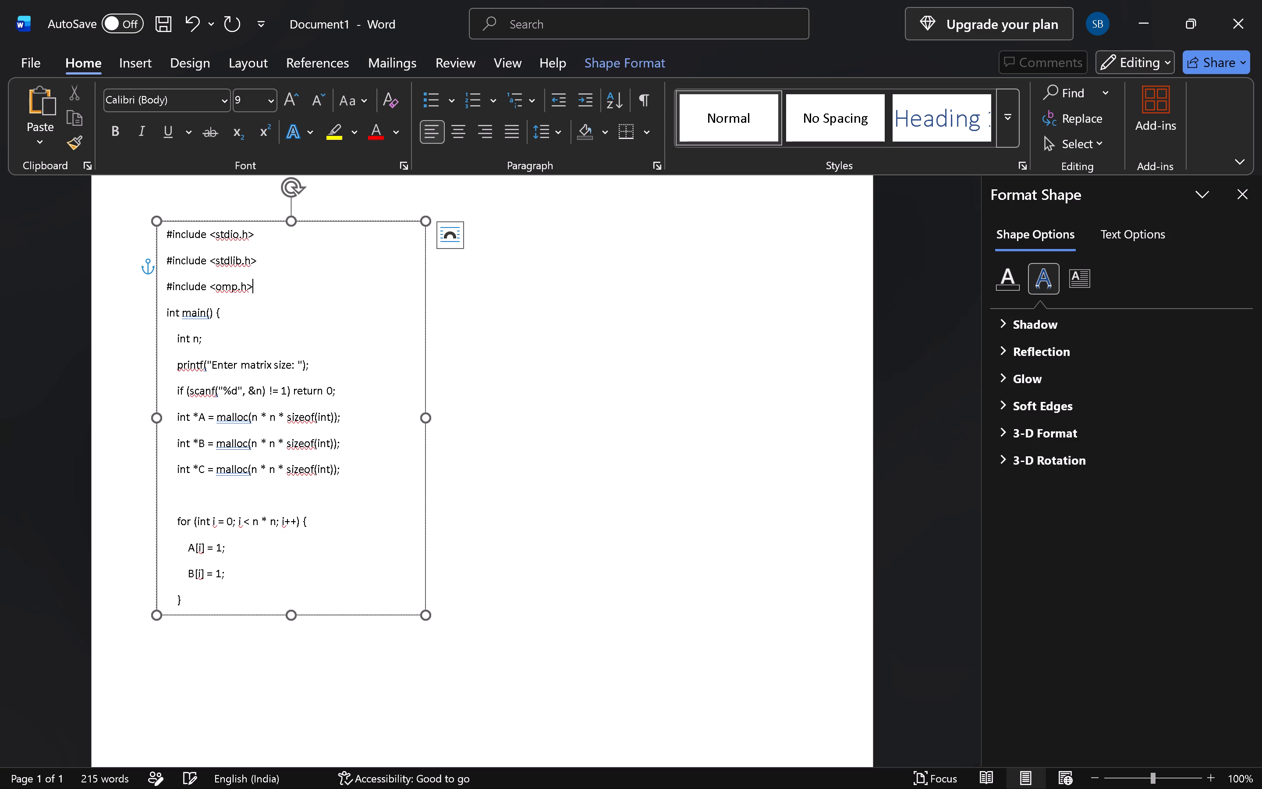
{"action": "left_click", "coordinate": [212, 501]}
{"action": "key", "text": "BackSpace"}
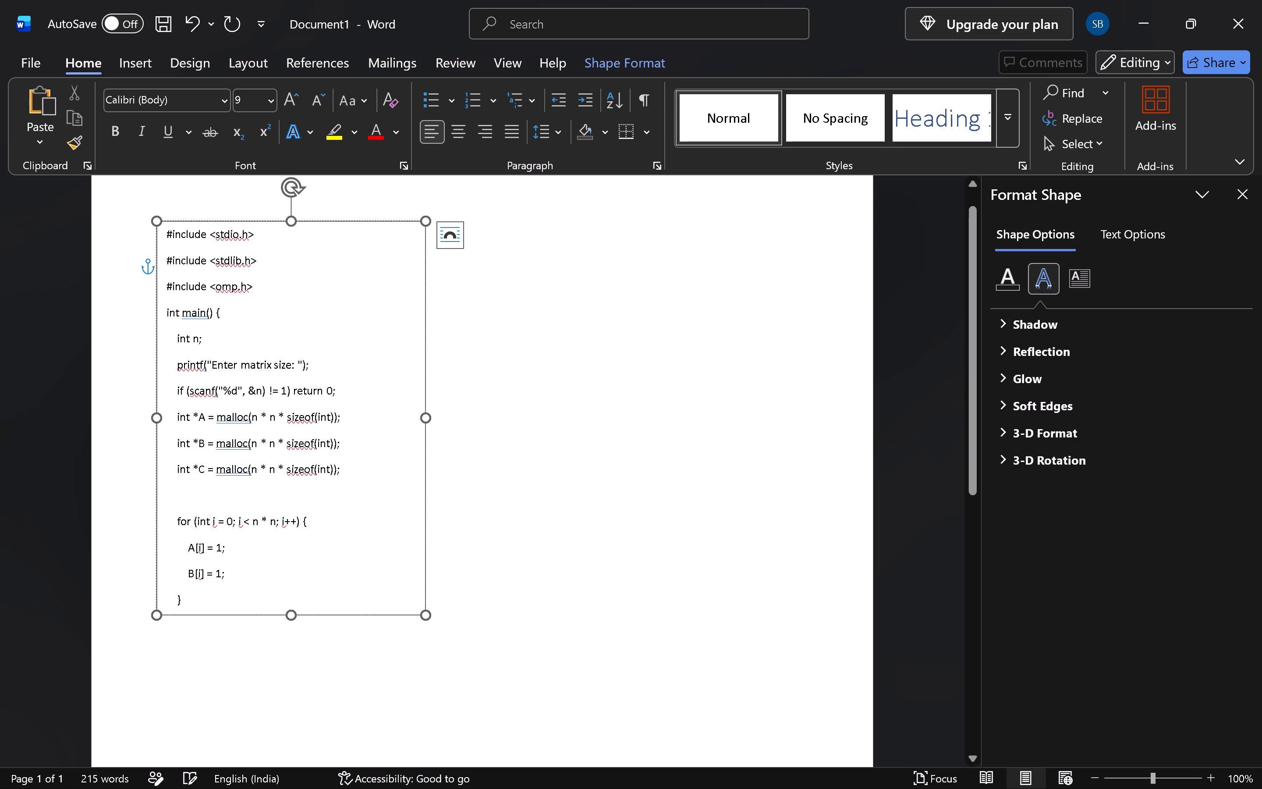
Extend the text box's lower edge downwards to the bottom of the page to make room for the rest of the code.
{"action": "scroll", "coordinate": [271, 544], "scroll_direction": "down", "scroll_amount": 2}
{"action": "left_click_drag", "start_coordinate": [289, 520], "coordinate": [313, 750]}
{"action": "scroll", "coordinate": [314, 604], "scroll_direction": "down", "scroll_amount": 4}
{"action": "left_click_drag", "start_coordinate": [294, 559], "coordinate": [294, 684]}
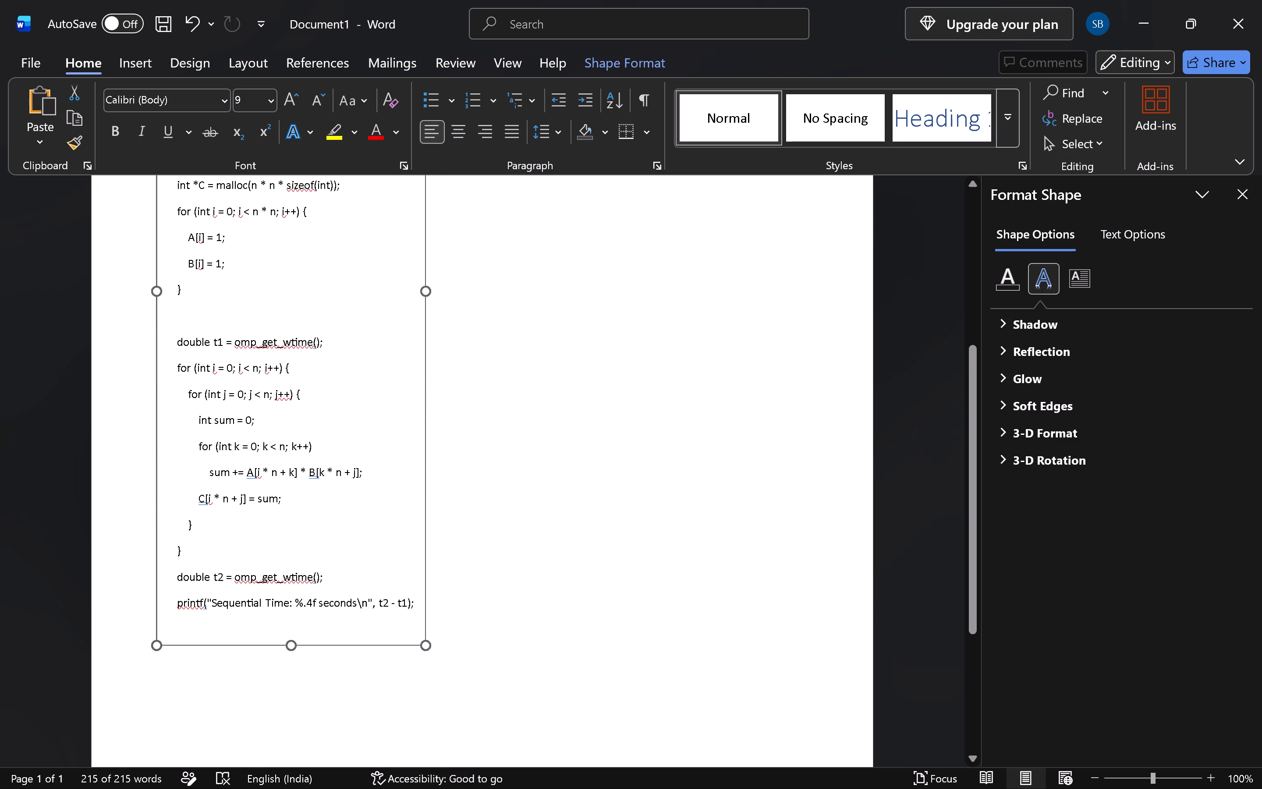
{"action": "left_click_drag", "start_coordinate": [294, 684], "coordinate": [311, 788]}
{"action": "scroll", "coordinate": [277, 572], "scroll_direction": "down", "scroll_amount": 5}
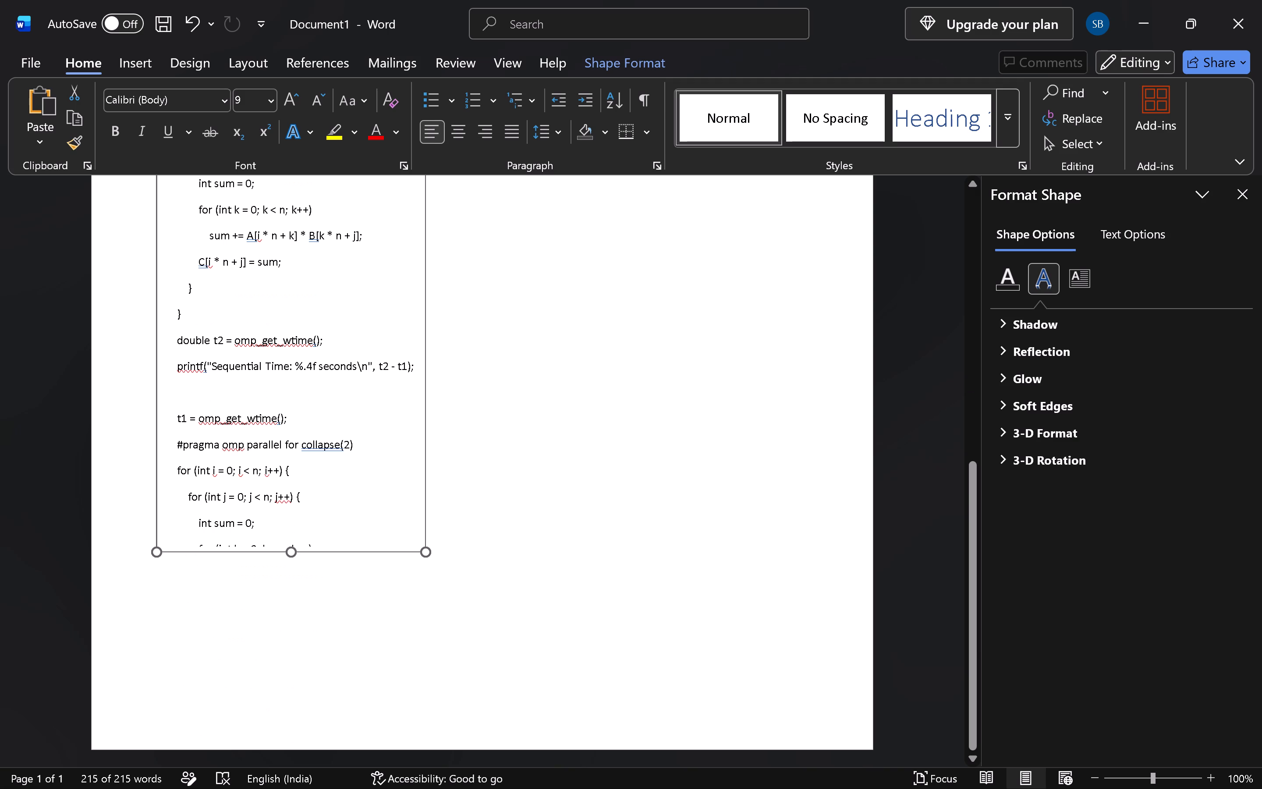
{"action": "left_click_drag", "start_coordinate": [291, 554], "coordinate": [305, 763]}
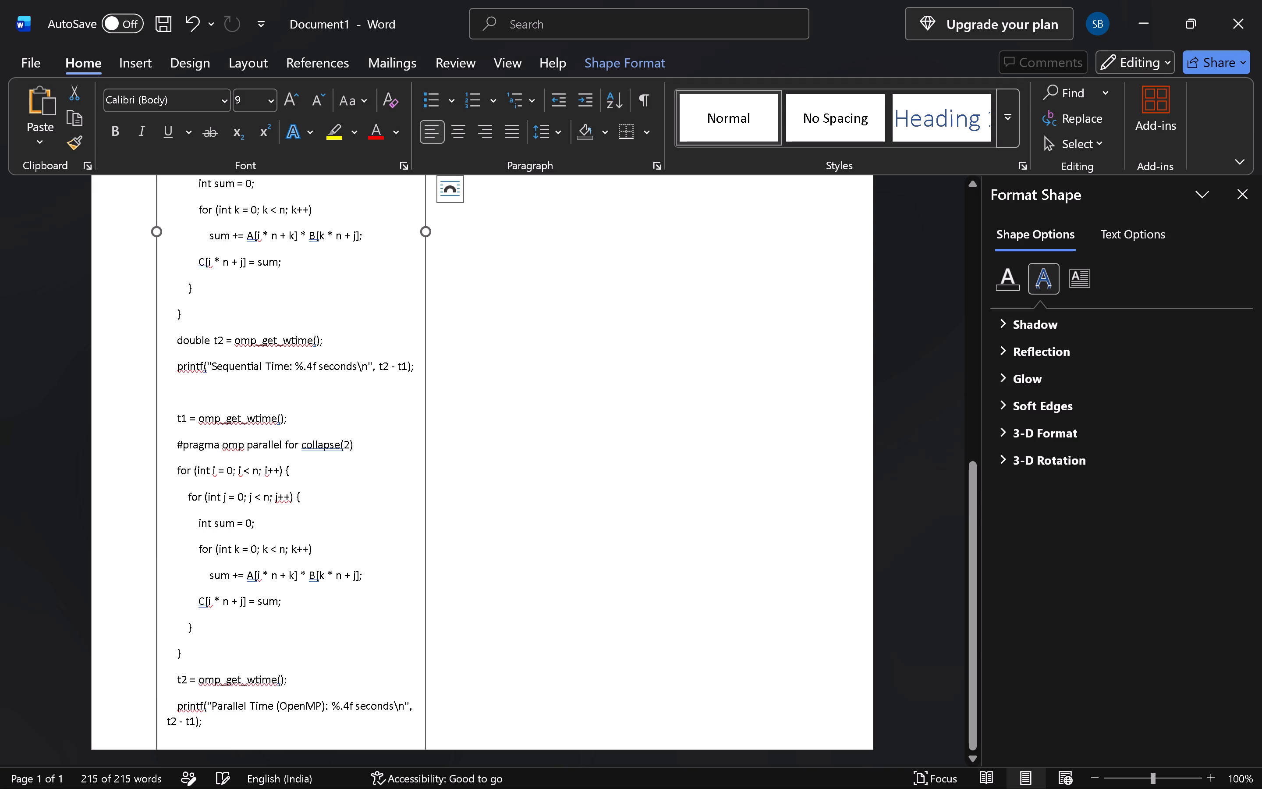
{"action": "scroll", "coordinate": [294, 693], "scroll_direction": "down", "scroll_amount": 3}
{"action": "scroll", "coordinate": [315, 567], "scroll_direction": "down", "scroll_amount": 6}
{"action": "scroll", "coordinate": [817, 626], "scroll_direction": "down", "scroll_amount": 5}
{"action": "scroll", "coordinate": [808, 618], "scroll_direction": "up", "scroll_amount": 3}
{"action": "scroll", "coordinate": [808, 617], "scroll_direction": "down", "scroll_amount": 6}
Delete the blank lines above double t1, above the second t1 = omp_get_wtime(); and above the free(A) line.
{"action": "scroll", "coordinate": [450, 475], "scroll_direction": "up", "scroll_amount": 6}
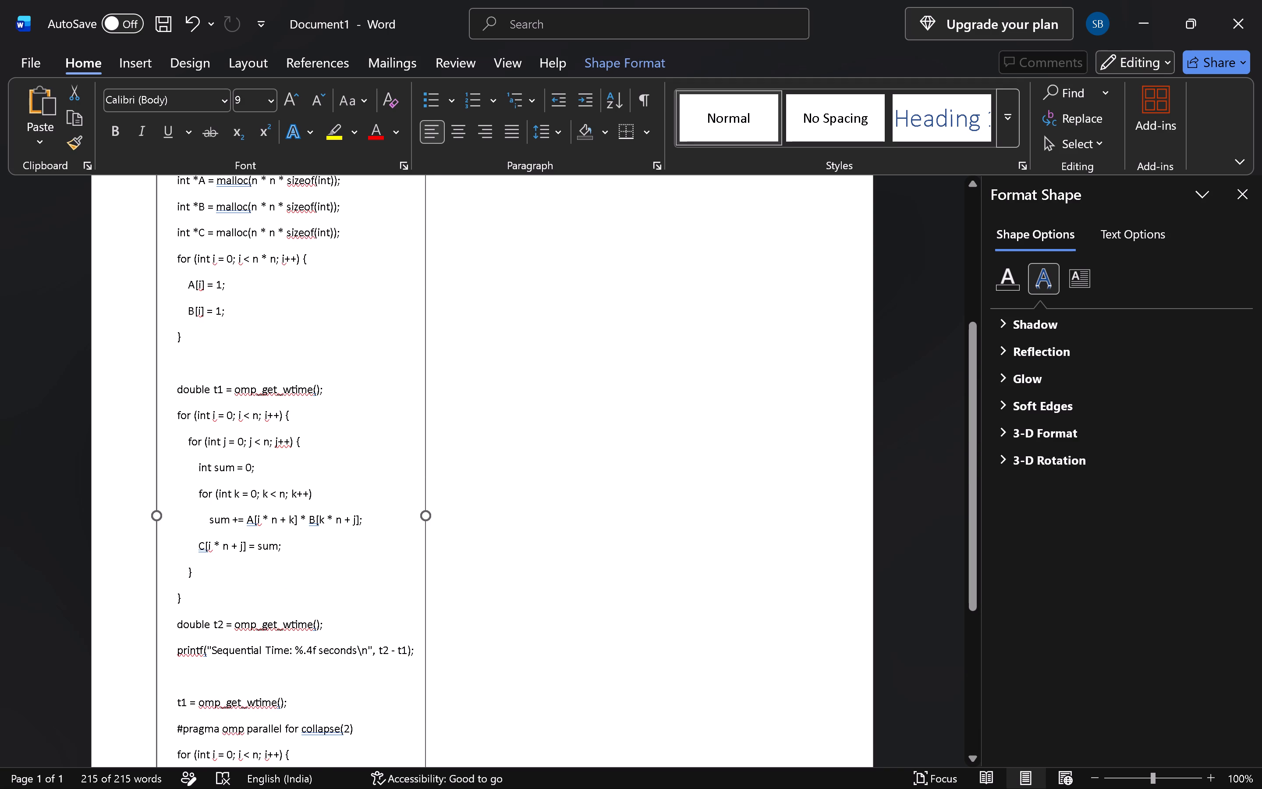
{"action": "left_click", "coordinate": [175, 370]}
{"action": "key", "text": "BackSpace"}
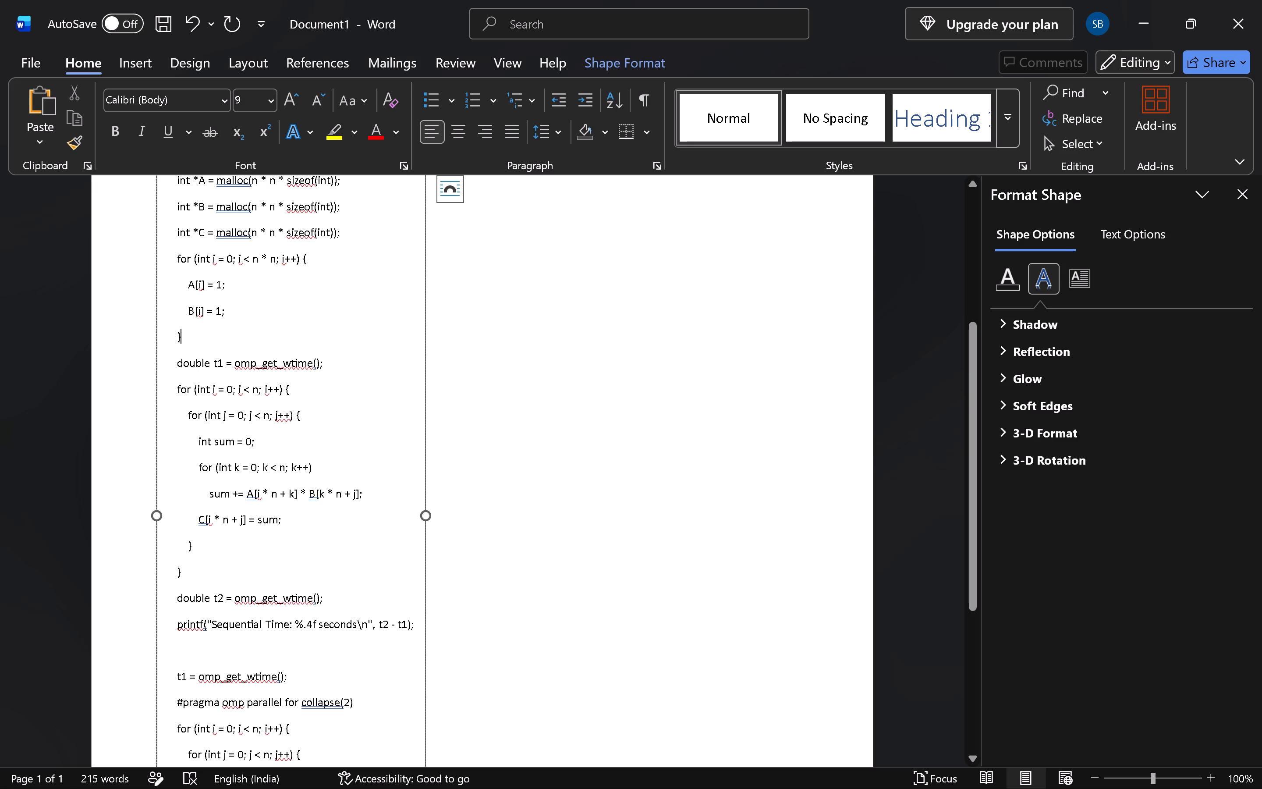
{"action": "scroll", "coordinate": [228, 574], "scroll_direction": "down", "scroll_amount": 4}
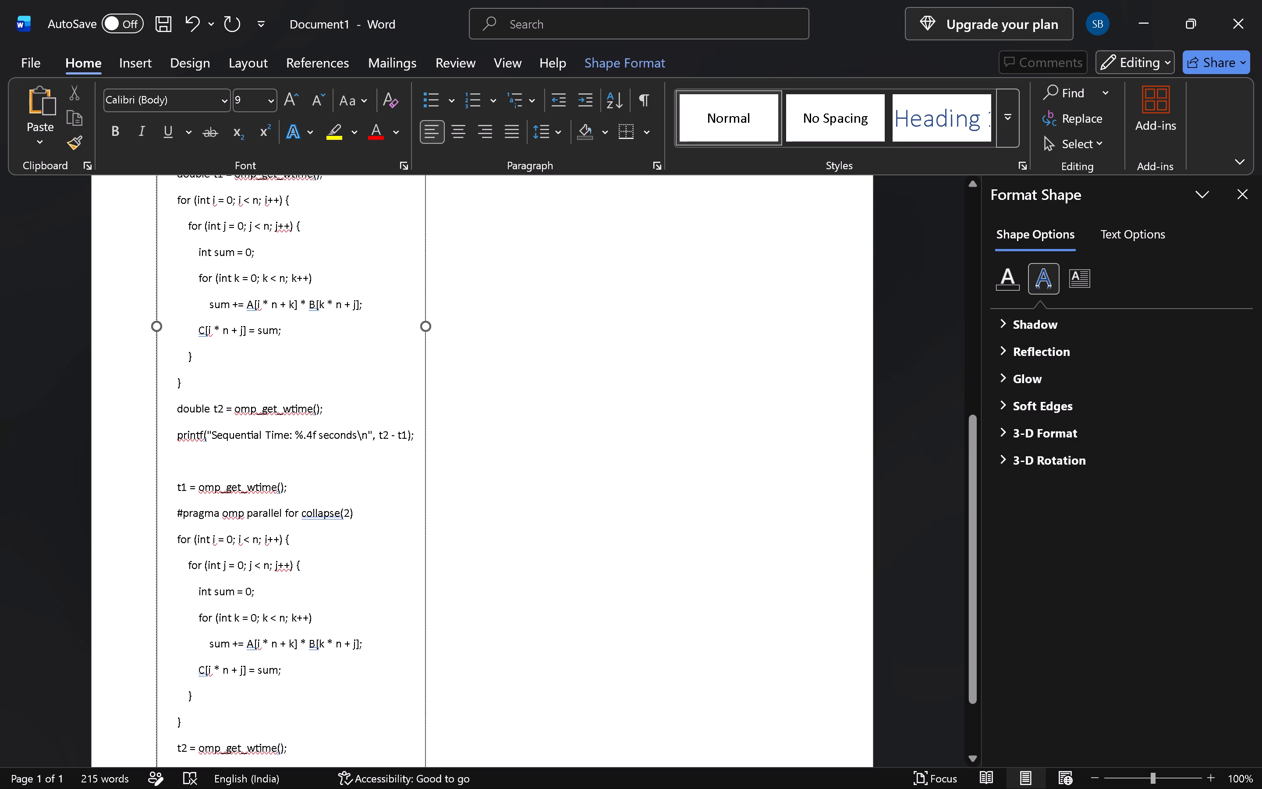
{"action": "left_click", "coordinate": [209, 477]}
{"action": "key", "text": "BackSpace"}
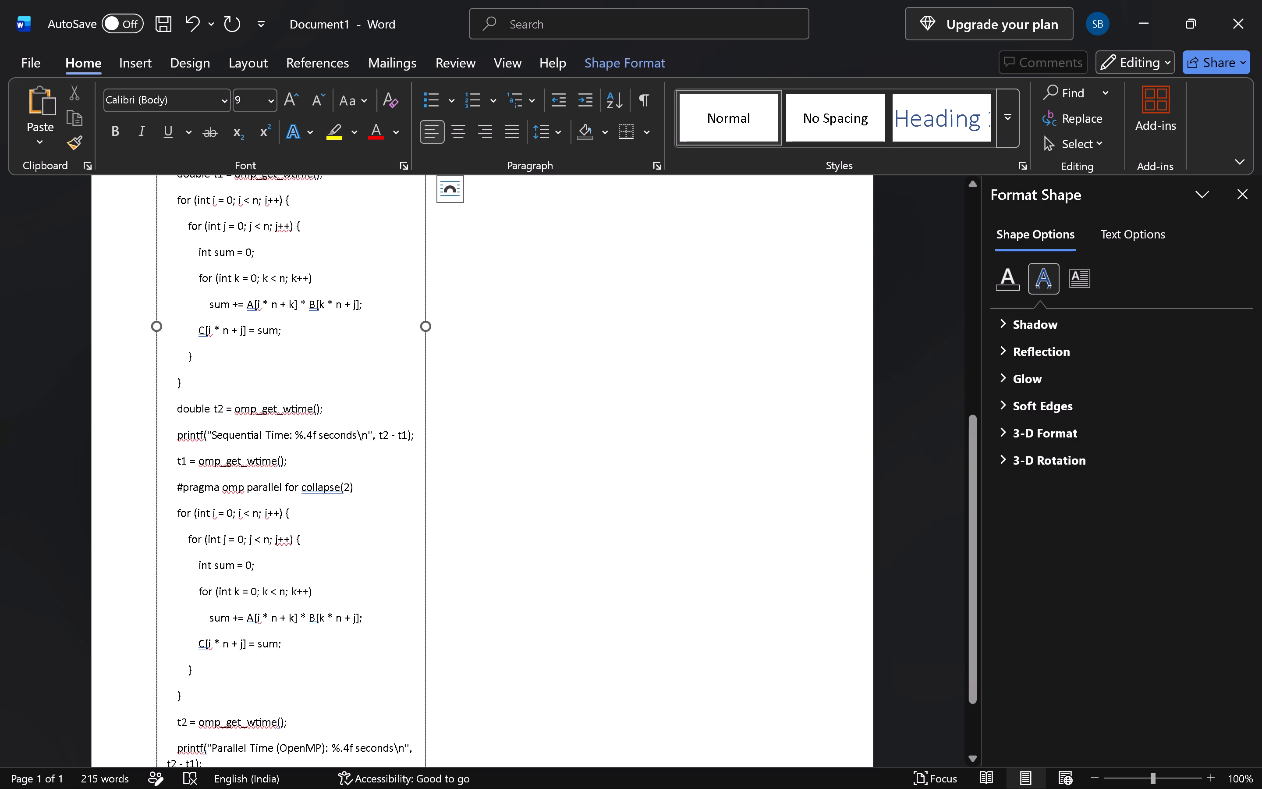
{"action": "scroll", "coordinate": [222, 519], "scroll_direction": "down", "scroll_amount": 2}
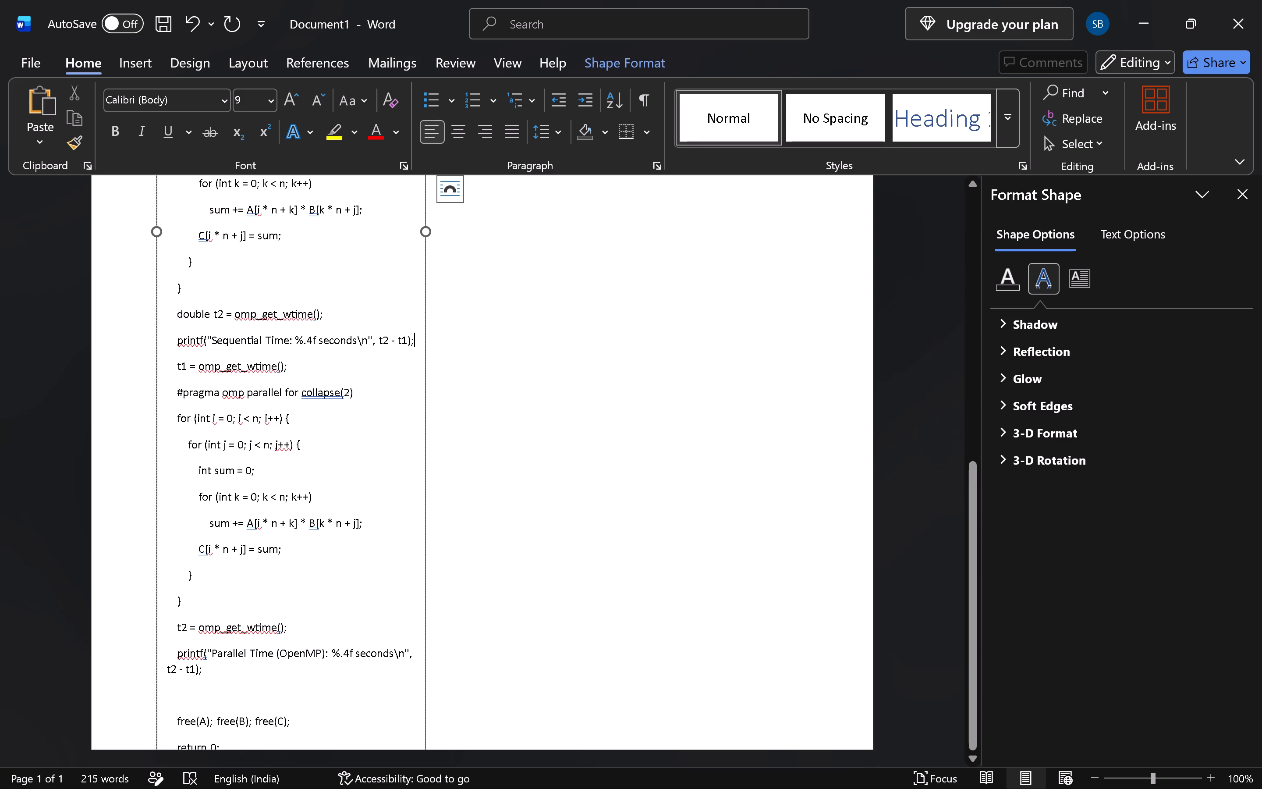
{"action": "scroll", "coordinate": [218, 580], "scroll_direction": "down", "scroll_amount": 6}
{"action": "scroll", "coordinate": [241, 654], "scroll_direction": "down", "scroll_amount": 4}
{"action": "left_click", "coordinate": [176, 700]}
{"action": "key", "text": "BackSpace"}
Remove the indentation before A[i] = 1; and join it onto the end of the first for loop's opening line.
{"action": "scroll", "coordinate": [175, 700], "scroll_direction": "down", "scroll_amount": 5}
{"action": "scroll", "coordinate": [335, 551], "scroll_direction": "up", "scroll_amount": 8}
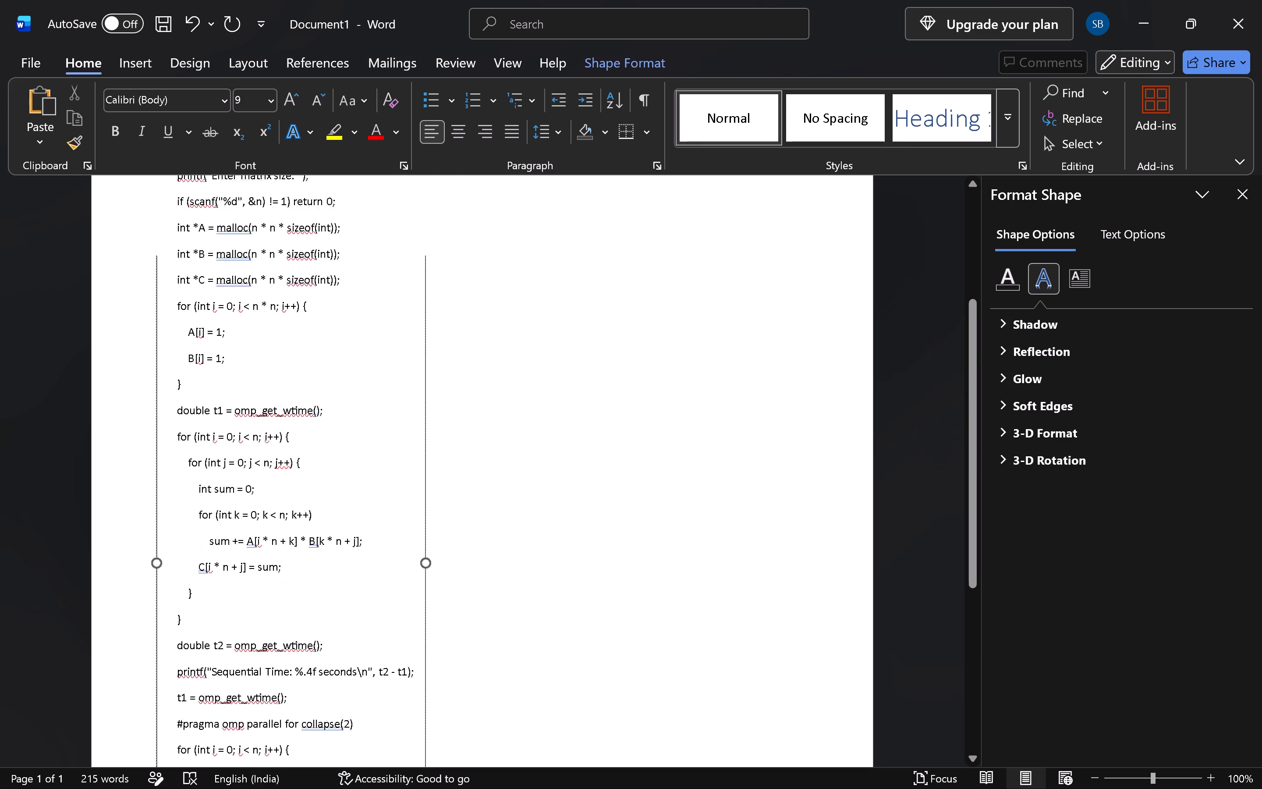
{"action": "scroll", "coordinate": [337, 557], "scroll_direction": "up", "scroll_amount": 8}
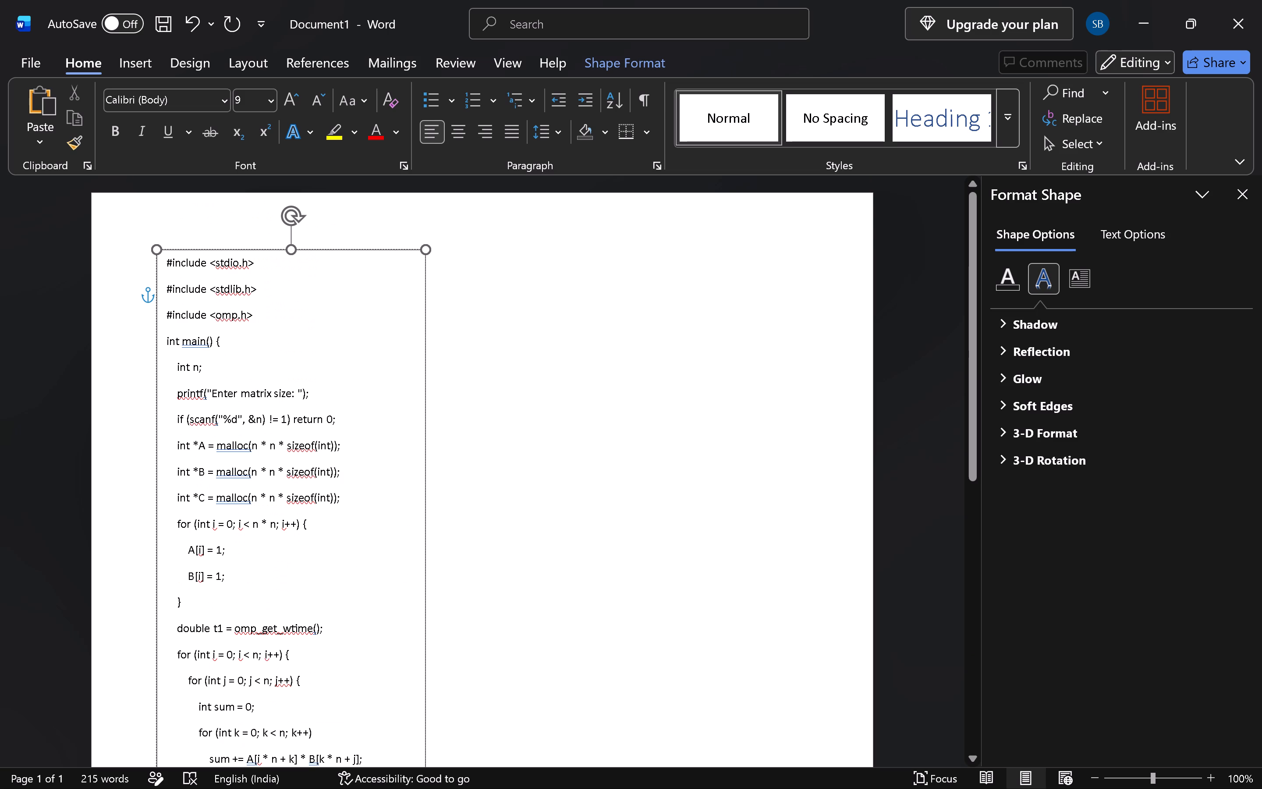
{"action": "left_click", "coordinate": [184, 547]}
{"action": "key", "text": "Right"}
{"action": "key", "text": "BackSpace"}
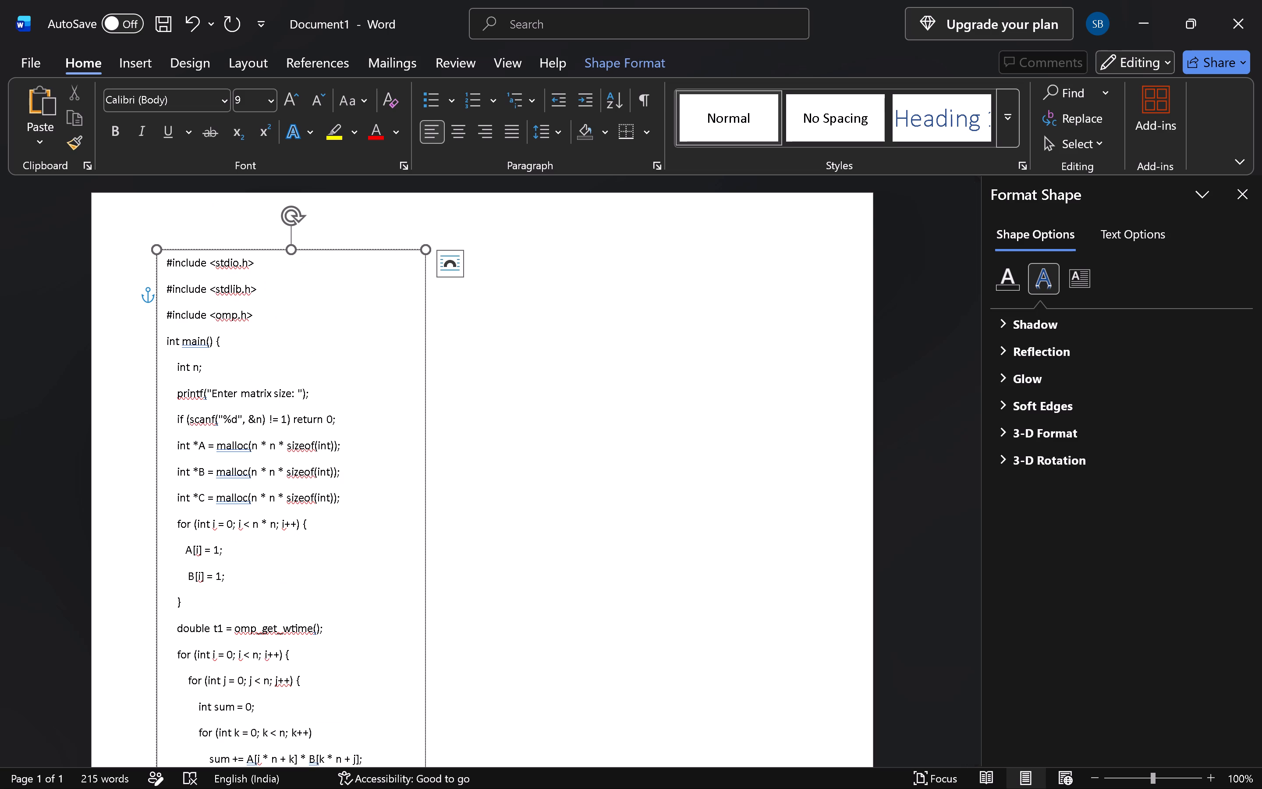
{"action": "key", "text": "BackSpace"}
{"action": "key", "text": "BackSpace"}
{"action": "key", "text": "BackSpace"}
{"action": "key", "text": "BackSpace"}
{"action": "key", "text": "BackSpace"}
{"action": "key", "text": "BackSpace"}
{"action": "key", "text": "BackSpace"}
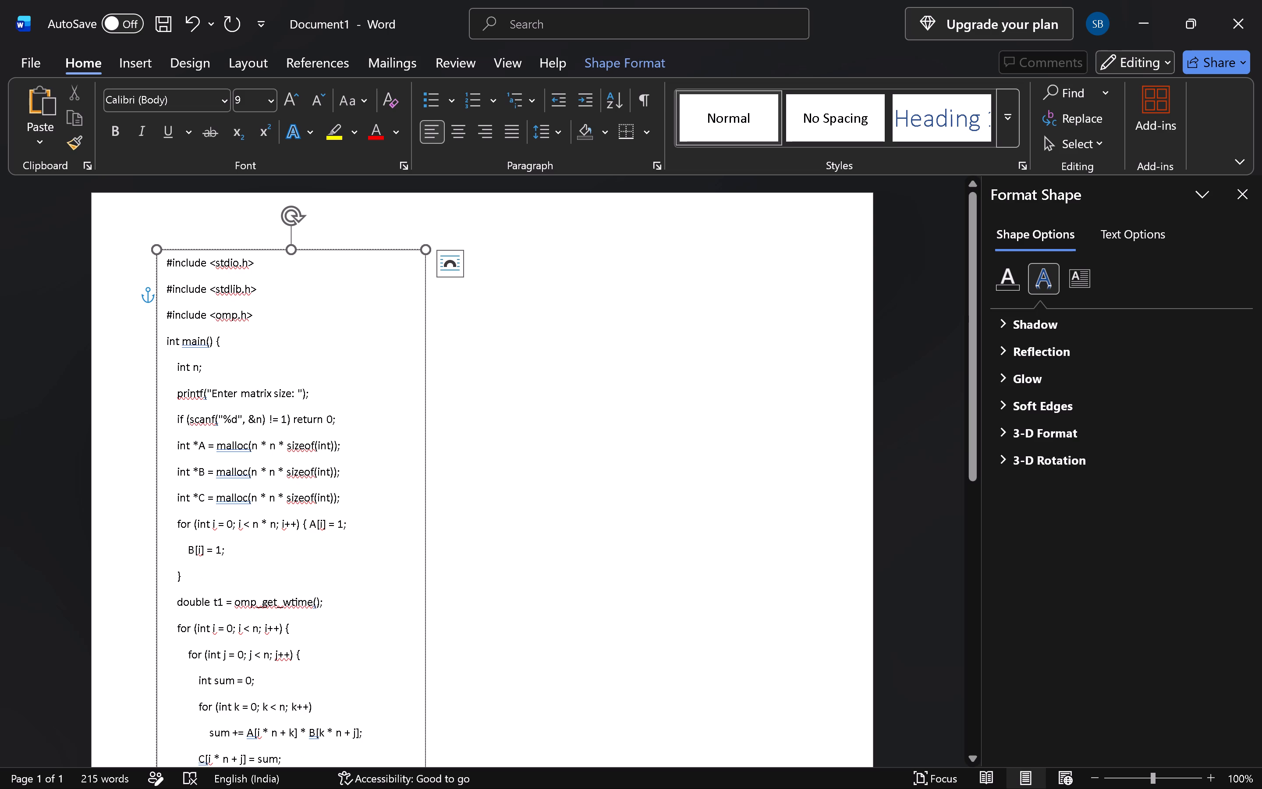
Remove the indentation before B[i] = 1; and join it directly after A[i] = 1; on the for loop line.
{"action": "left_click", "coordinate": [187, 551]}
{"action": "key", "text": "BackSpace"}
{"action": "key", "text": "BackSpace"}
{"action": "key", "text": "BackSpace"}
{"action": "key", "text": "BackSpace"}
{"action": "key", "text": "BackSpace"}
{"action": "key", "text": "BackSpace"}
{"action": "key", "text": "BackSpace"}
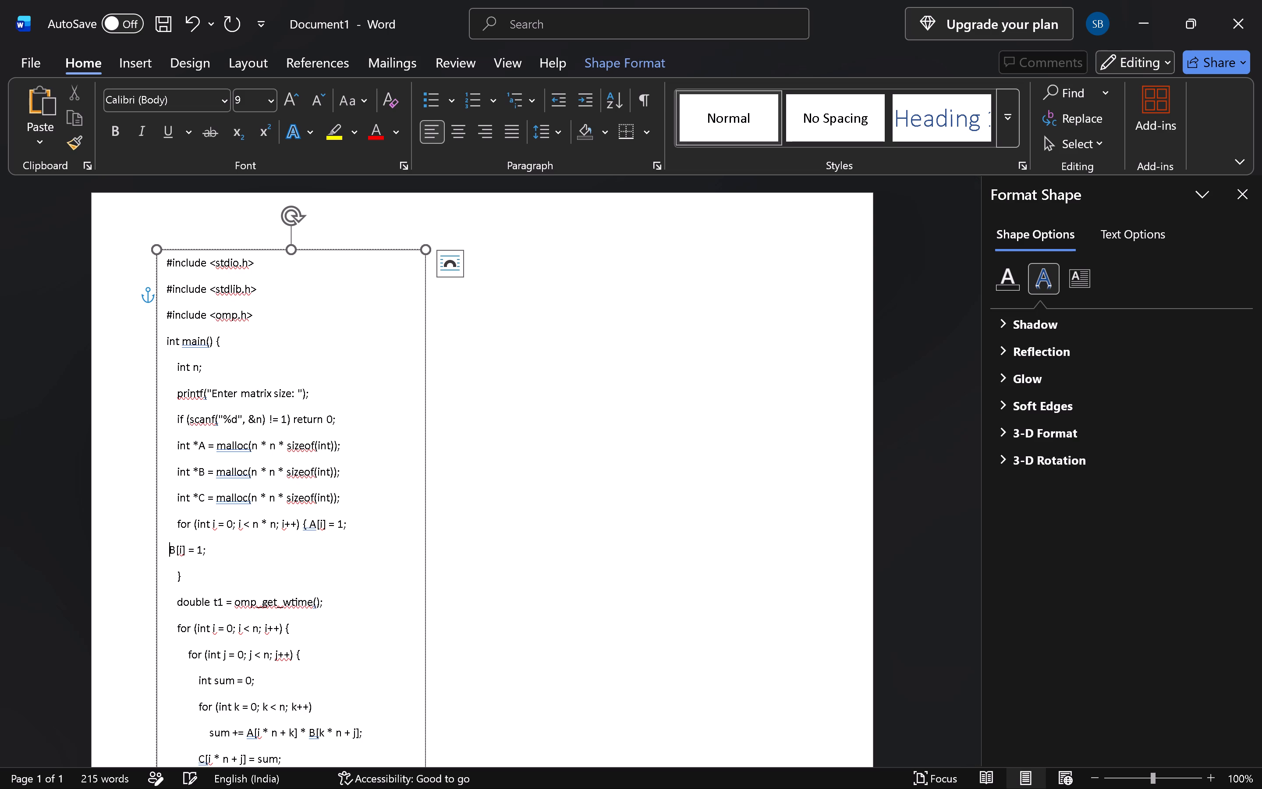
{"action": "key", "text": "BackSpace"}
{"action": "key", "text": "BackSpace"}
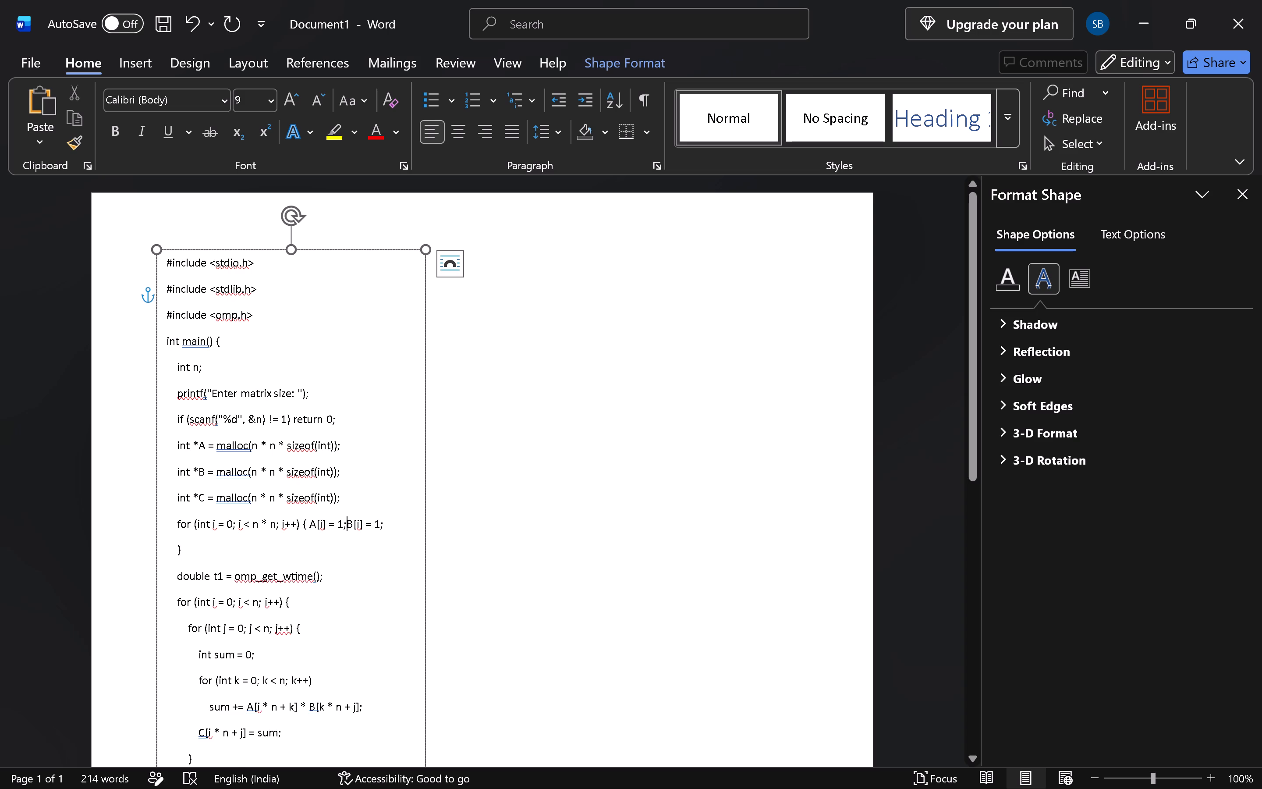
Move the text box up the page and shorten it so its lower edge sits just below the code's final closing brace.
{"action": "scroll", "coordinate": [255, 616], "scroll_direction": "down", "scroll_amount": 3}
{"action": "scroll", "coordinate": [252, 555], "scroll_direction": "down", "scroll_amount": 2}
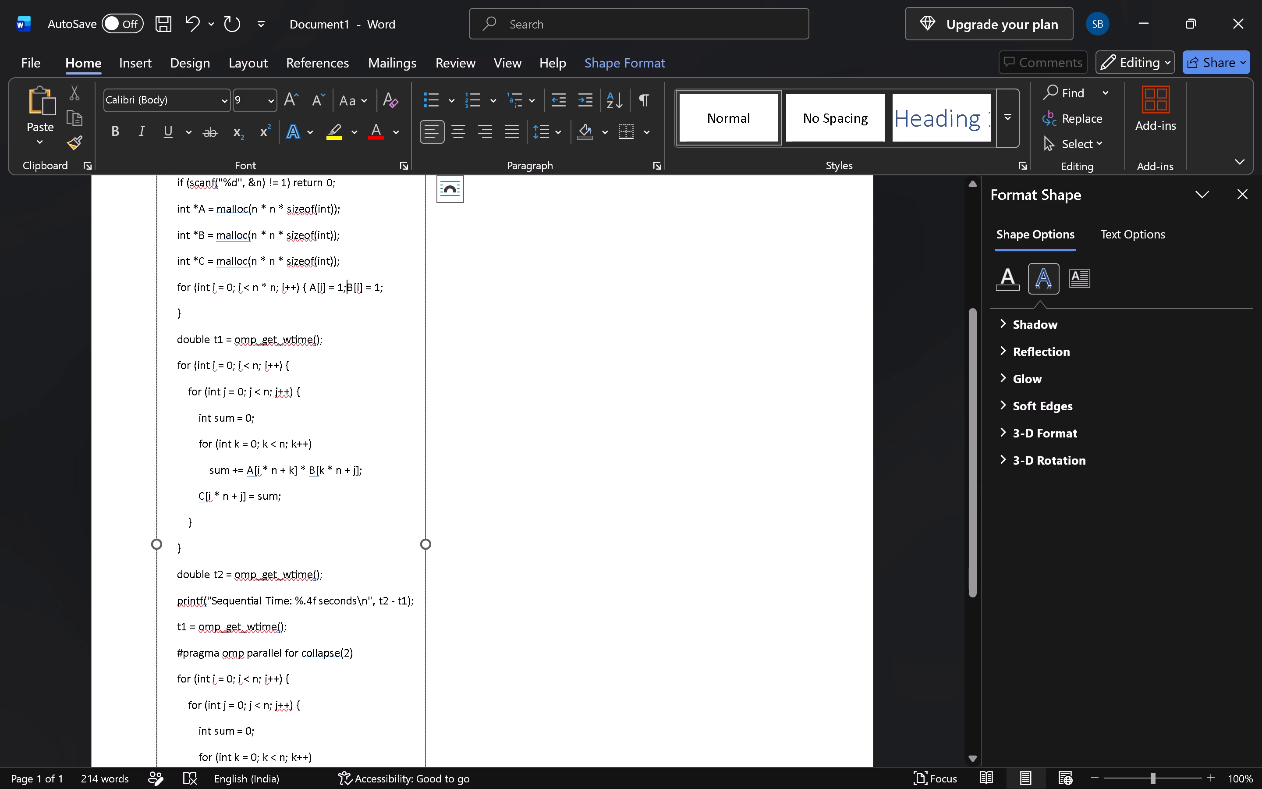
{"action": "scroll", "coordinate": [252, 555], "scroll_direction": "down", "scroll_amount": 13}
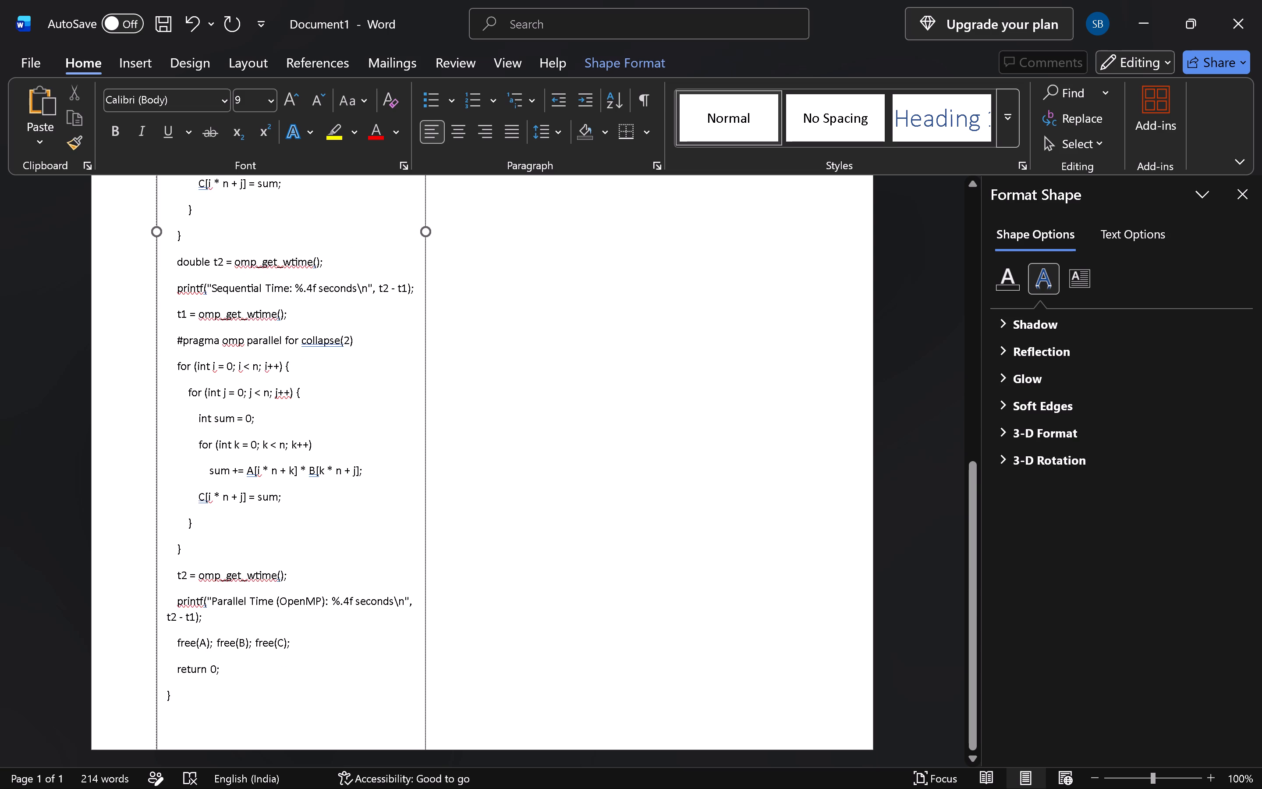
{"action": "scroll", "coordinate": [252, 555], "scroll_direction": "down", "scroll_amount": 1}
{"action": "scroll", "coordinate": [449, 605], "scroll_direction": "down", "scroll_amount": 6}
{"action": "left_click_drag", "start_coordinate": [427, 627], "coordinate": [421, 462]}
{"action": "scroll", "coordinate": [289, 662], "scroll_direction": "down", "scroll_amount": 9}
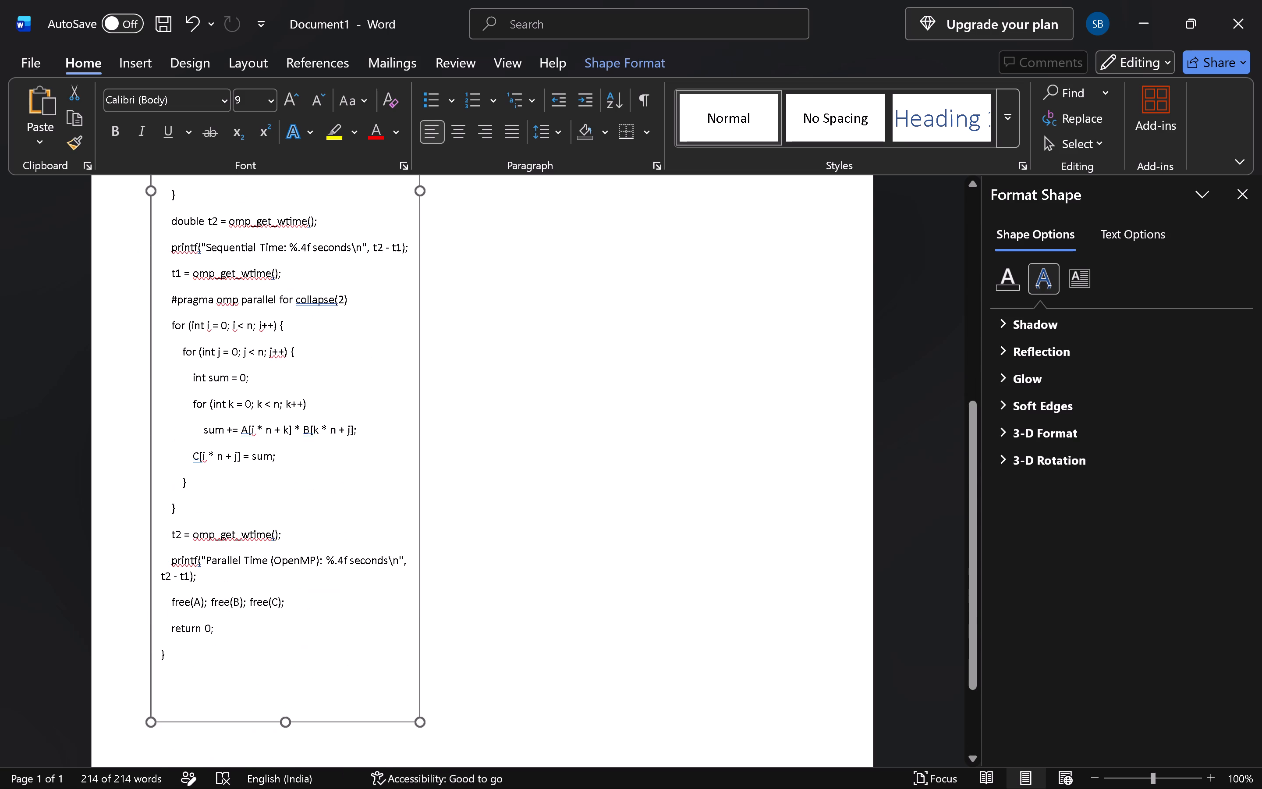
{"action": "left_click_drag", "start_coordinate": [285, 721], "coordinate": [280, 664]}
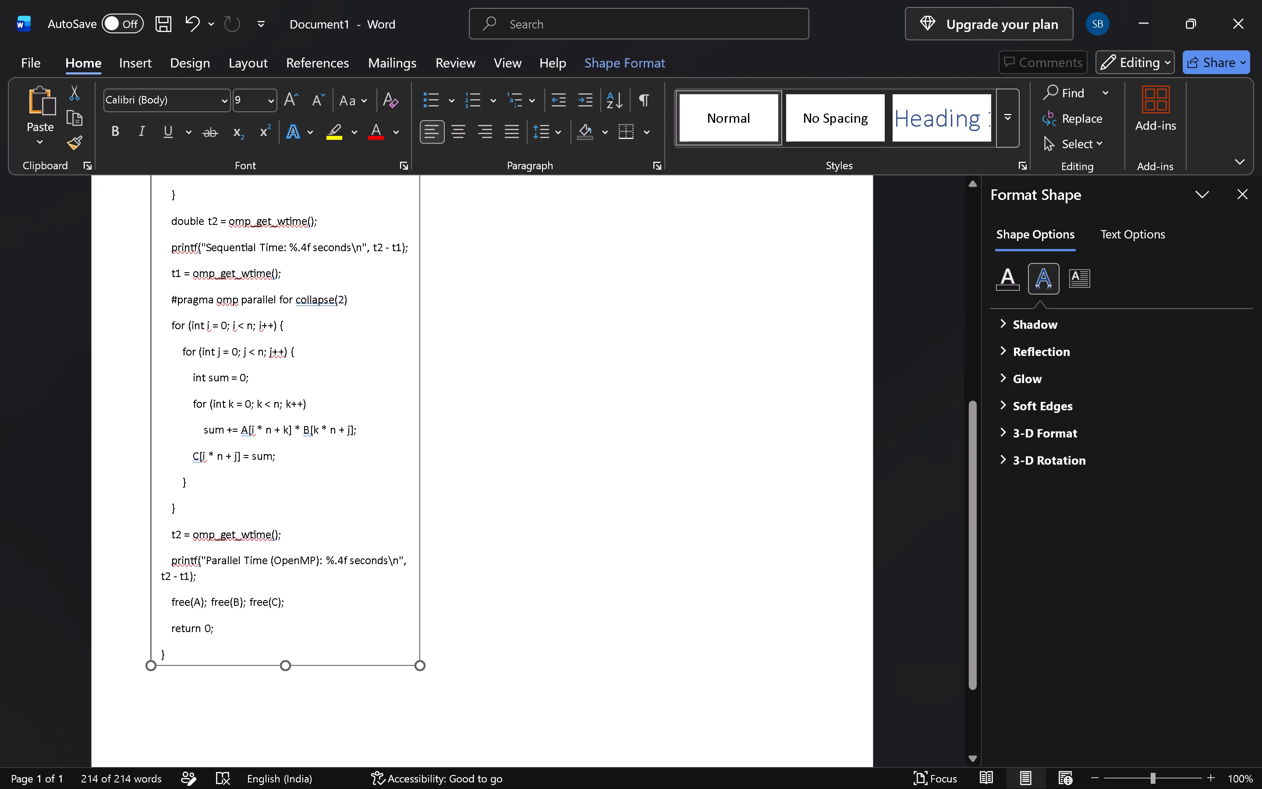
Move the shortened code text box back down the page.
{"action": "left_click_drag", "start_coordinate": [422, 452], "coordinate": [424, 719]}
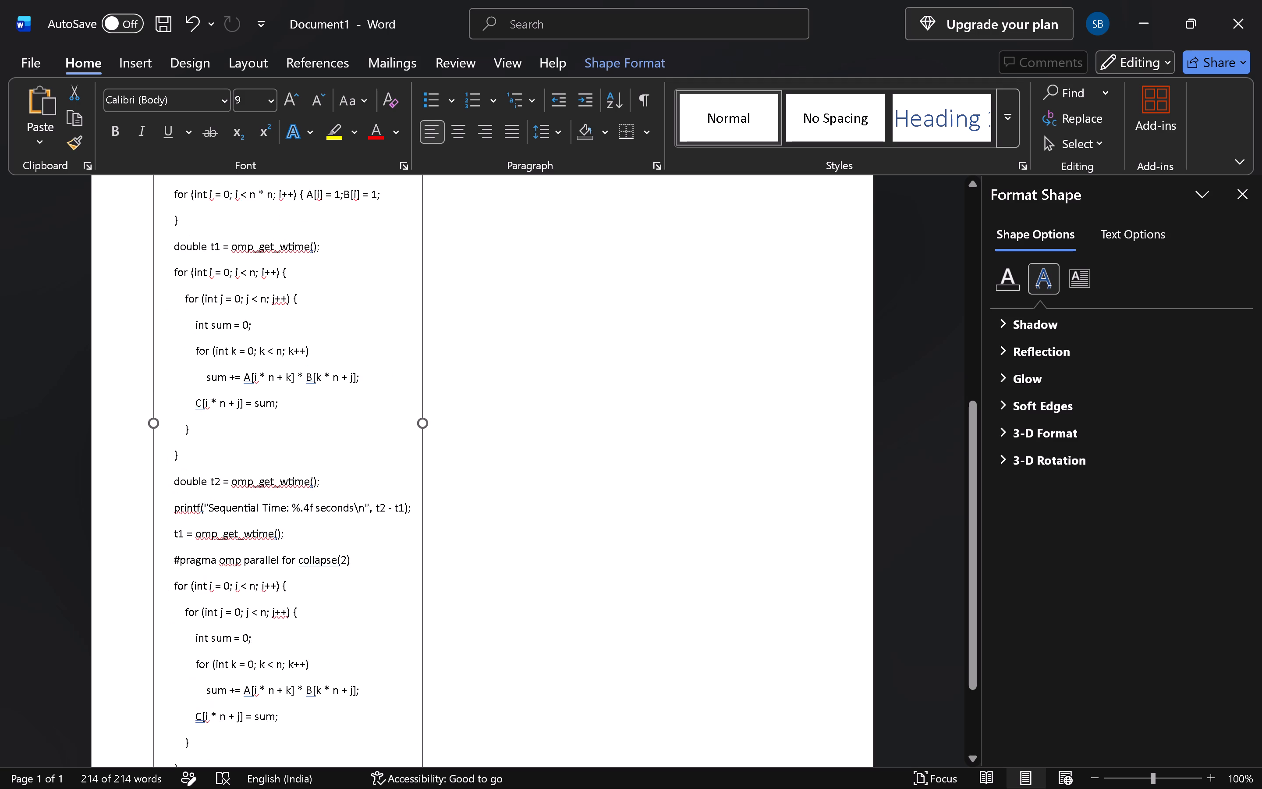
{"action": "scroll", "coordinate": [210, 568], "scroll_direction": "down", "scroll_amount": 3}
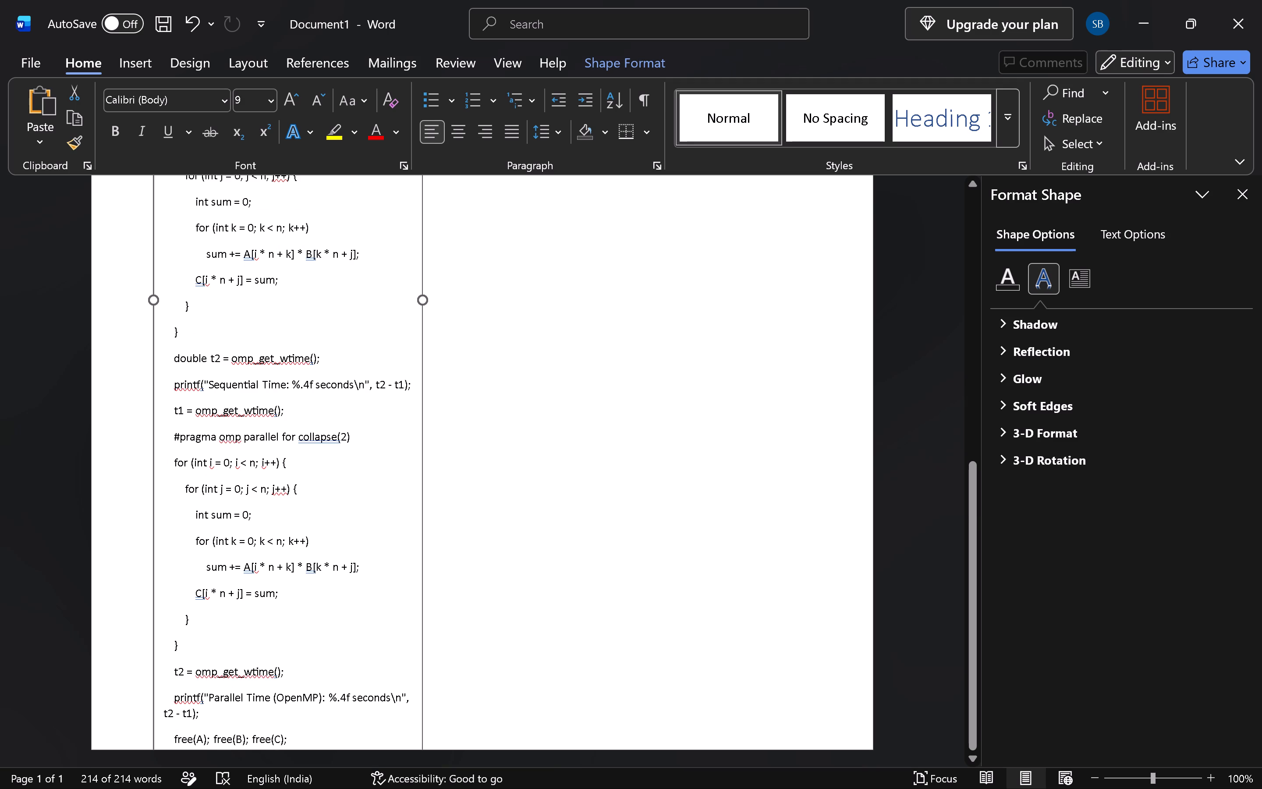
Move the code text box up the page until its whole lower edge sits just above the page's bottom edge.
{"action": "left_click_drag", "start_coordinate": [425, 530], "coordinate": [423, 467]}
{"action": "left_click", "coordinate": [423, 467]}
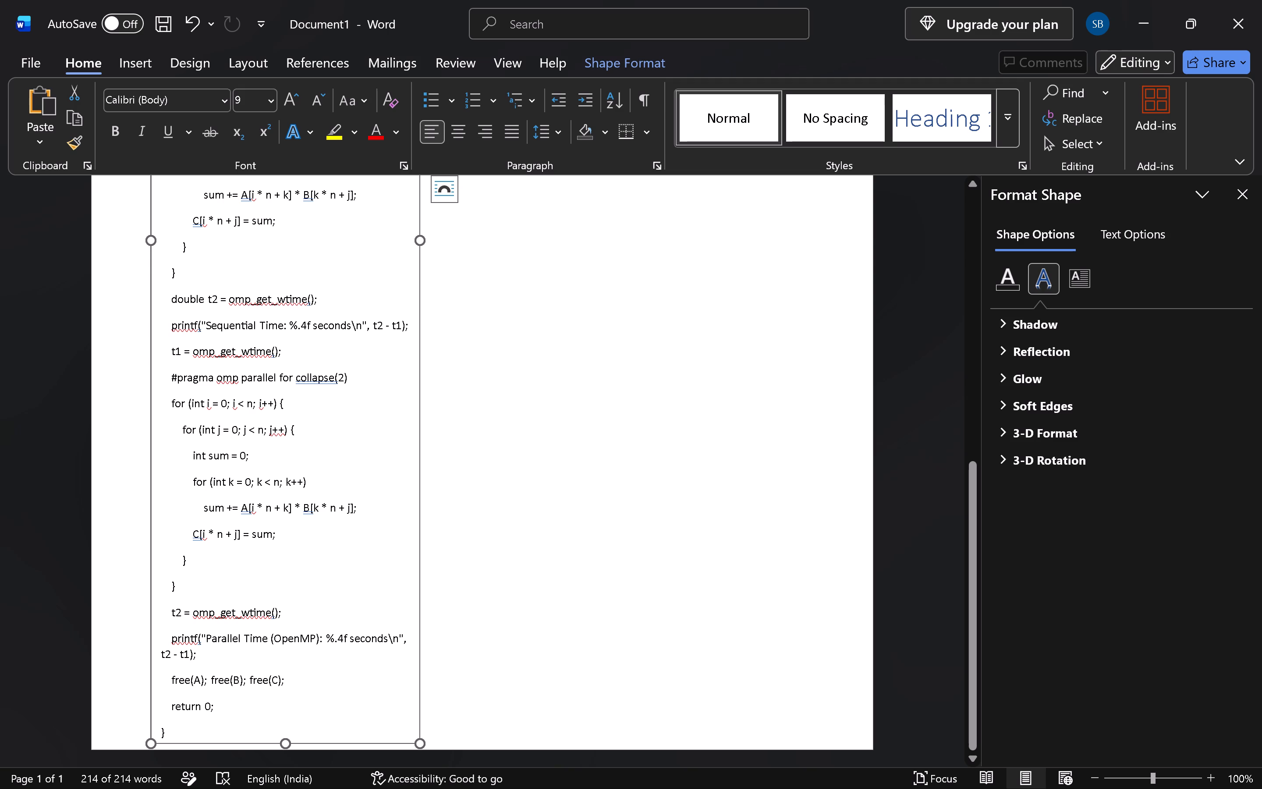
In the parallel section, remove the indentation before int sum = 0; and join it onto the end of the inner j loop's opening line.
{"action": "left_click", "coordinate": [177, 636]}
{"action": "left_click", "coordinate": [179, 626]}
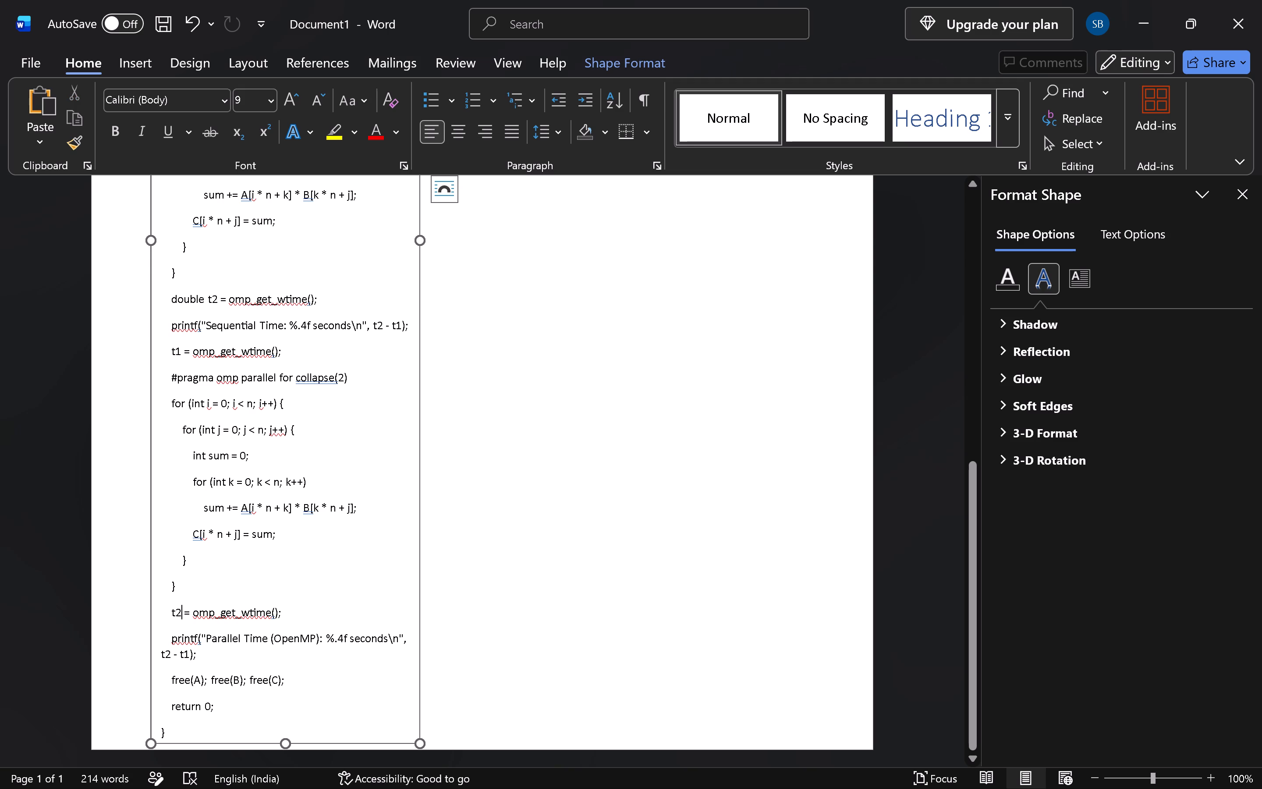
{"action": "scroll", "coordinate": [340, 481], "scroll_direction": "up", "scroll_amount": 4}
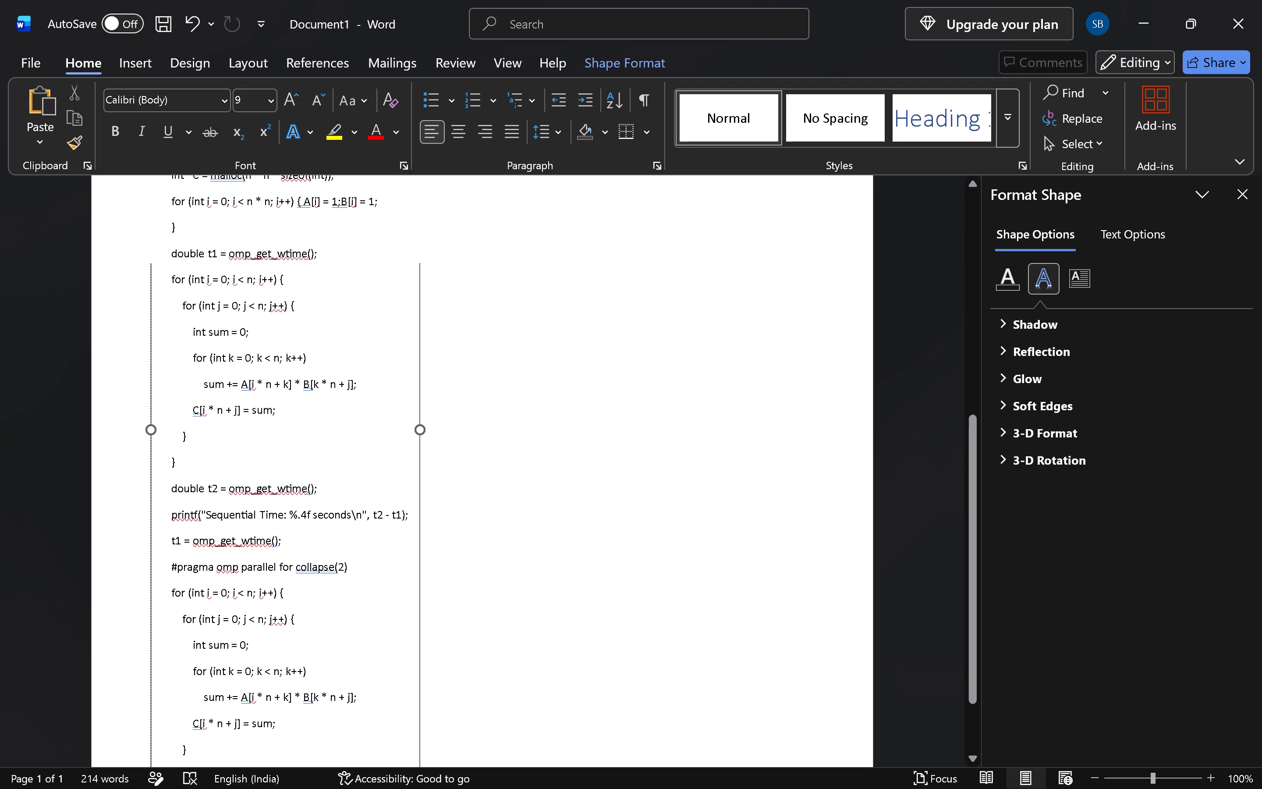
{"action": "scroll", "coordinate": [340, 481], "scroll_direction": "up", "scroll_amount": 10}
{"action": "scroll", "coordinate": [343, 481], "scroll_direction": "down", "scroll_amount": 1}
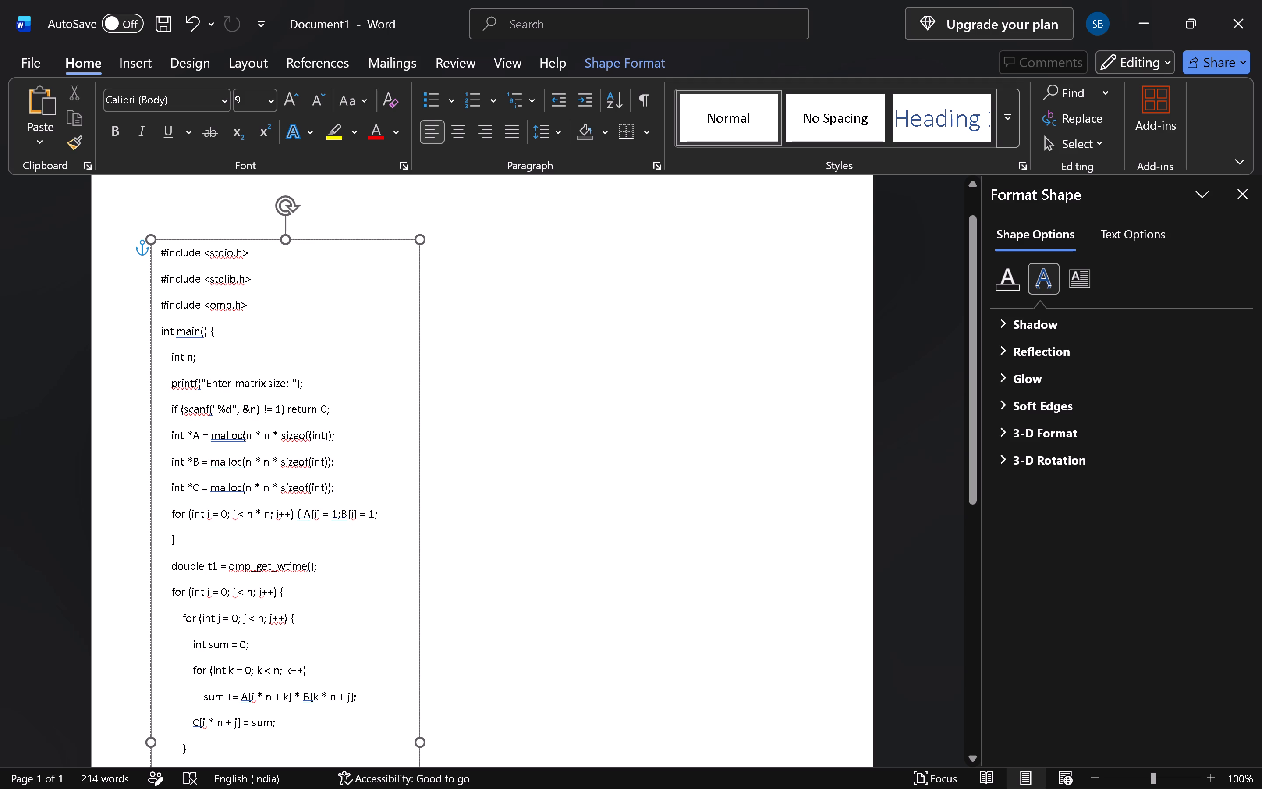
{"action": "scroll", "coordinate": [223, 613], "scroll_direction": "down", "scroll_amount": 4}
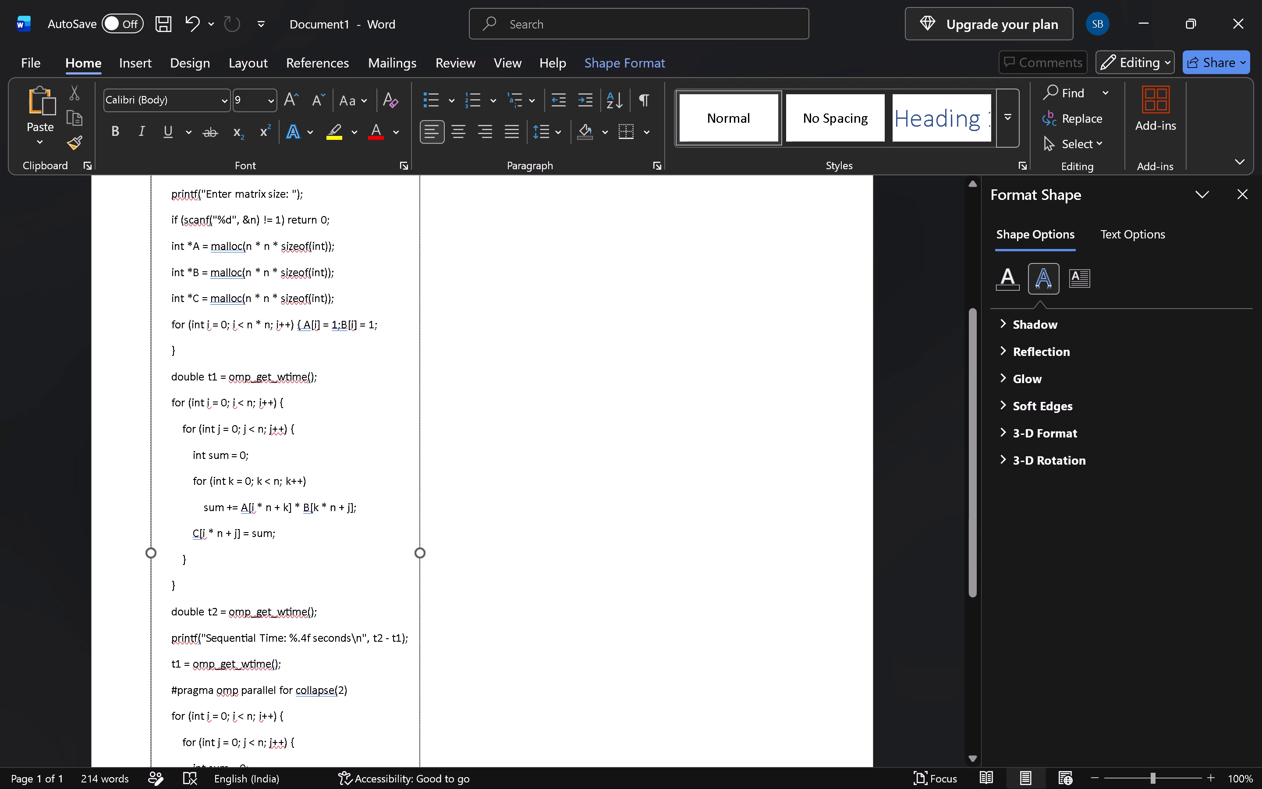
{"action": "scroll", "coordinate": [223, 613], "scroll_direction": "down", "scroll_amount": 2}
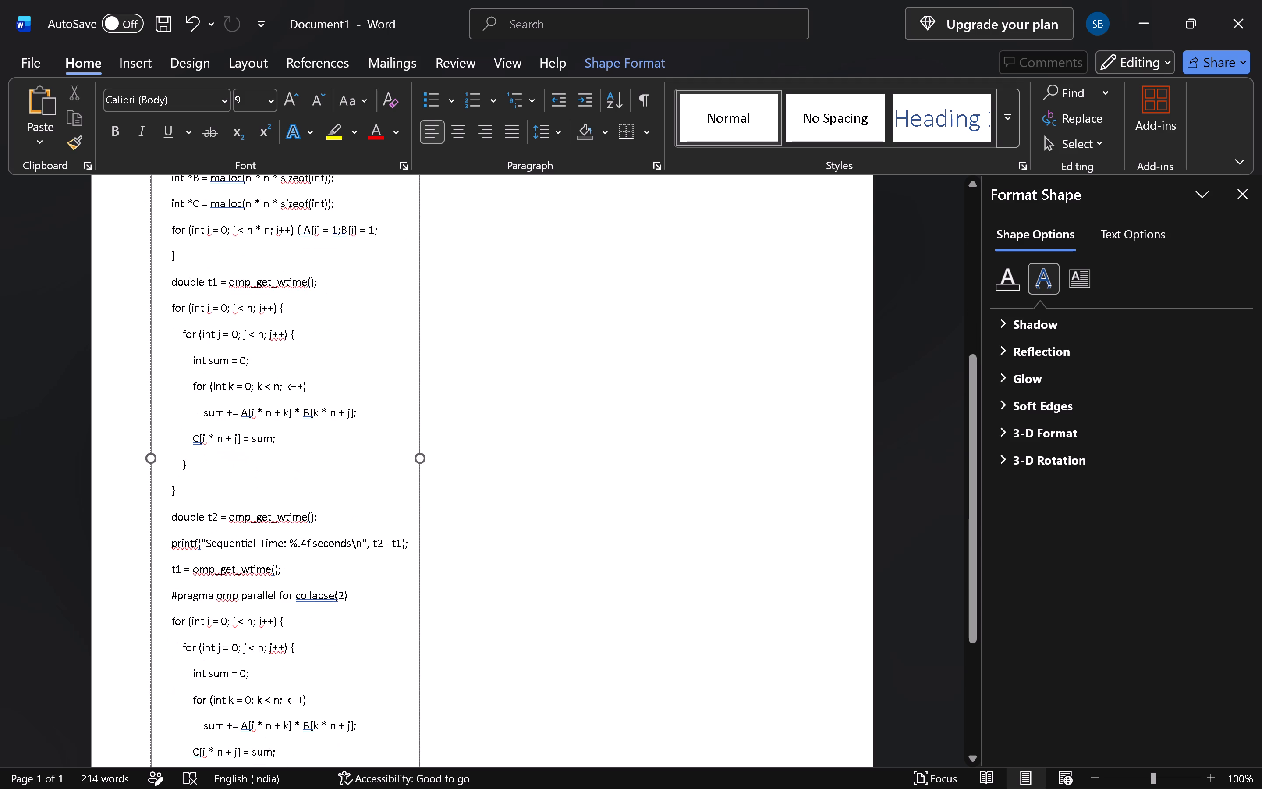
{"action": "scroll", "coordinate": [223, 613], "scroll_direction": "down", "scroll_amount": 4}
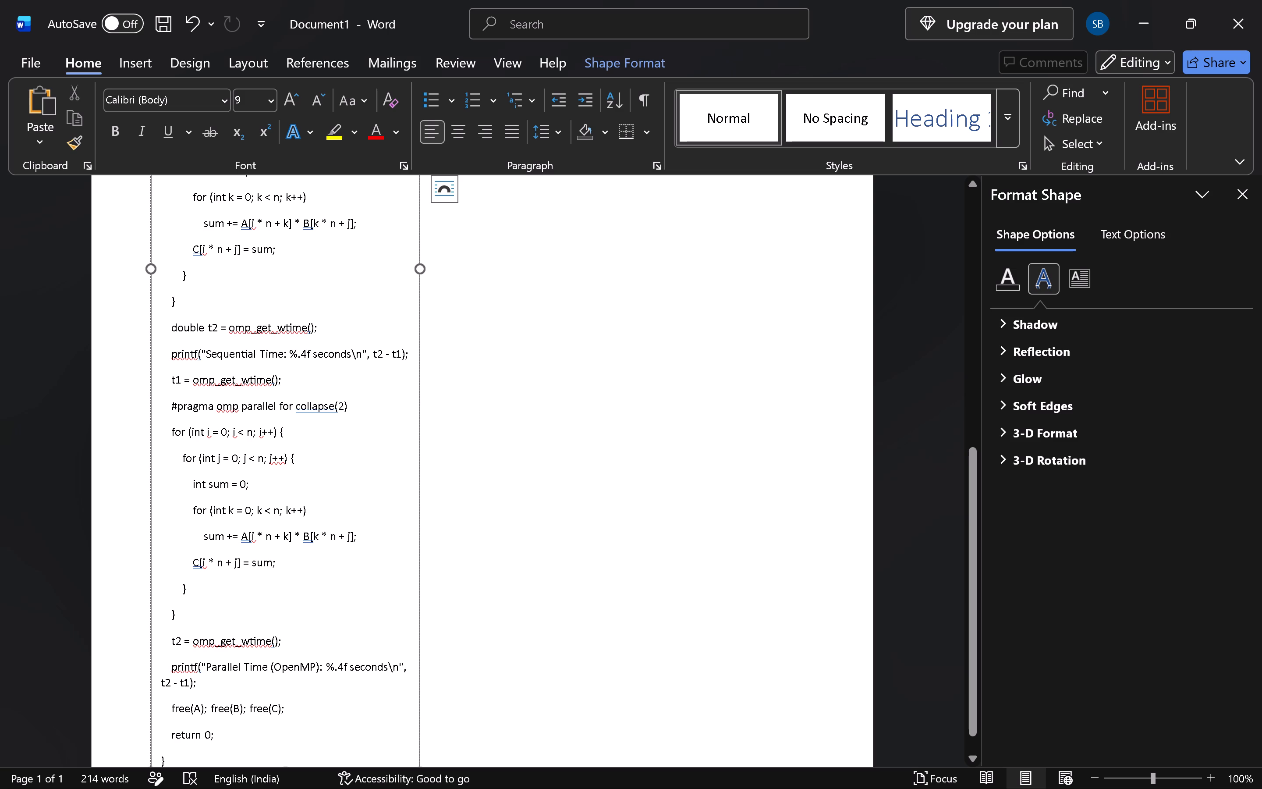
{"action": "left_click", "coordinate": [191, 480]}
{"action": "key", "text": "ctrl+BackSpace"}
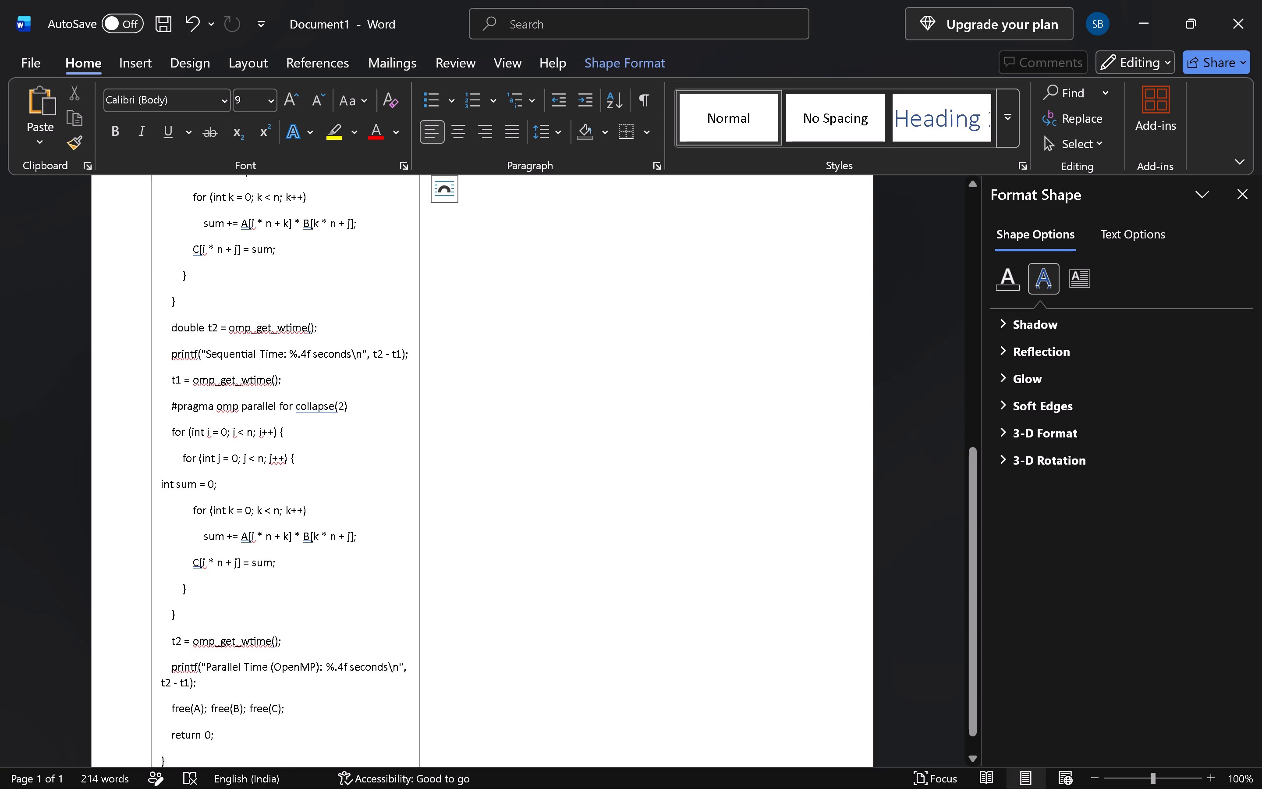
{"action": "key", "text": "ctrl+BackSpace"}
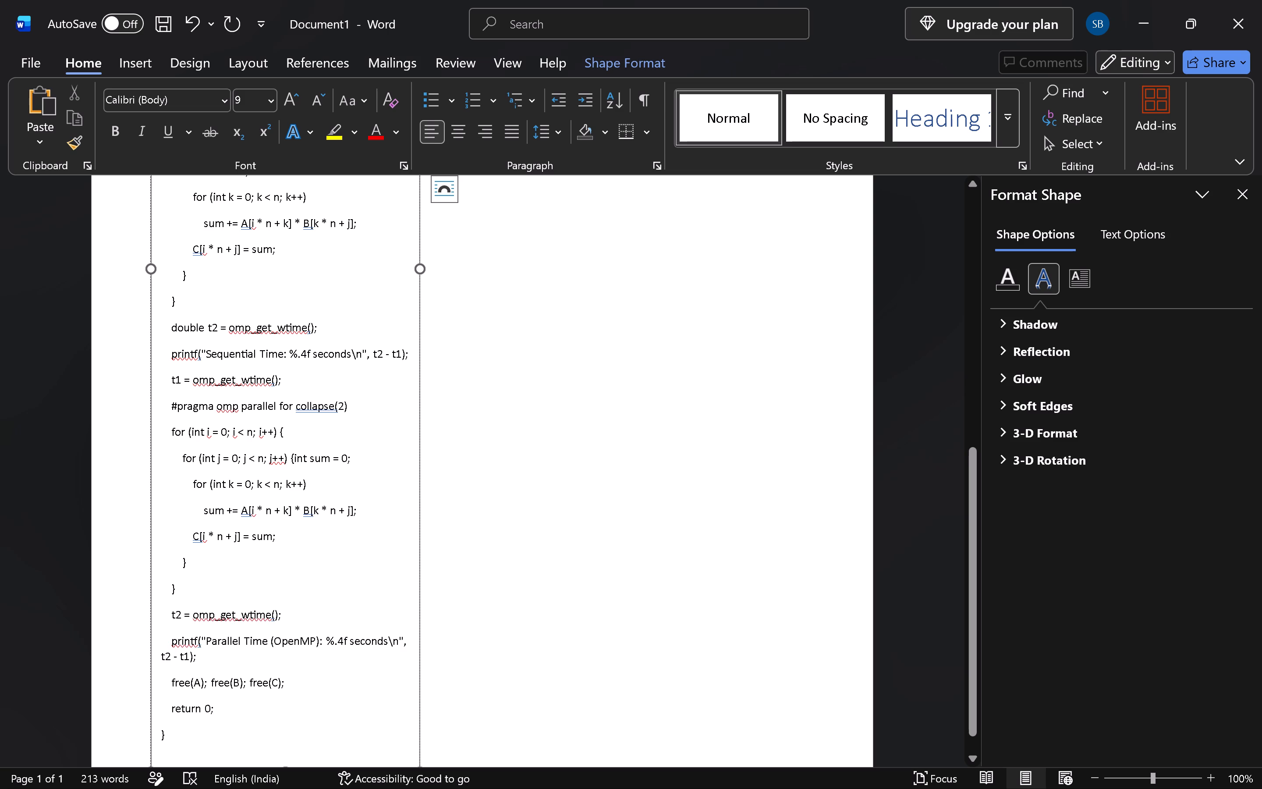
Shorten the code text box so its lower edge sits just below the final closing brace.
{"action": "scroll", "coordinate": [244, 559], "scroll_direction": "down", "scroll_amount": 3}
{"action": "scroll", "coordinate": [255, 604], "scroll_direction": "down", "scroll_amount": 2}
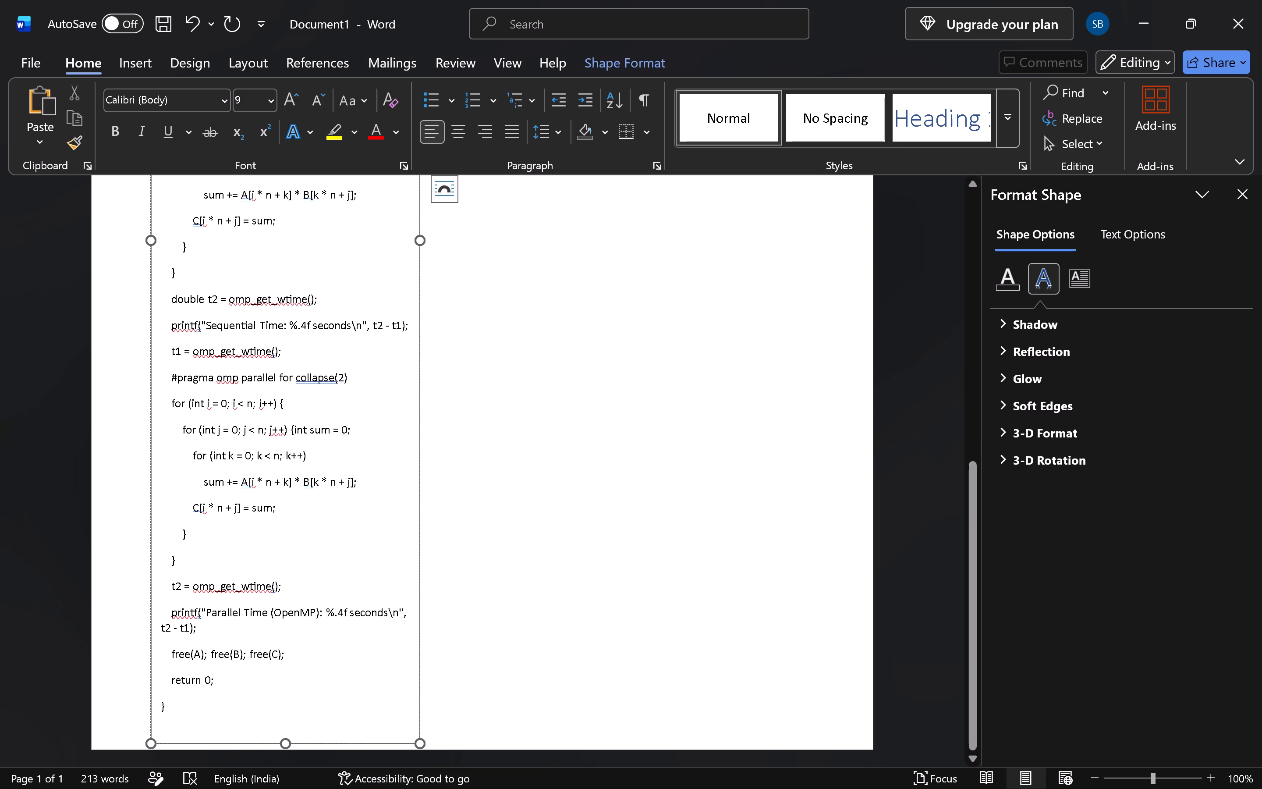
{"action": "left_click_drag", "start_coordinate": [280, 743], "coordinate": [286, 722]}
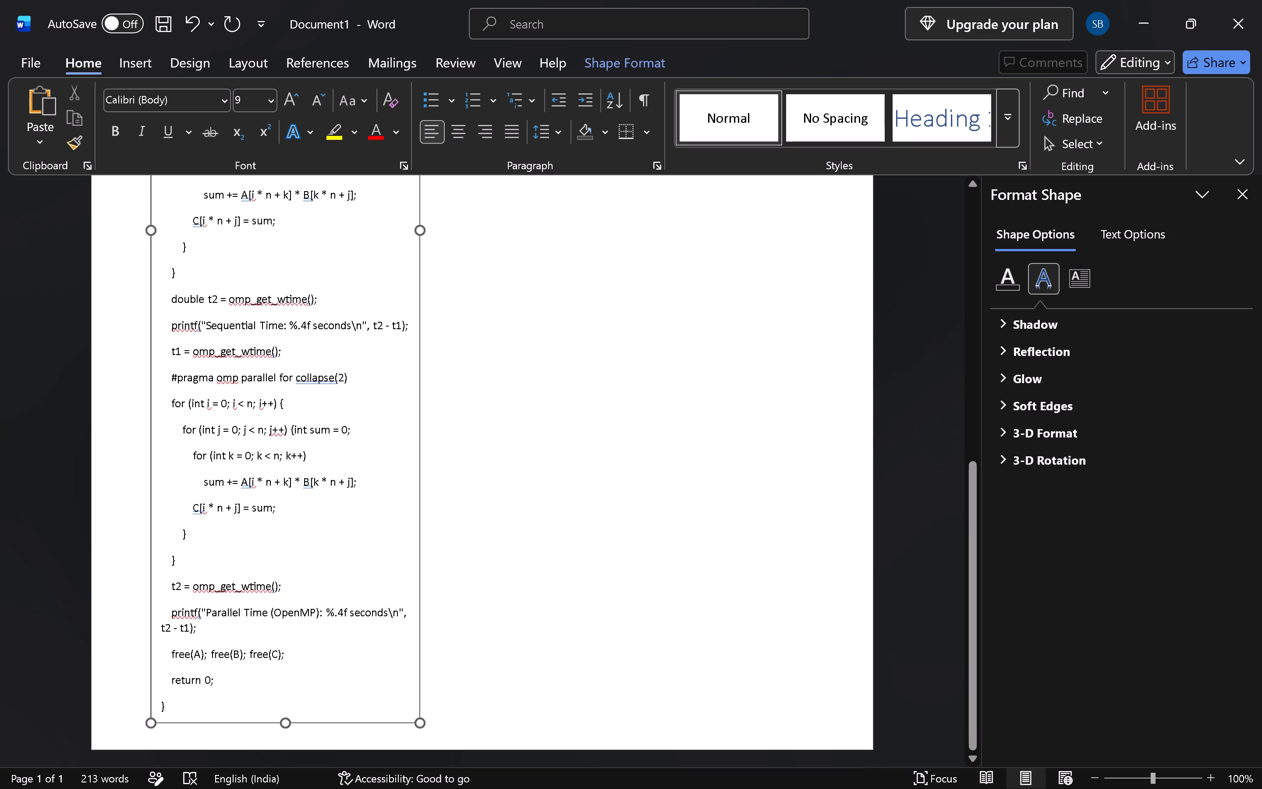
{"action": "left_click_drag", "start_coordinate": [286, 722], "coordinate": [286, 721]}
Move the code text box up so its upper edge lies close to the top of the page.
{"action": "scroll", "coordinate": [335, 674], "scroll_direction": "up", "scroll_amount": 10}
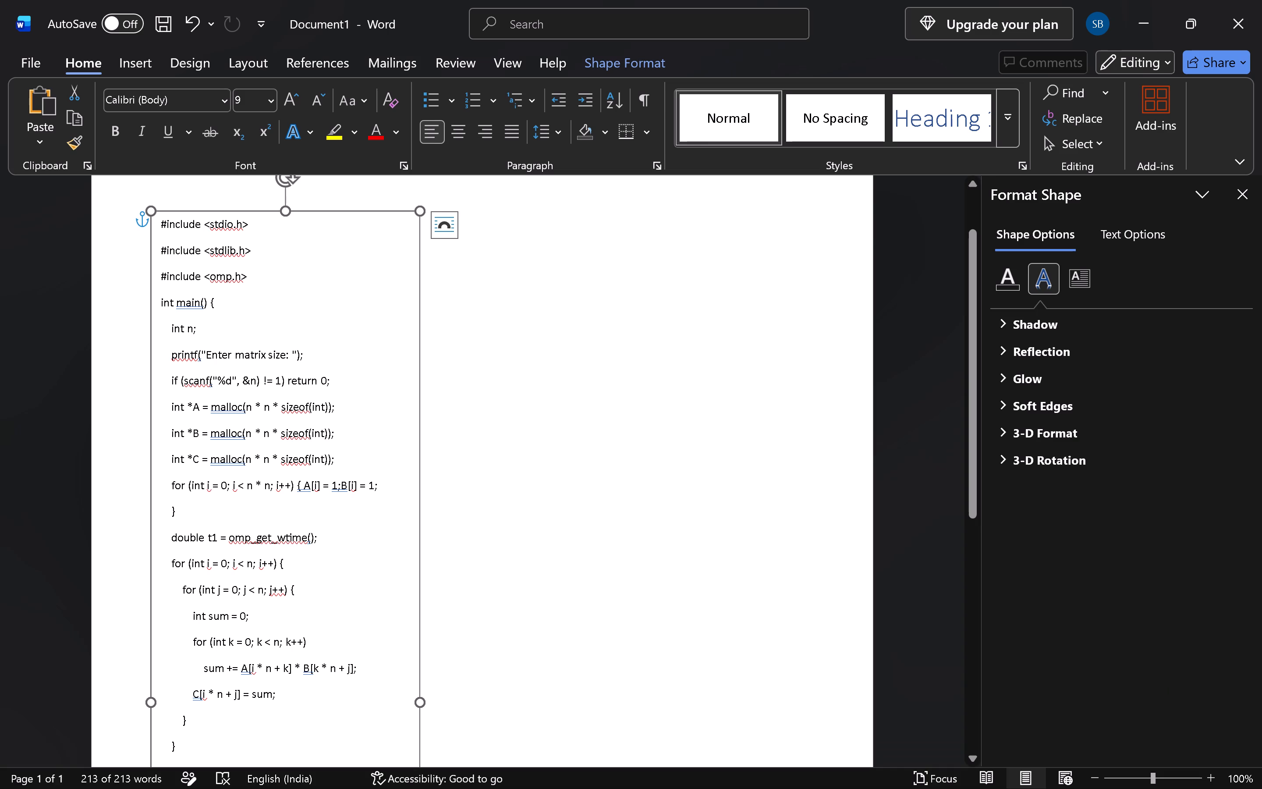
{"action": "scroll", "coordinate": [243, 423], "scroll_direction": "up", "scroll_amount": 3}
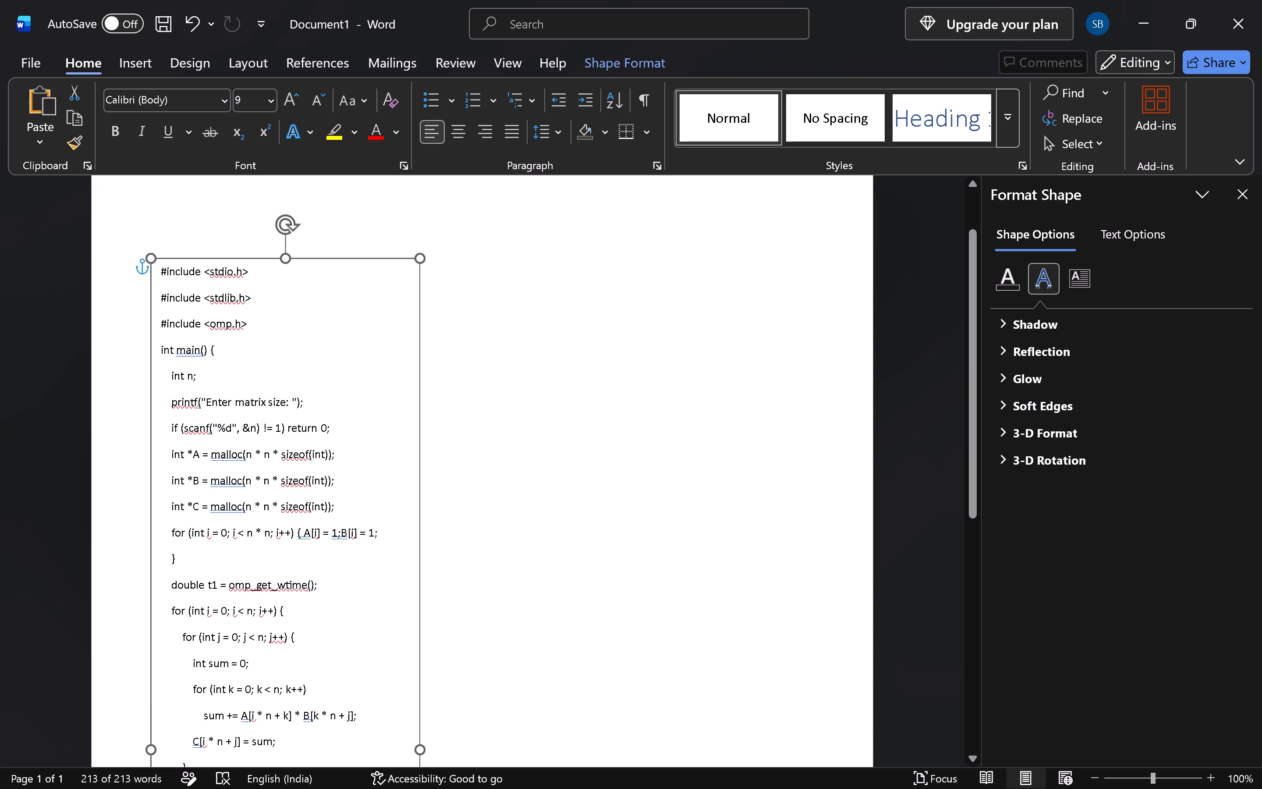
{"action": "scroll", "coordinate": [248, 425], "scroll_direction": "down", "scroll_amount": 12}
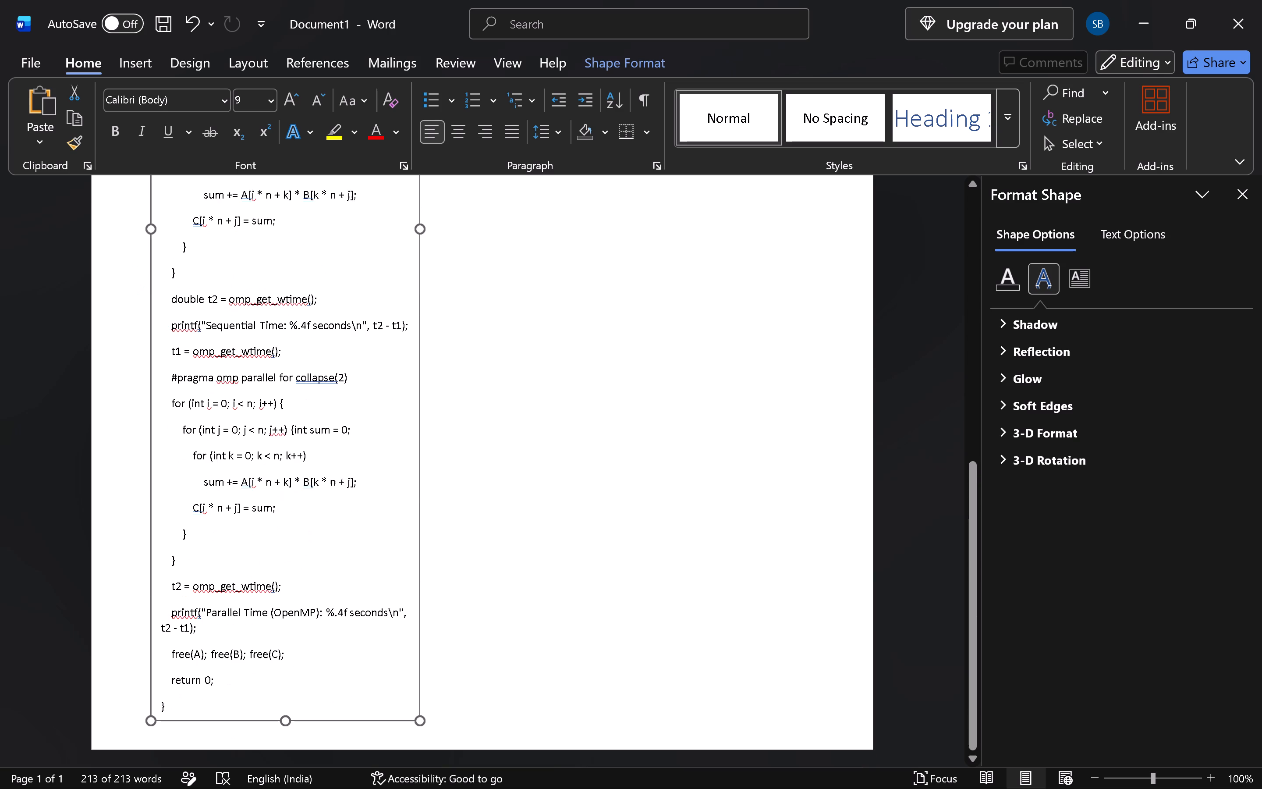
{"action": "scroll", "coordinate": [241, 420], "scroll_direction": "up", "scroll_amount": 8}
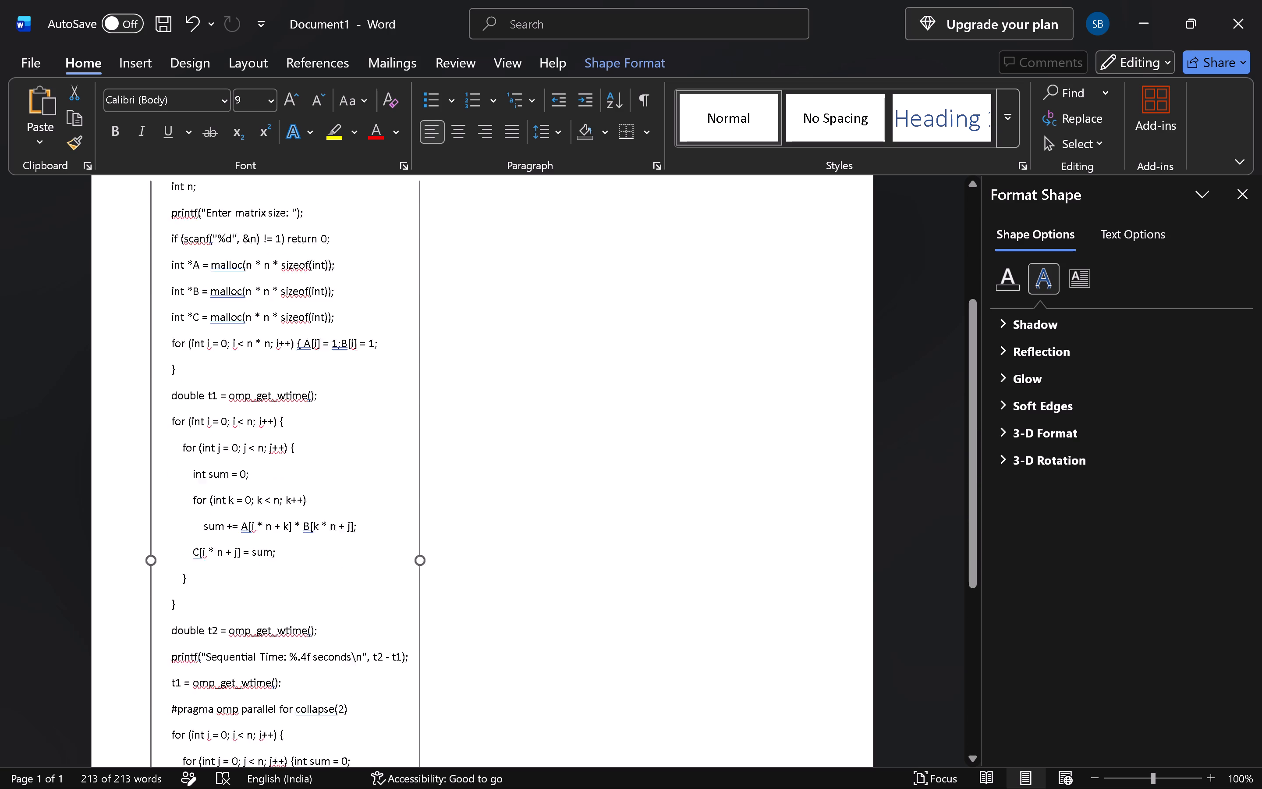
{"action": "scroll", "coordinate": [241, 420], "scroll_direction": "up", "scroll_amount": 6}
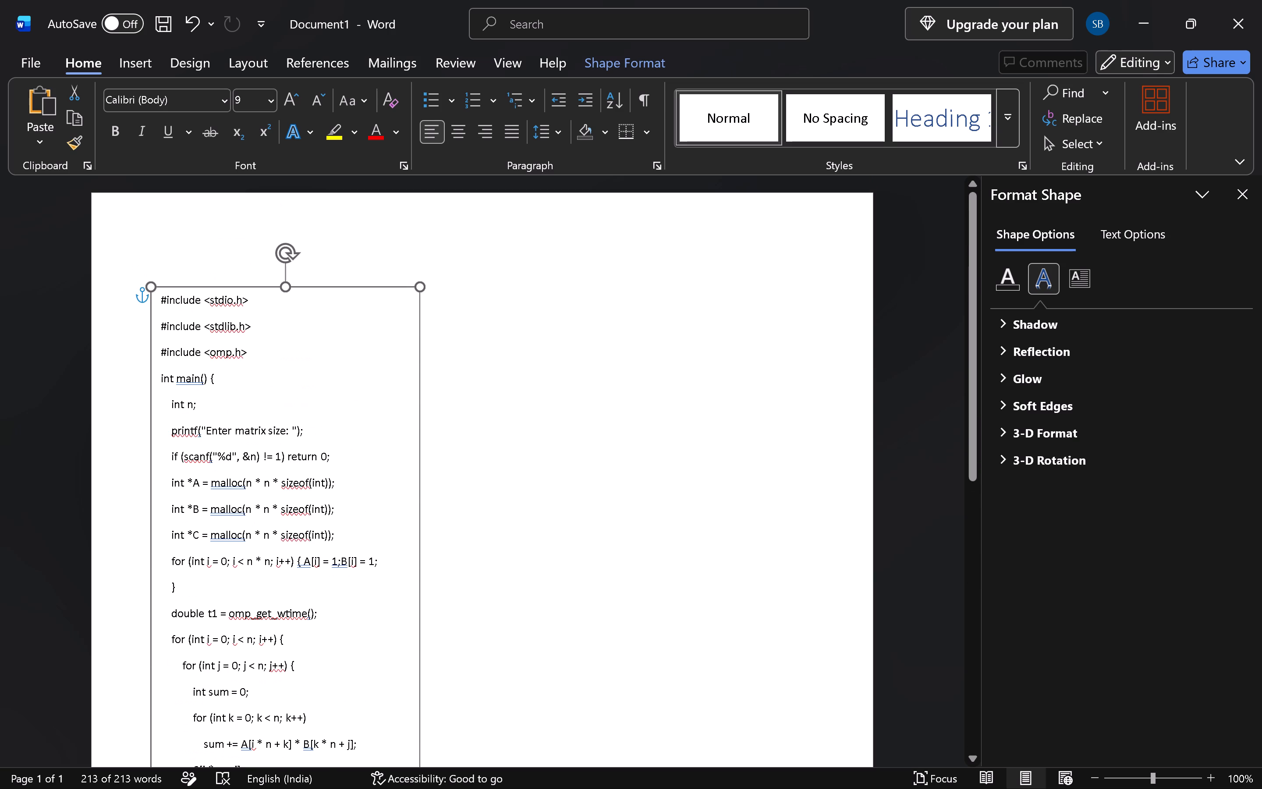
{"action": "left_click_drag", "start_coordinate": [321, 289], "coordinate": [318, 233]}
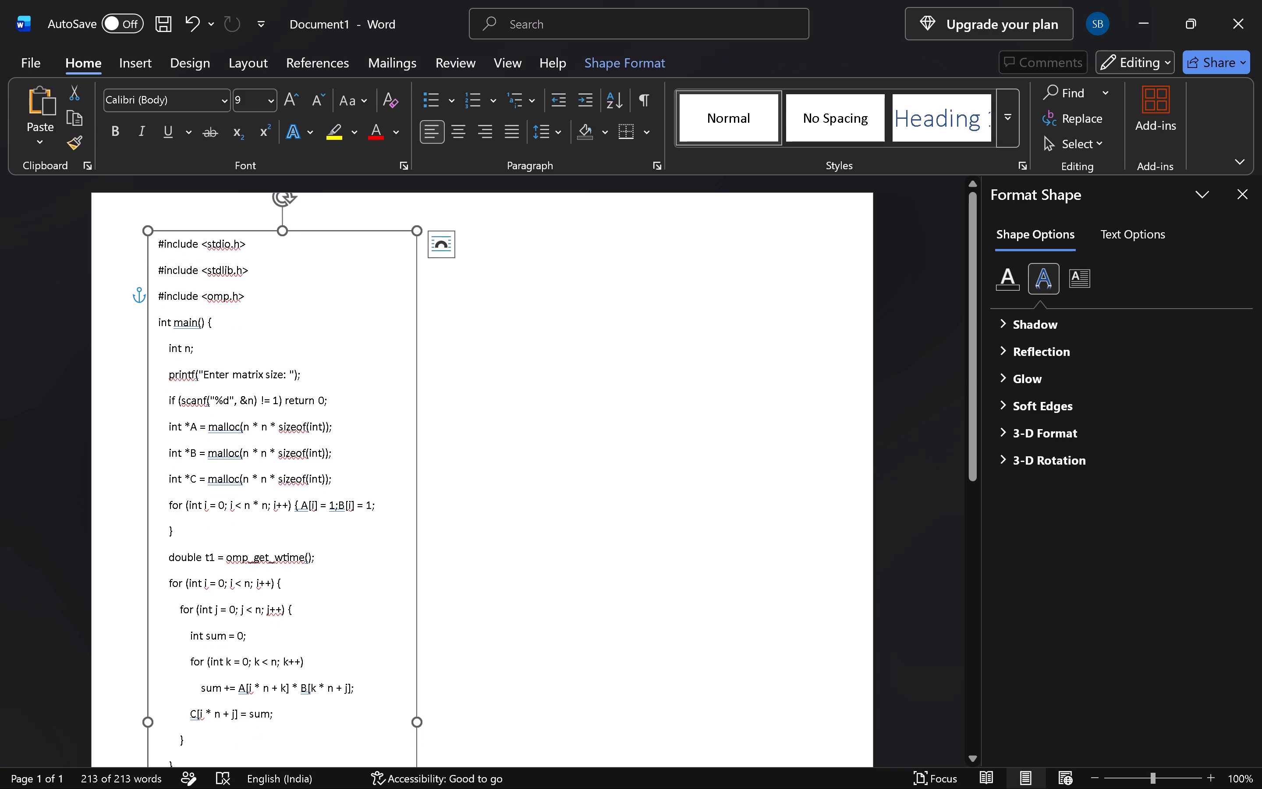
In the sequential section, remove the indentation before int sum = 0; and join it onto the end of the inner j loop's opening line.
{"action": "scroll", "coordinate": [239, 579], "scroll_direction": "down", "scroll_amount": 2}
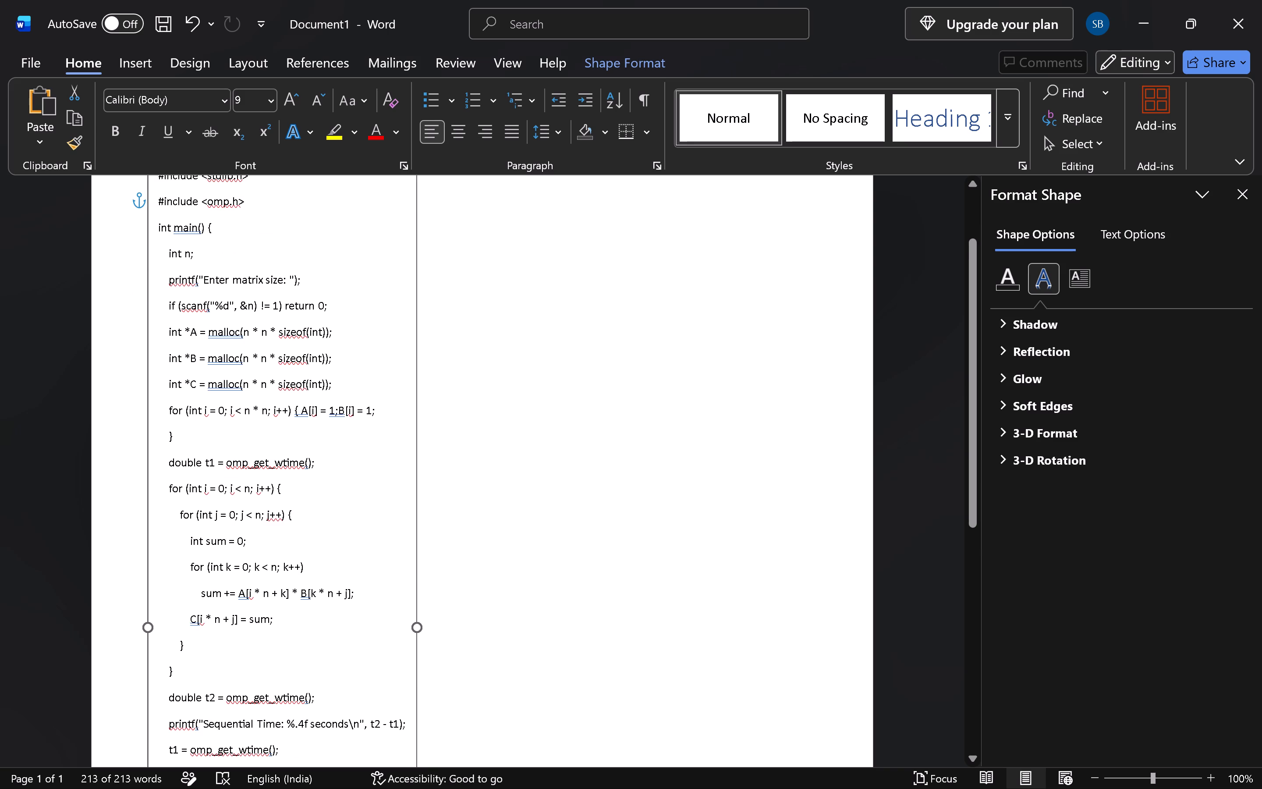
{"action": "scroll", "coordinate": [173, 531], "scroll_direction": "down", "scroll_amount": 4}
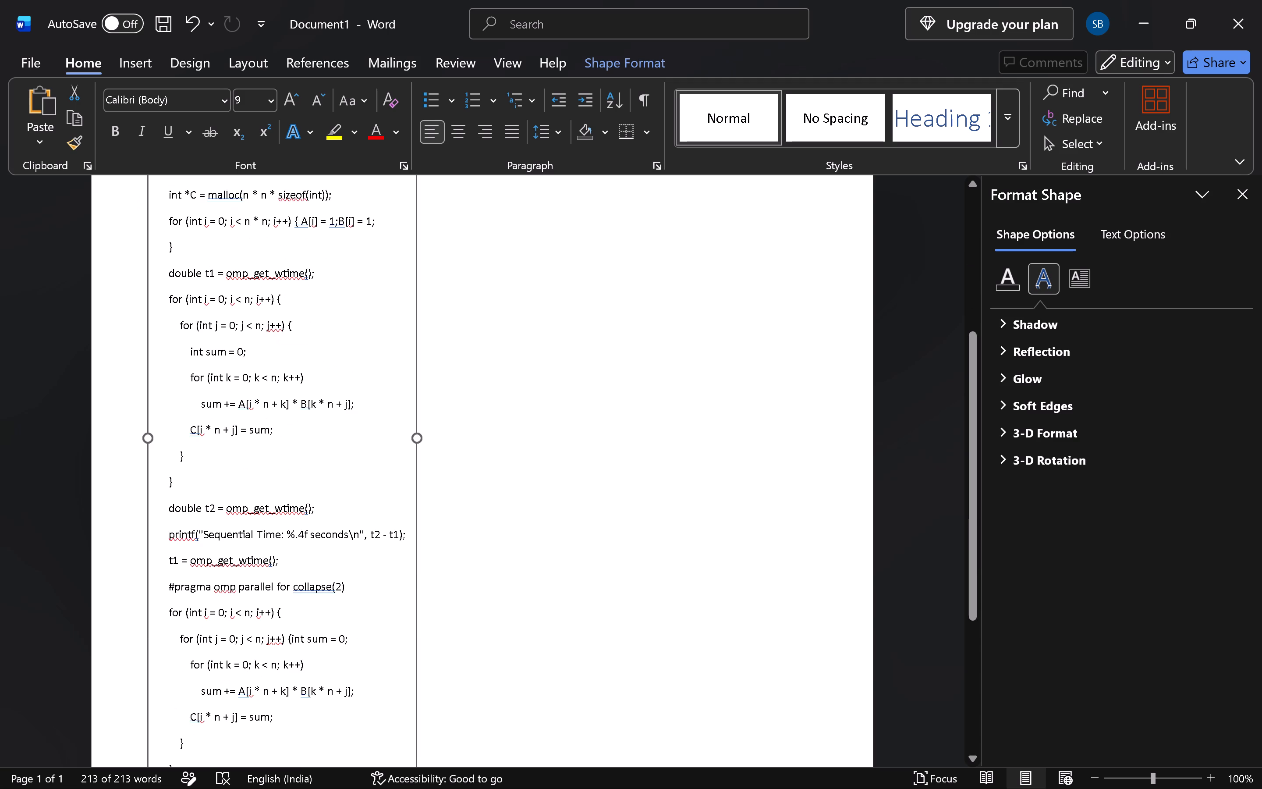
{"action": "scroll", "coordinate": [176, 531], "scroll_direction": "up", "scroll_amount": 6}
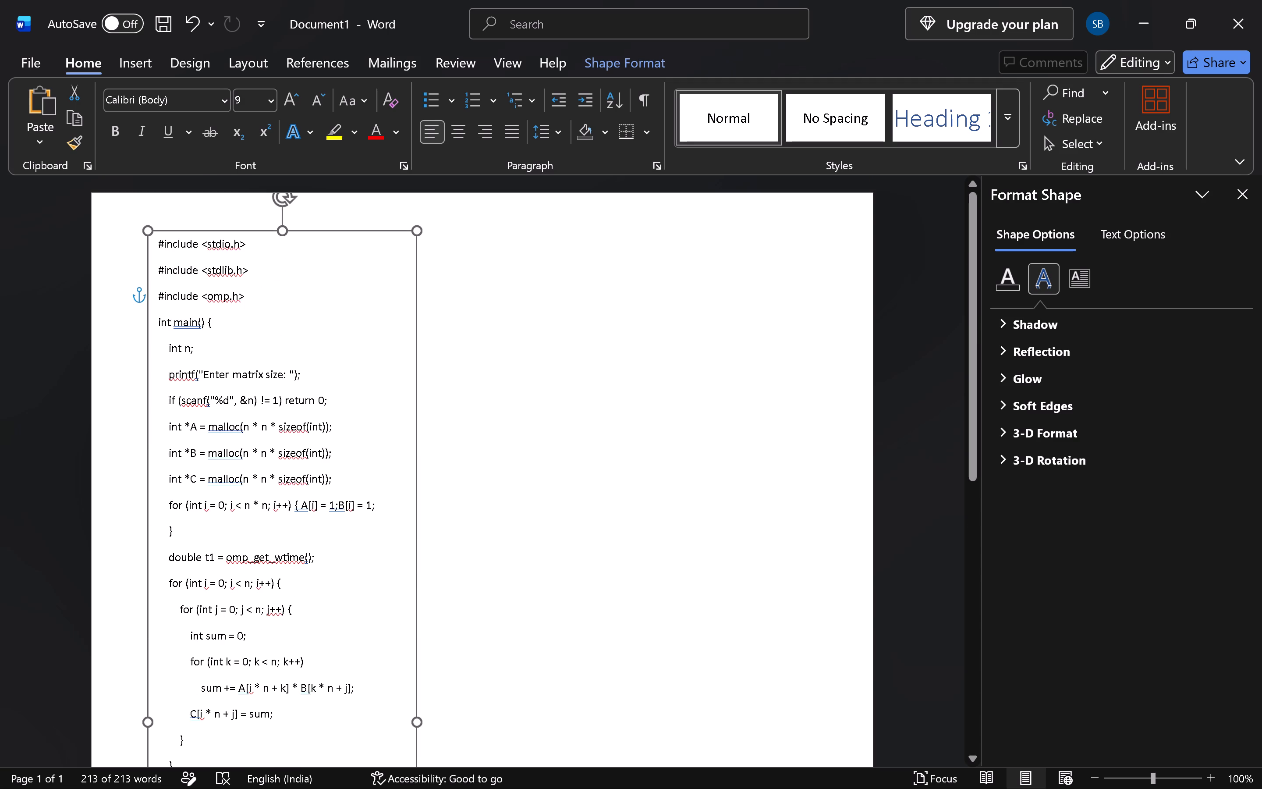
{"action": "left_click", "coordinate": [188, 630]}
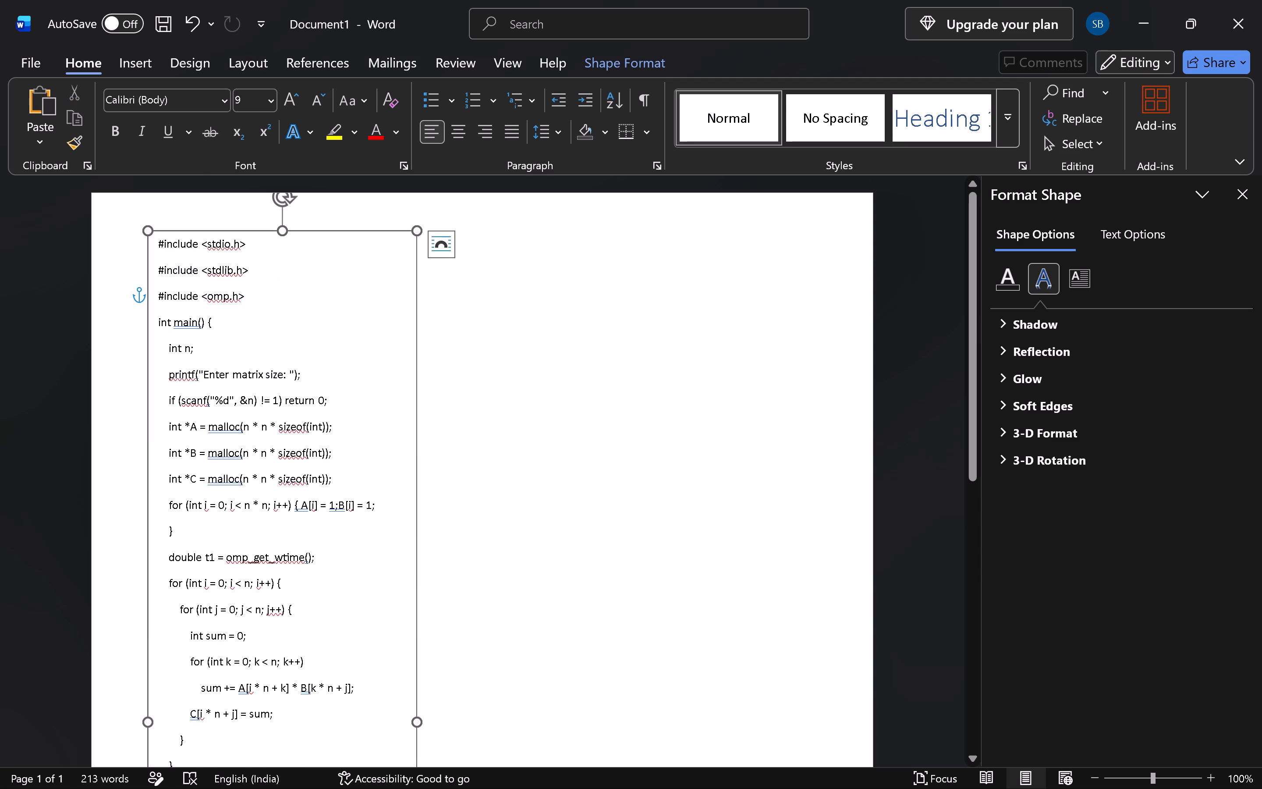
{"action": "key", "text": "Right"}
{"action": "key", "text": "ctrl+BackSpace"}
{"action": "key", "text": "ctrl+BackSpace"}
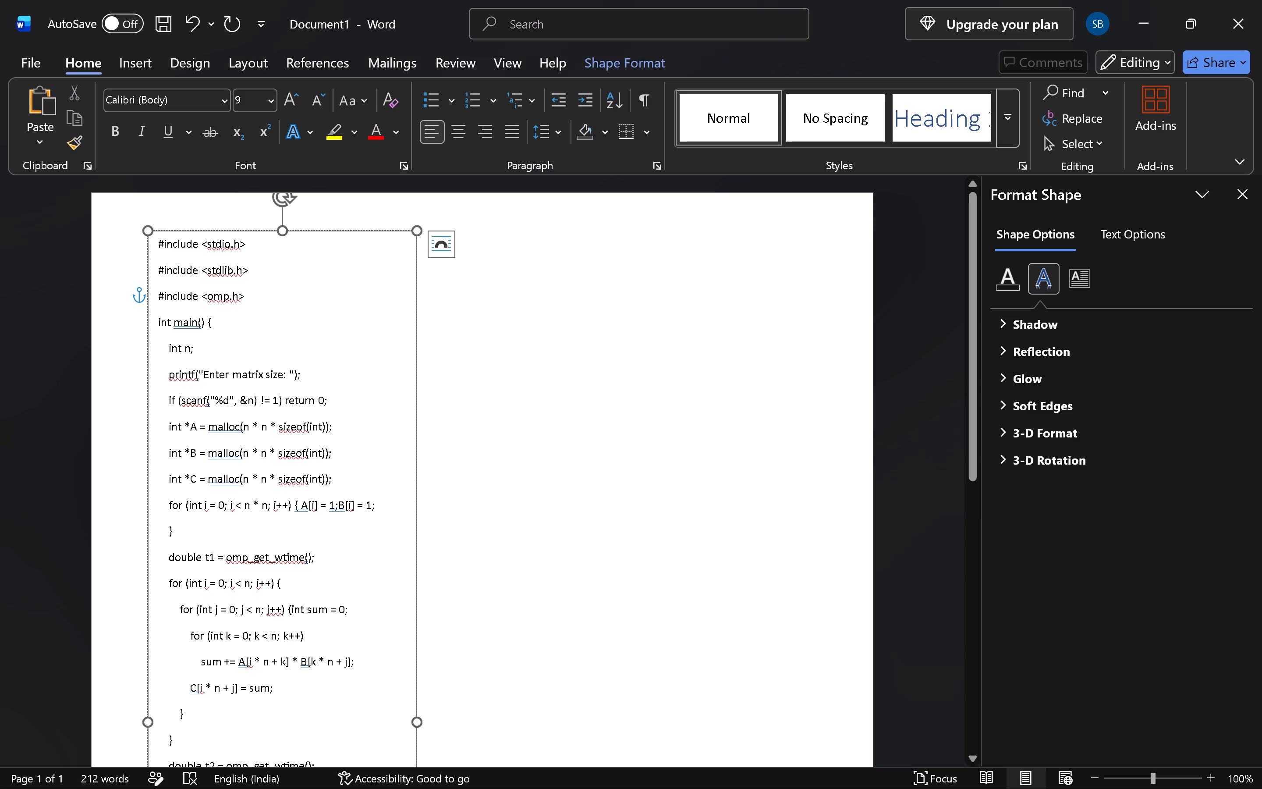
Remove the space after paragraphs from all the code in the text box.
{"action": "key", "text": "ctrl+a"}
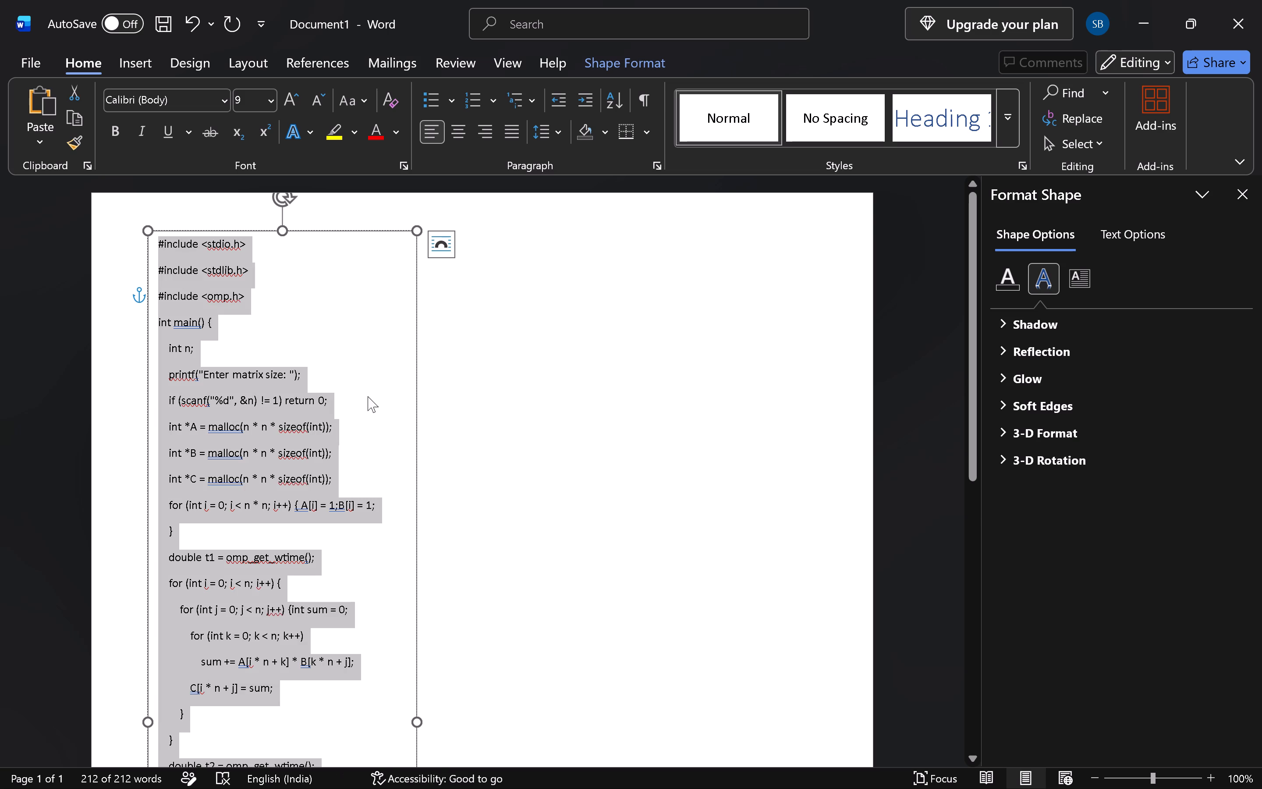
{"action": "left_click", "coordinate": [550, 130]}
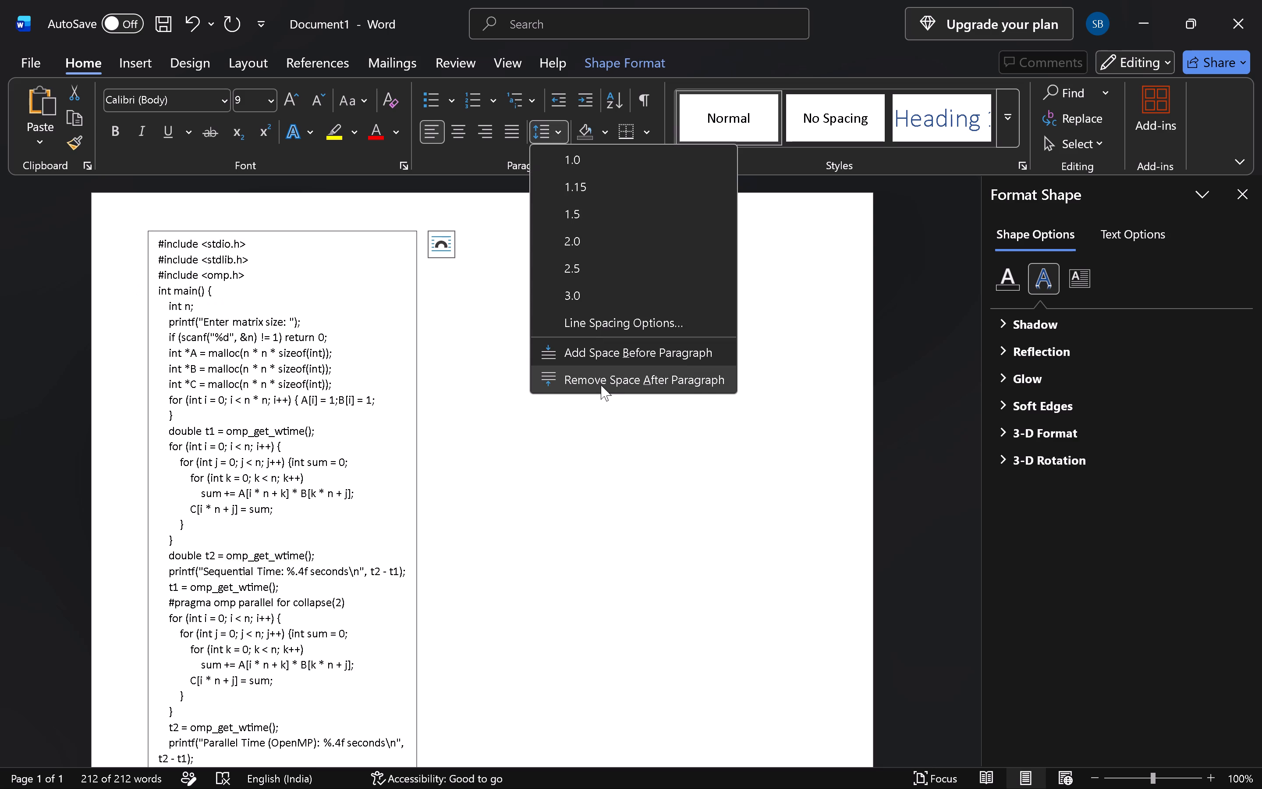
{"action": "left_click", "coordinate": [601, 385]}
{"action": "scroll", "coordinate": [355, 451], "scroll_direction": "down", "scroll_amount": 4}
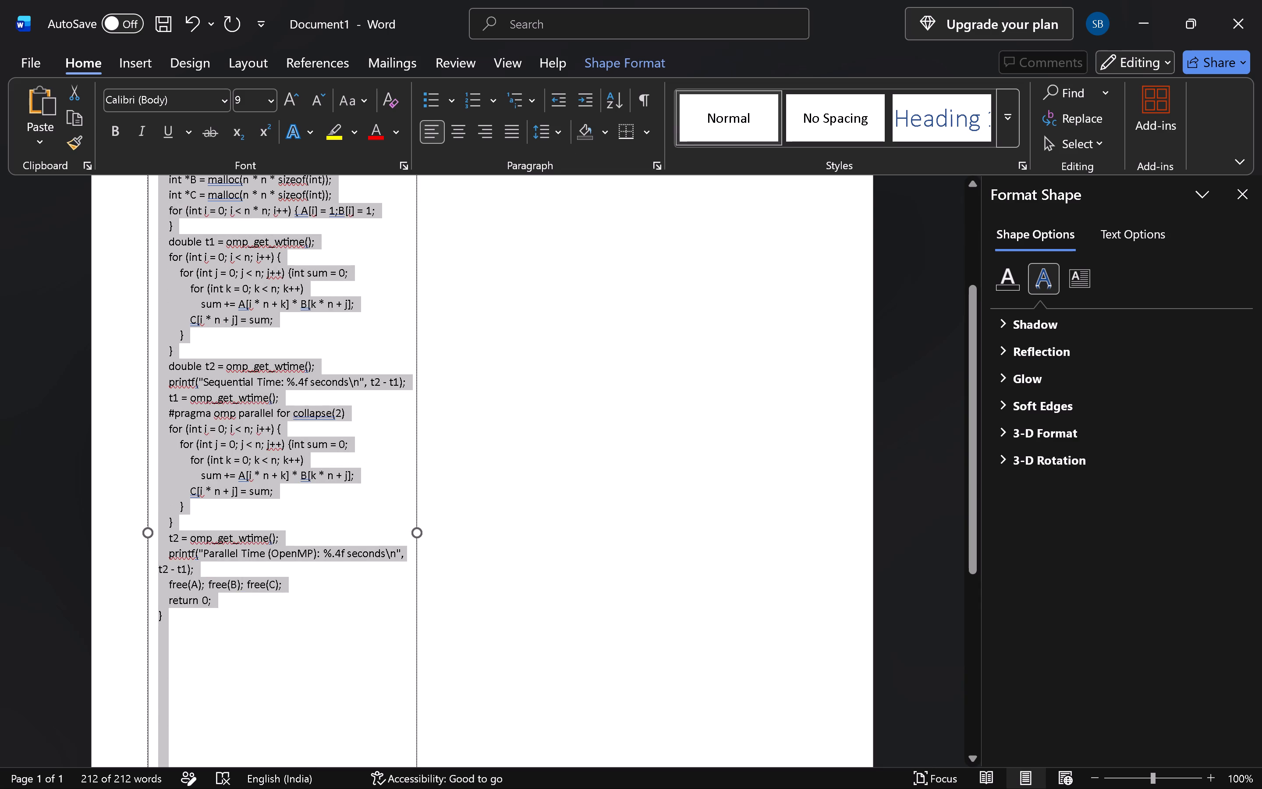
{"action": "left_click", "coordinate": [594, 473]}
Shorten the text box to fit the tightened code, with its lower edge just below the final closing brace.
{"action": "scroll", "coordinate": [596, 473], "scroll_direction": "down", "scroll_amount": 5}
{"action": "scroll", "coordinate": [475, 501], "scroll_direction": "up", "scroll_amount": 5}
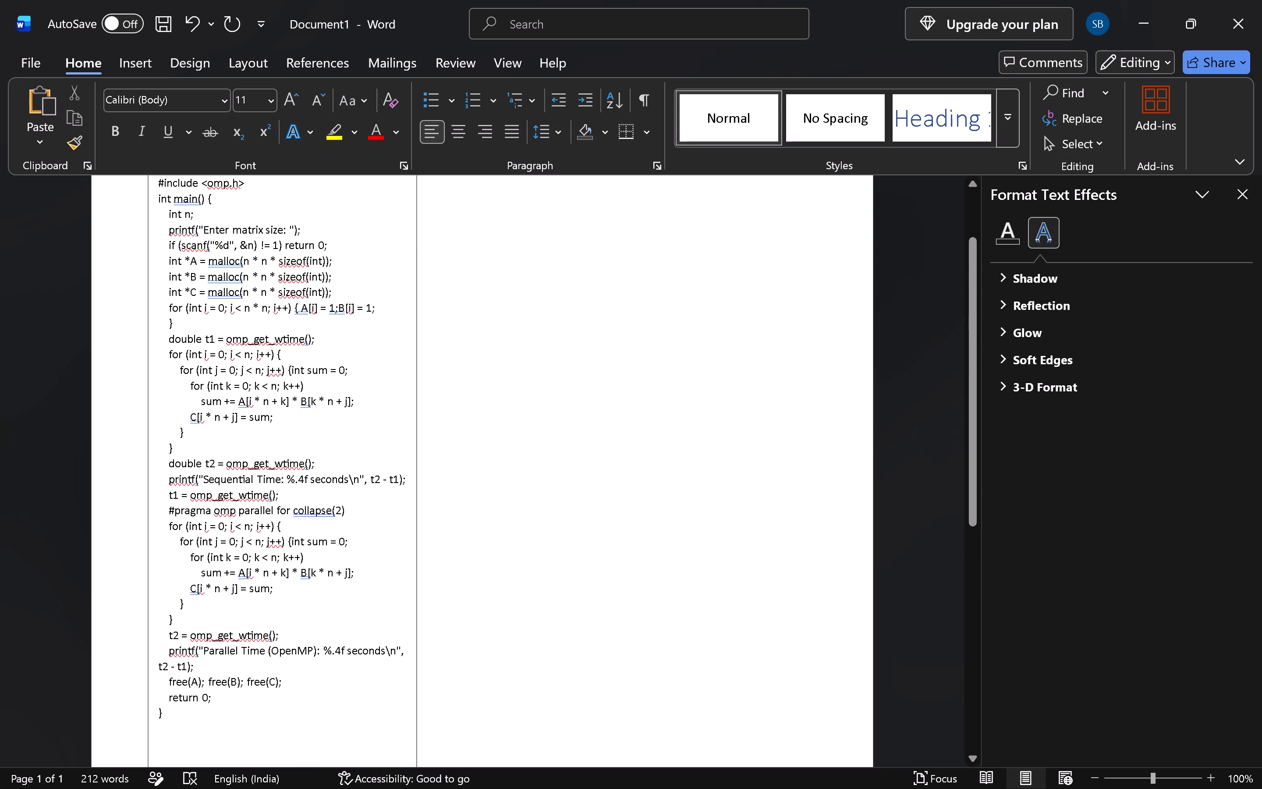
{"action": "scroll", "coordinate": [474, 501], "scroll_direction": "down", "scroll_amount": 12}
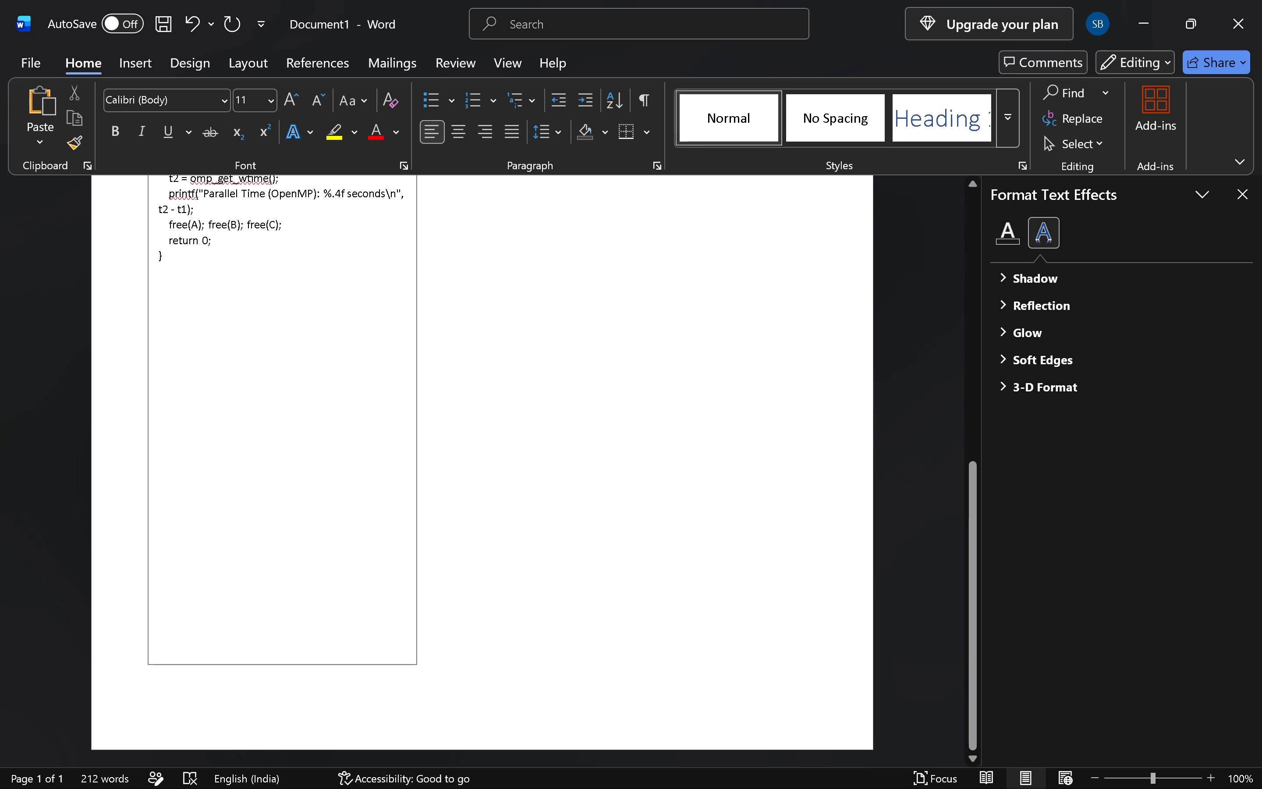
{"action": "left_click", "coordinate": [283, 664]}
{"action": "left_click_drag", "start_coordinate": [283, 662], "coordinate": [280, 279]}
{"action": "scroll", "coordinate": [283, 330], "scroll_direction": "up", "scroll_amount": 5}
{"action": "scroll", "coordinate": [316, 385], "scroll_direction": "down", "scroll_amount": 3}
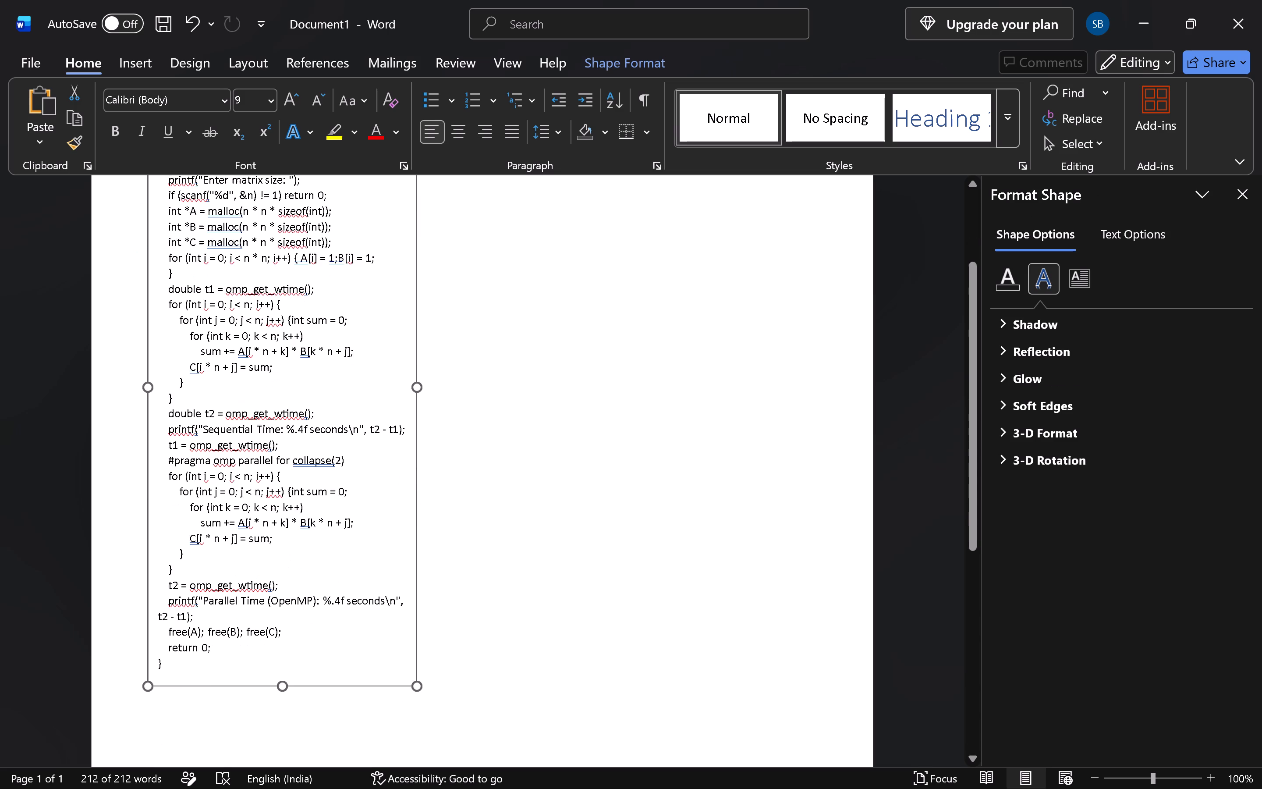
{"action": "scroll", "coordinate": [380, 377], "scroll_direction": "up", "scroll_amount": 6}
{"action": "left_click", "coordinate": [614, 343]}
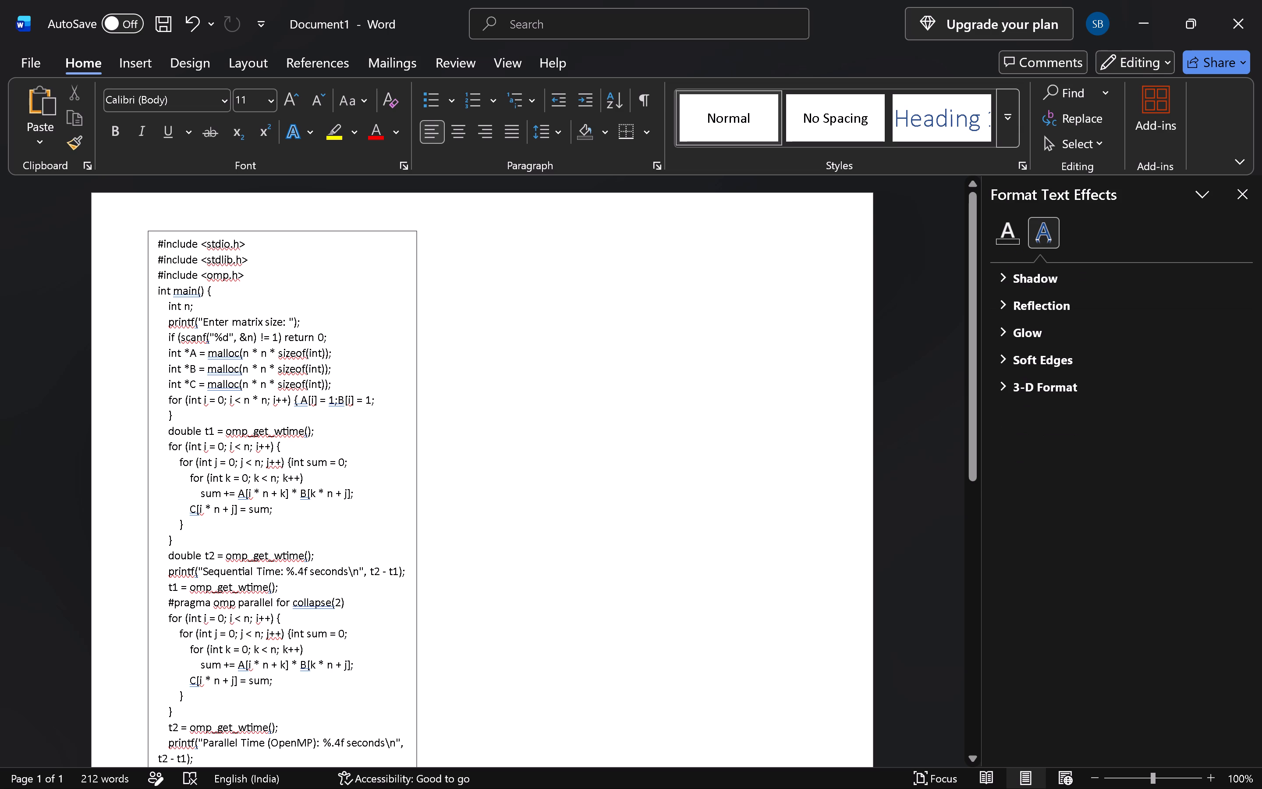
In the matrix initialisation loop, move A[i] = 1;B[i] = 1; onto its own line, indented by one tab.
{"action": "left_click", "coordinate": [297, 398]}
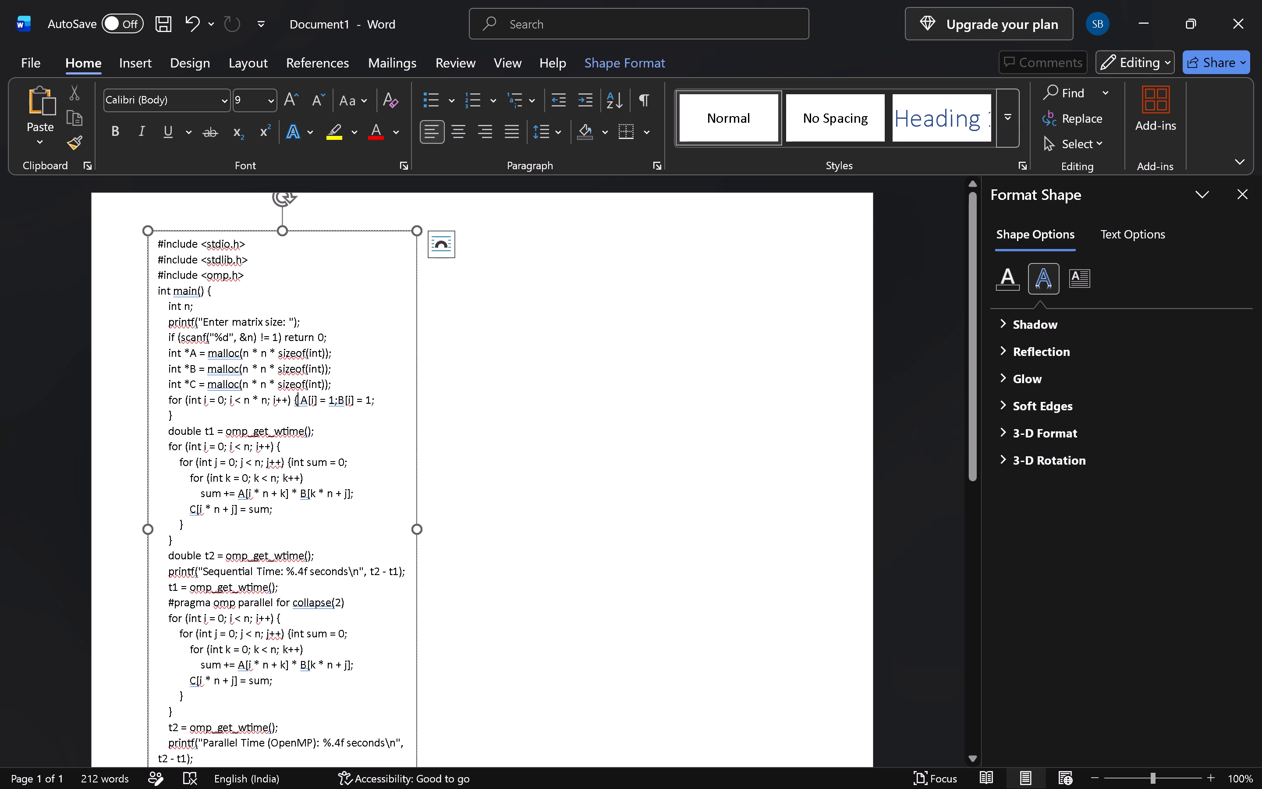
{"action": "key", "text": "Return"}
{"action": "key", "text": "Tab"}
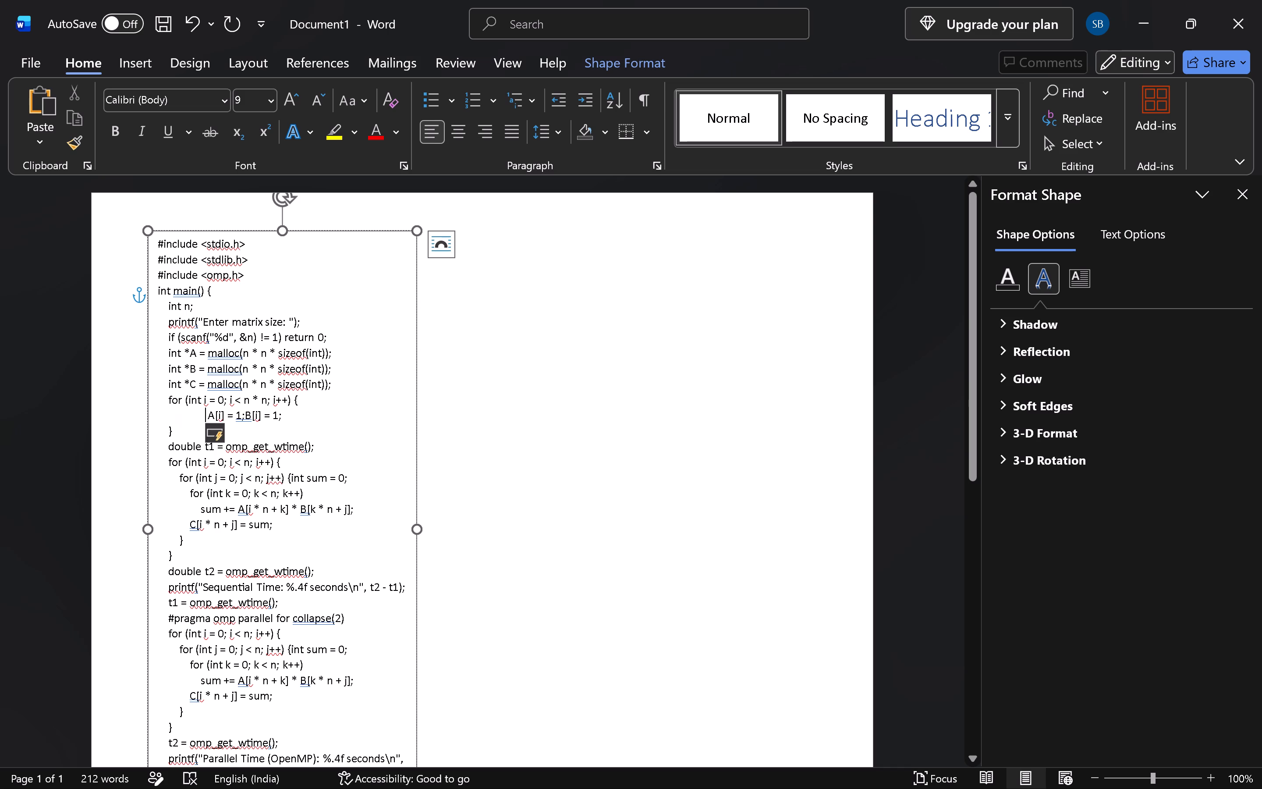
{"action": "key", "text": "BackSpace"}
{"action": "key", "text": "Right"}
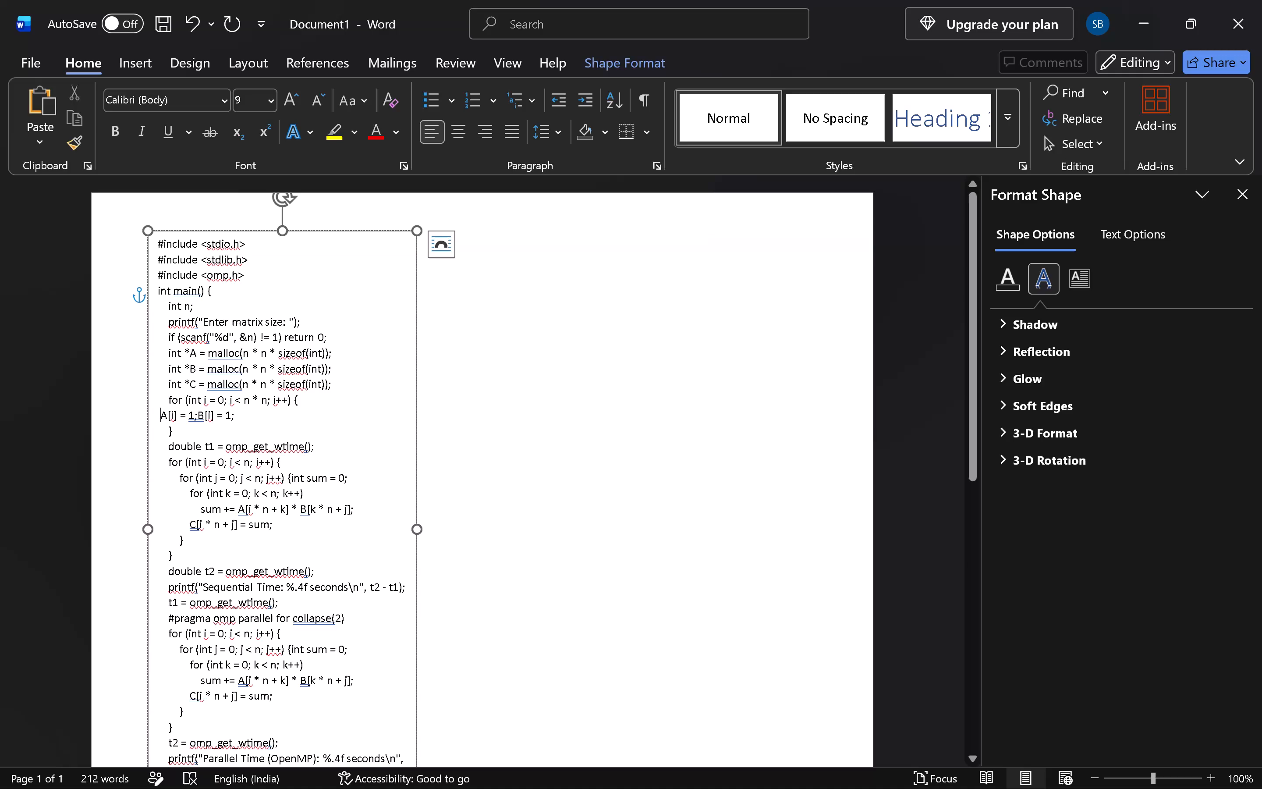
{"action": "key", "text": "BackSpace"}
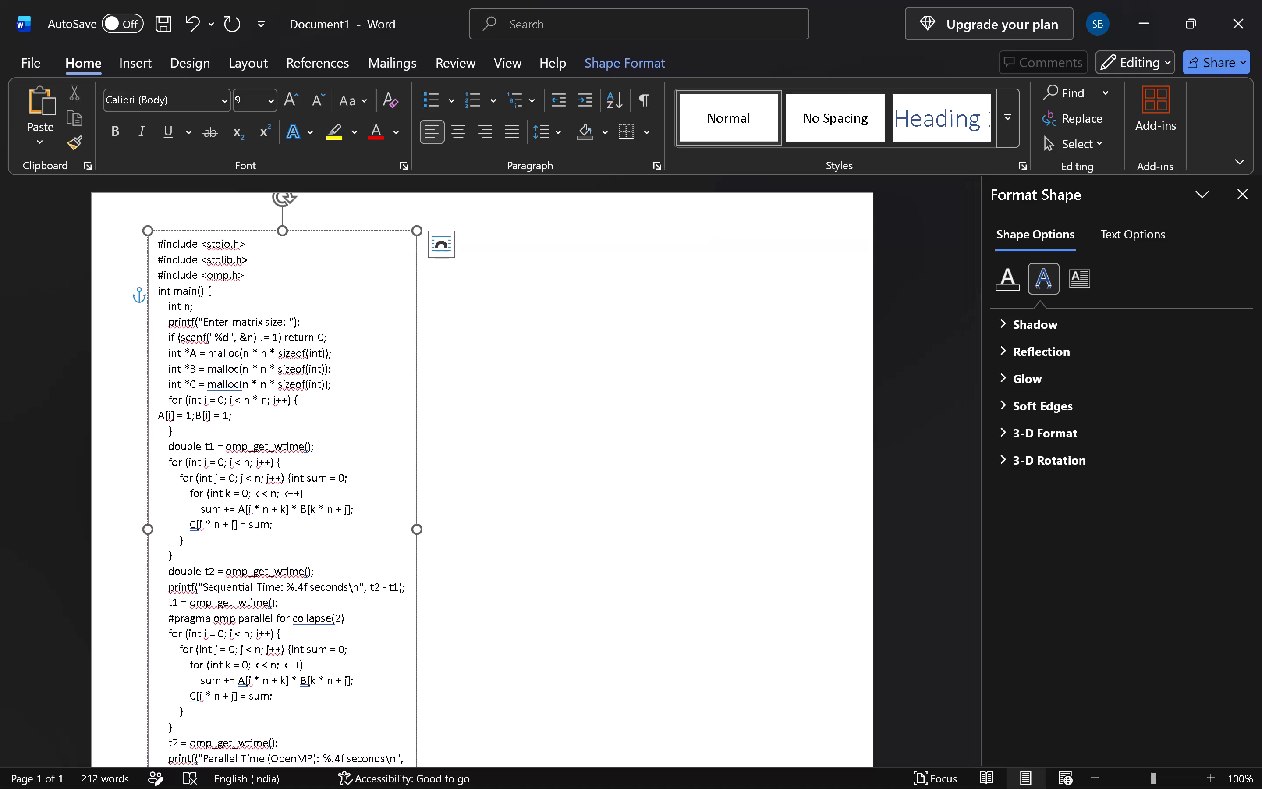
{"action": "key", "text": "BackSpace"}
{"action": "key", "text": "Return"}
{"action": "key", "text": "Tab"}
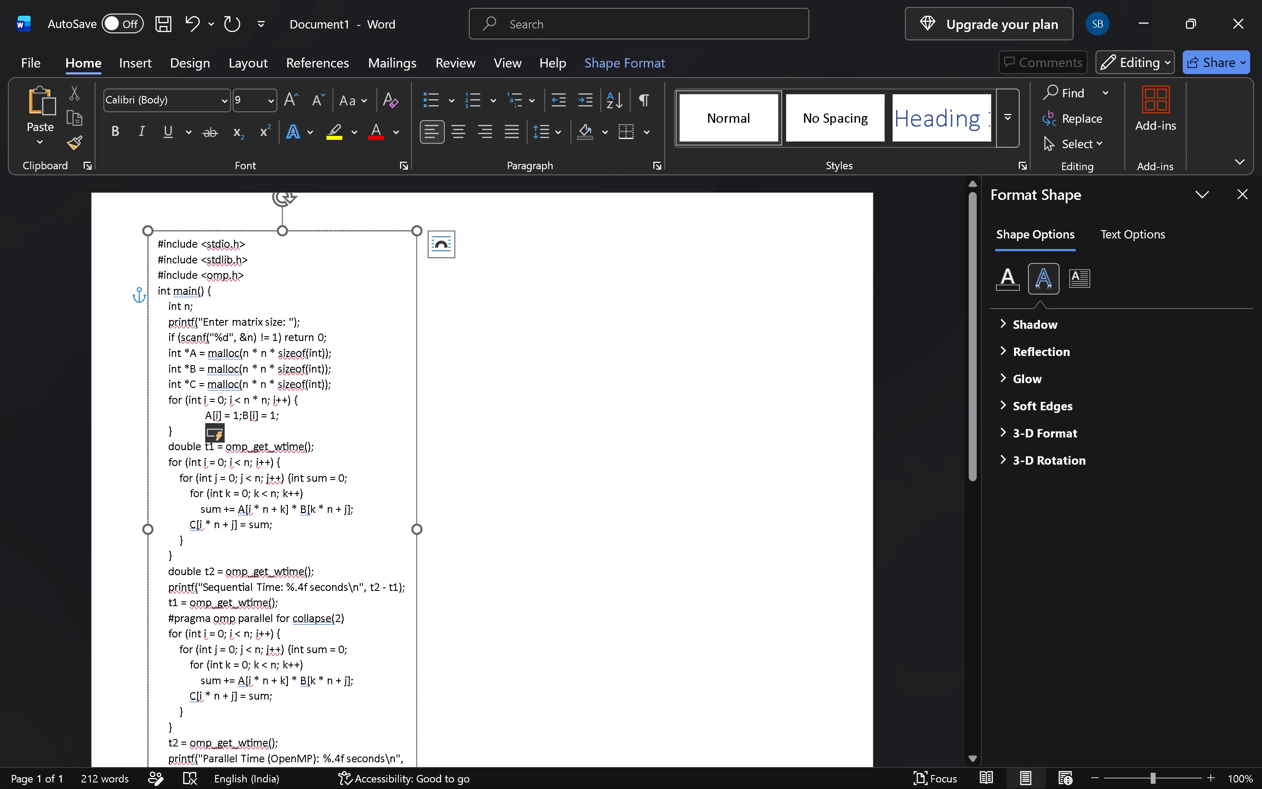
In the sequential section, move int sum = 0; onto its own tab-indented line below the inner j loop's opening line.
{"action": "left_click", "coordinate": [289, 478]}
{"action": "key", "text": "Right"}
{"action": "key", "text": "Return"}
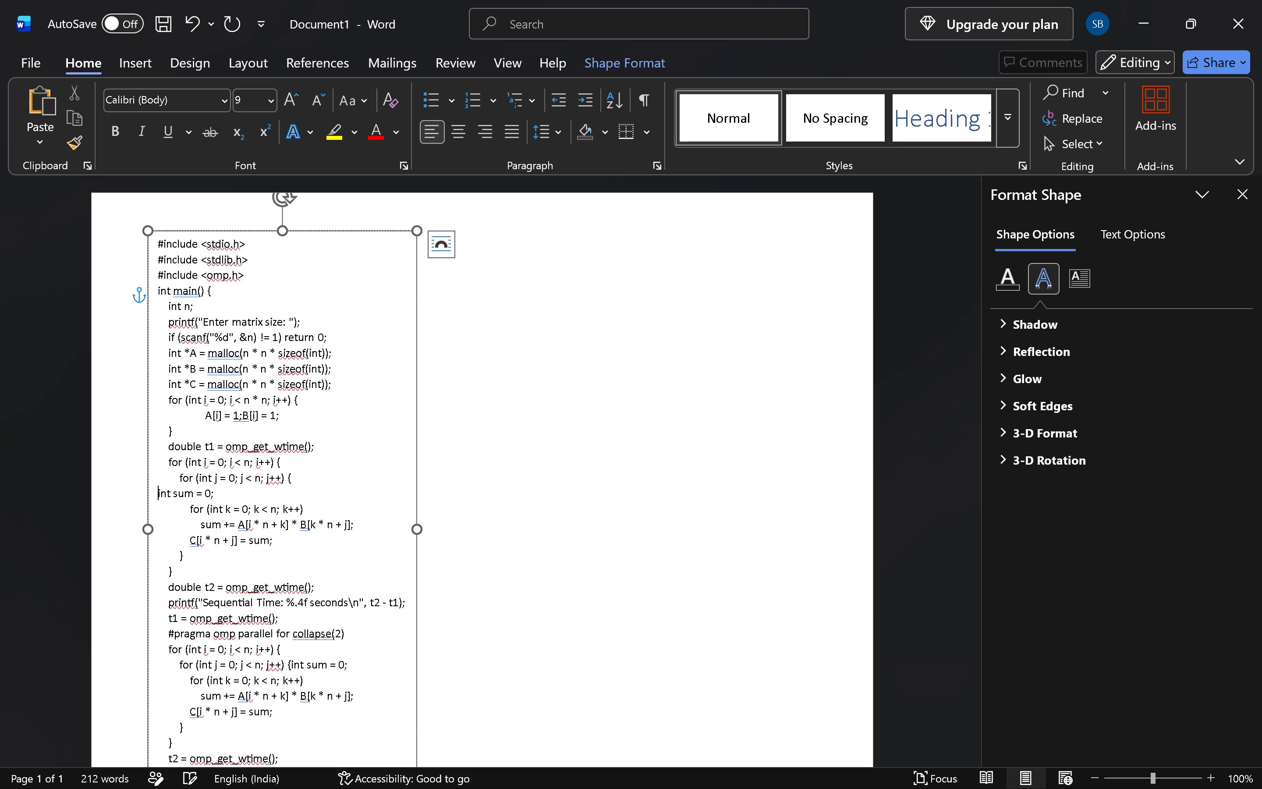
{"action": "key", "text": "Tab"}
{"action": "left_click", "coordinate": [658, 507]}
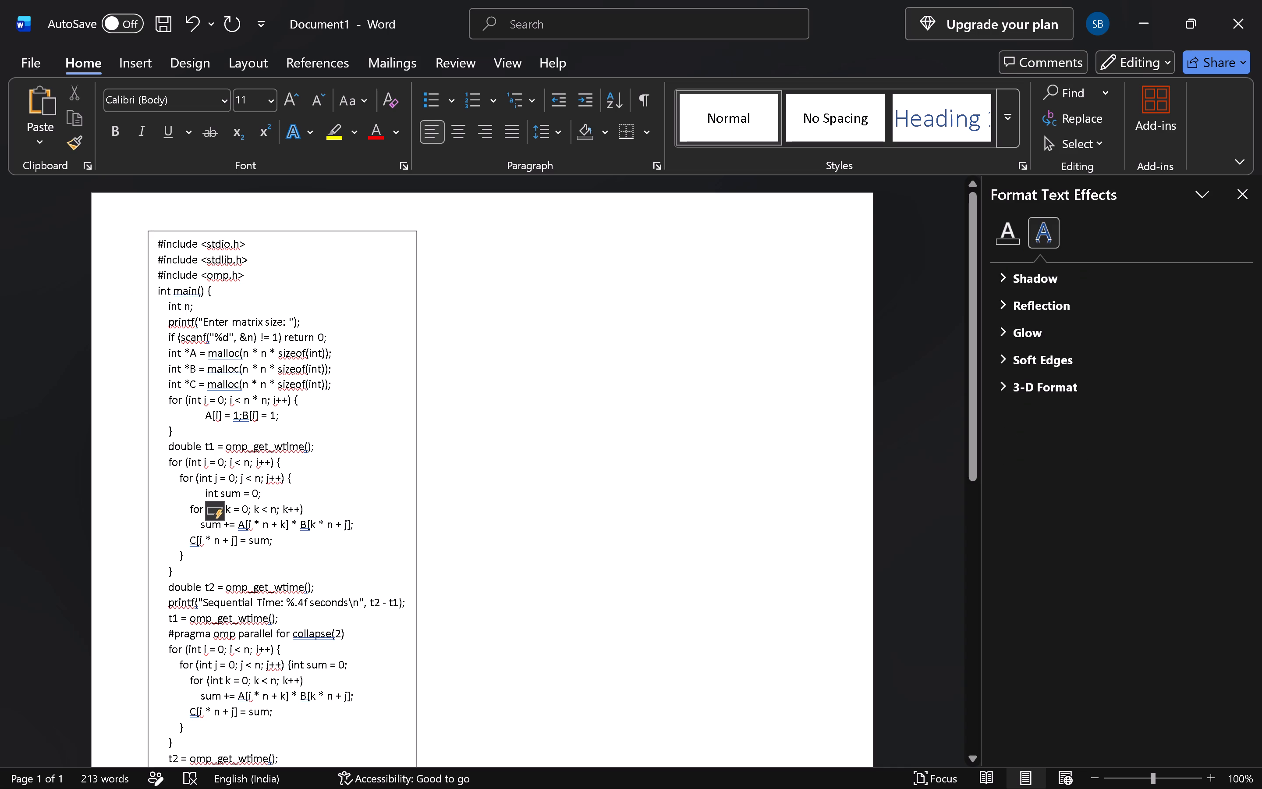
In the parallel section, split the inner j loop line before its brace so {int sum = 0; sits on its own tab-indented line.
{"action": "left_click", "coordinate": [291, 663]}
{"action": "key", "text": "Left"}
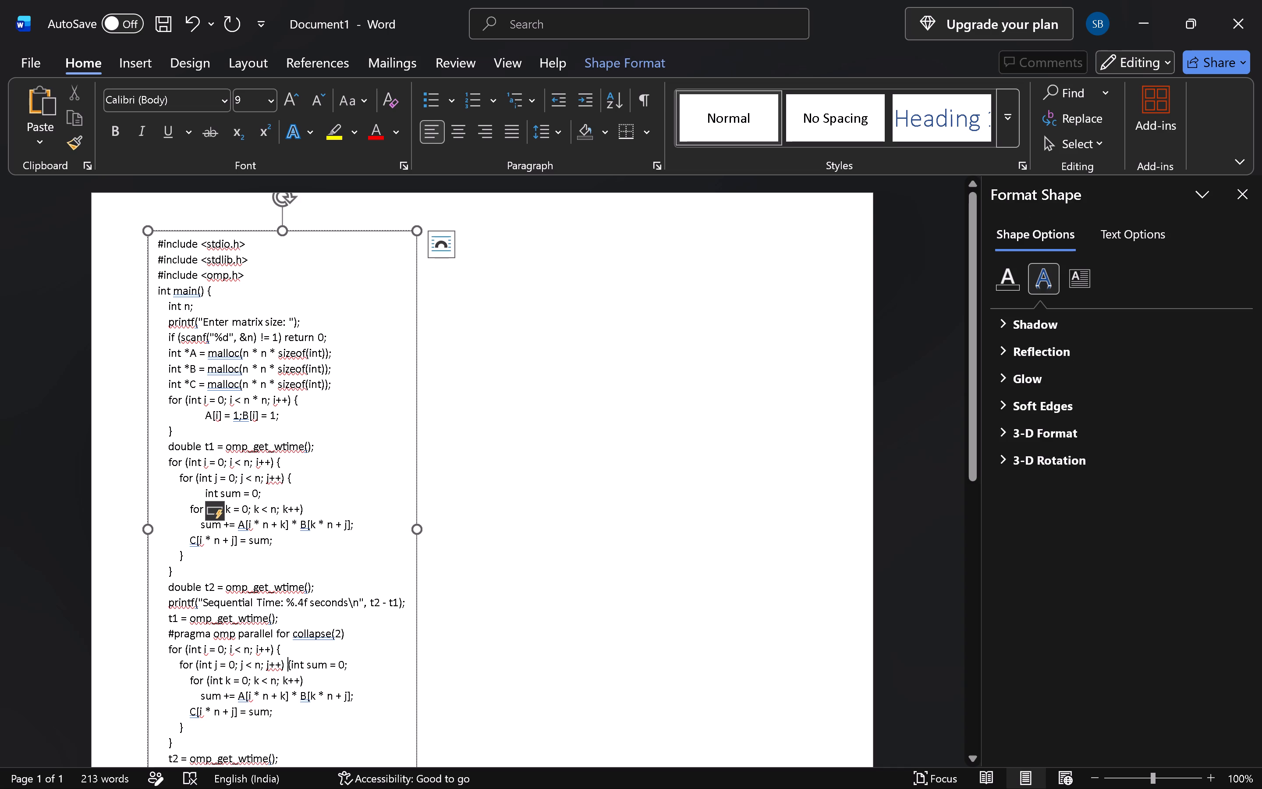
{"action": "key", "text": "Return"}
{"action": "key", "text": "Tab"}
Extend the code text box's lower edge to fit the added lines down to return 0; and deselect it.
{"action": "scroll", "coordinate": [446, 617], "scroll_direction": "down", "scroll_amount": 5}
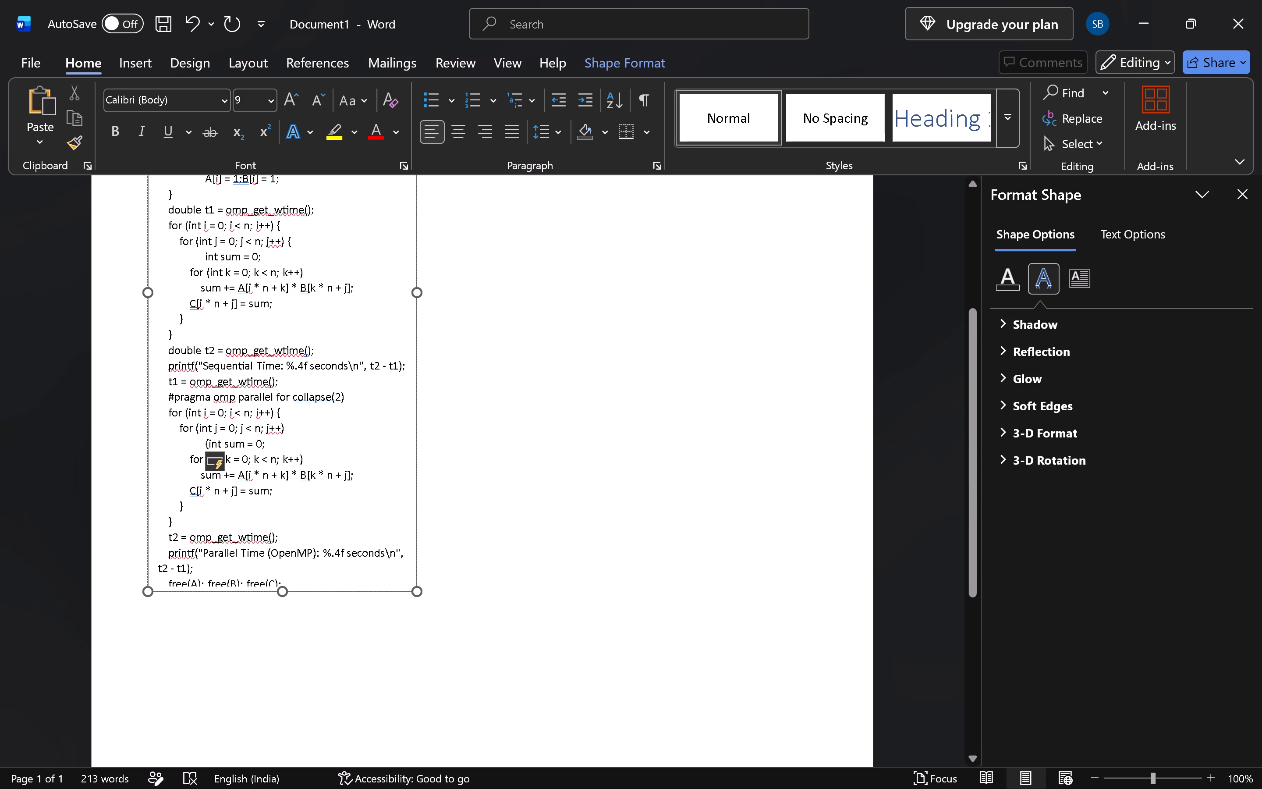
{"action": "left_click_drag", "start_coordinate": [278, 595], "coordinate": [275, 618]}
{"action": "scroll", "coordinate": [552, 545], "scroll_direction": "up", "scroll_amount": 9}
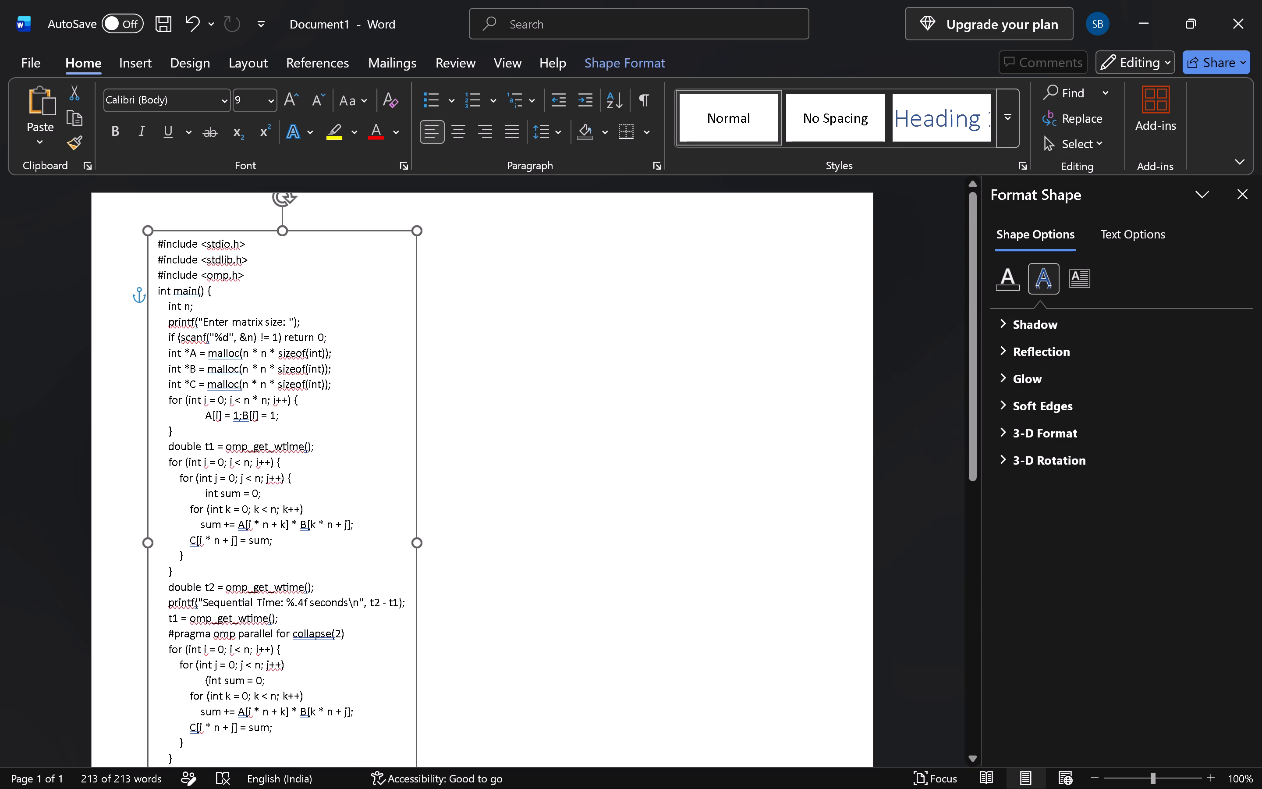
{"action": "left_click", "coordinate": [631, 378]}
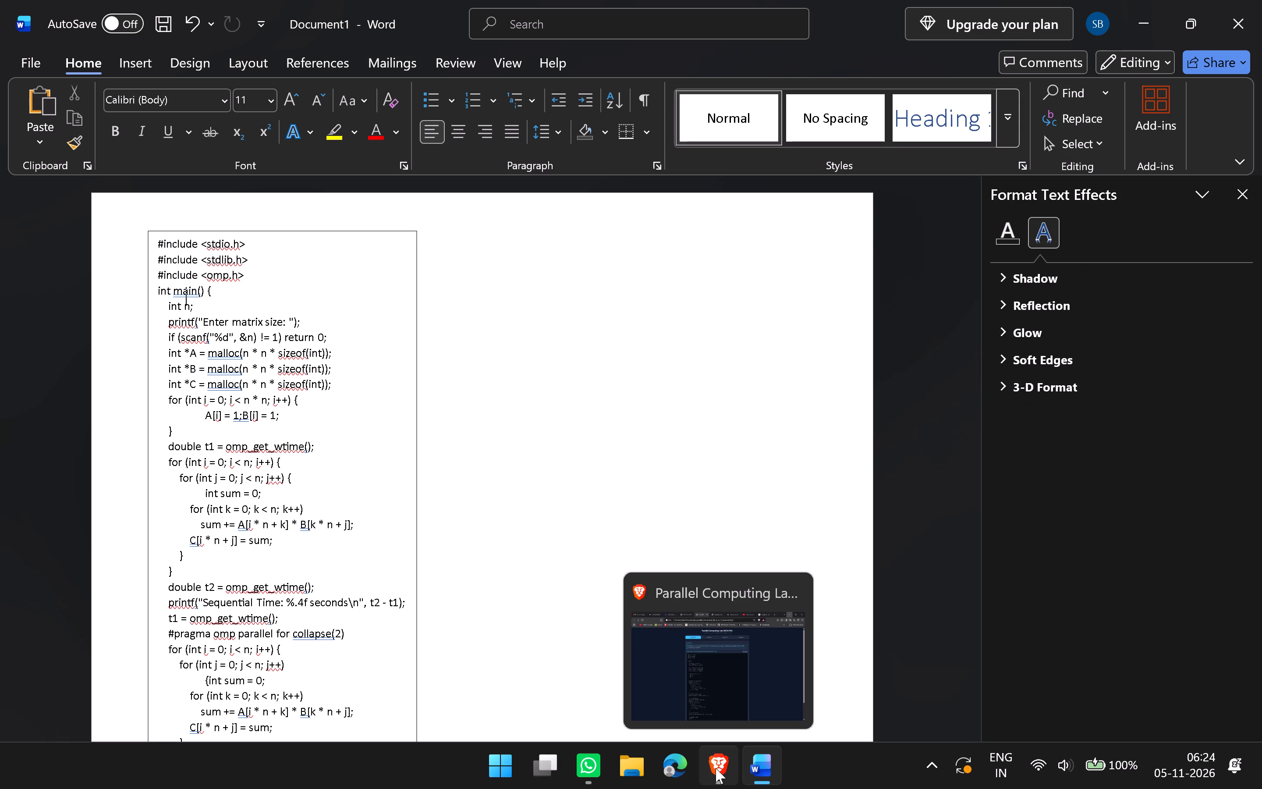
Switch to the Parallel Computing Lab page in Brave, copy Program 7's simplified C source code, and return to Word.
{"action": "left_click", "coordinate": [715, 768]}
{"action": "left_click", "coordinate": [561, 188]}
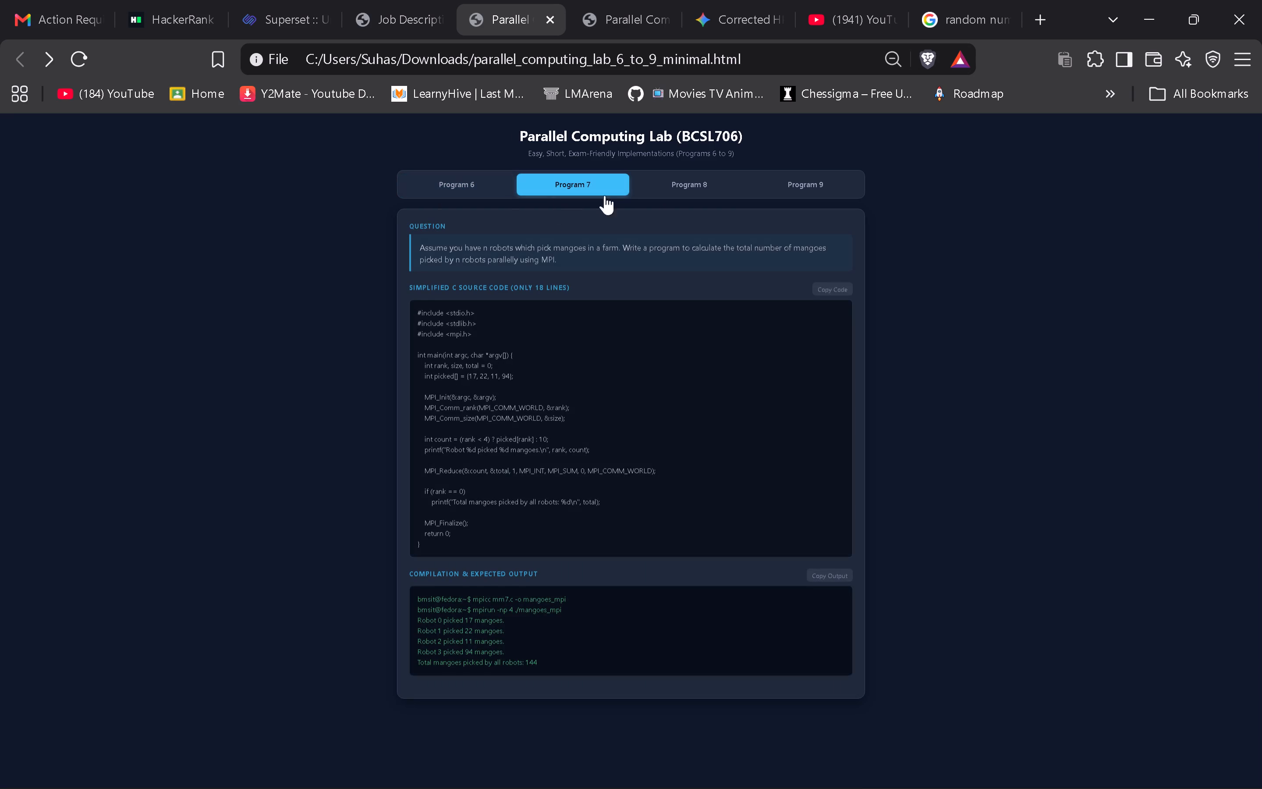
{"action": "left_click", "coordinate": [830, 288]}
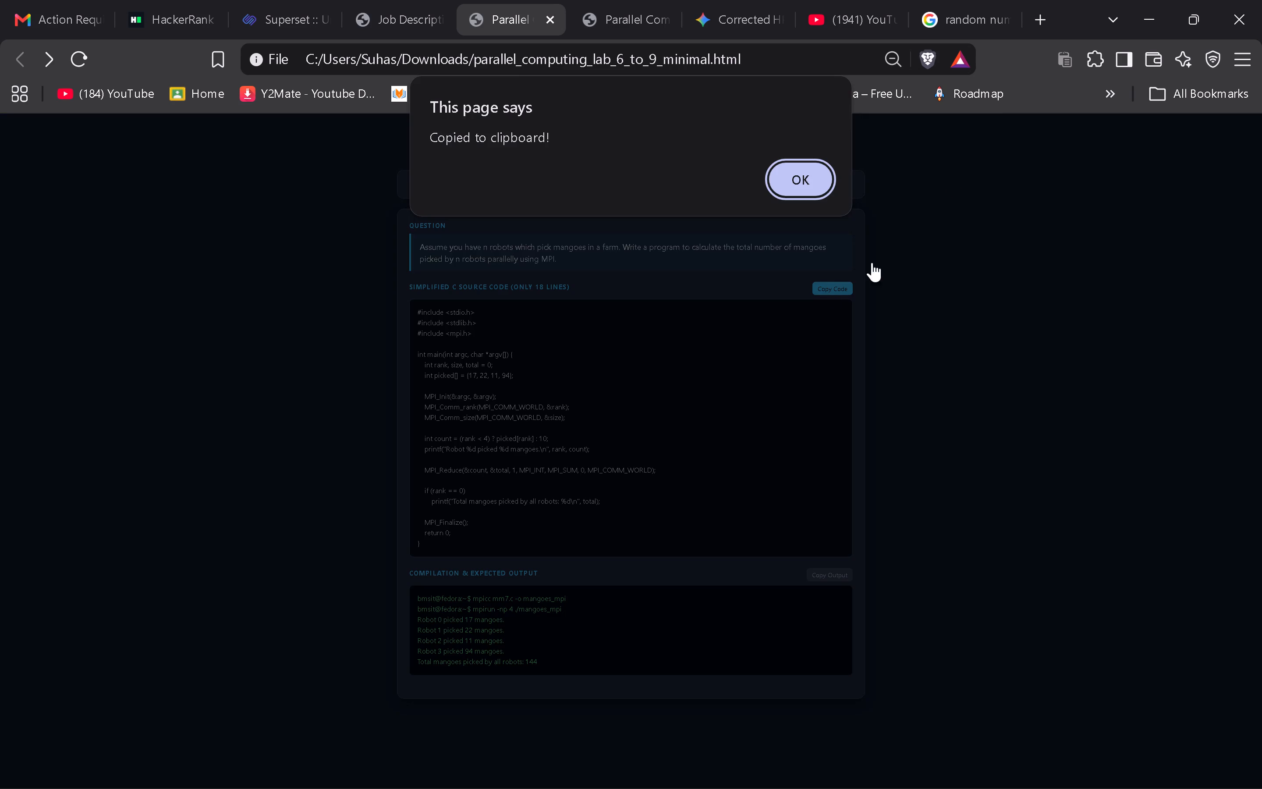
{"action": "left_click", "coordinate": [796, 187]}
{"action": "left_click", "coordinate": [1147, 17]}
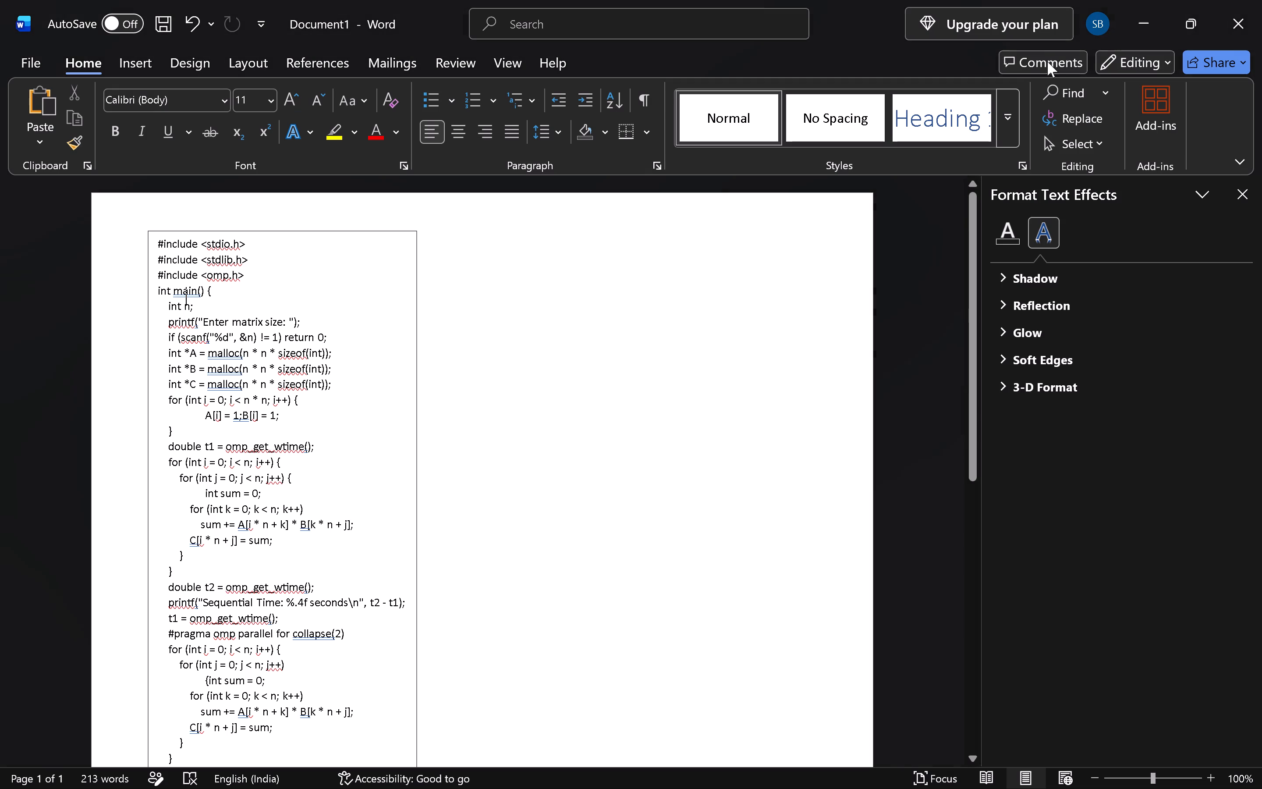
Draw a text box about 16.7 cm high and 8.6 cm wide beside the Program 6 box, with their upper and lower edges level.
{"action": "left_click", "coordinate": [147, 71]}
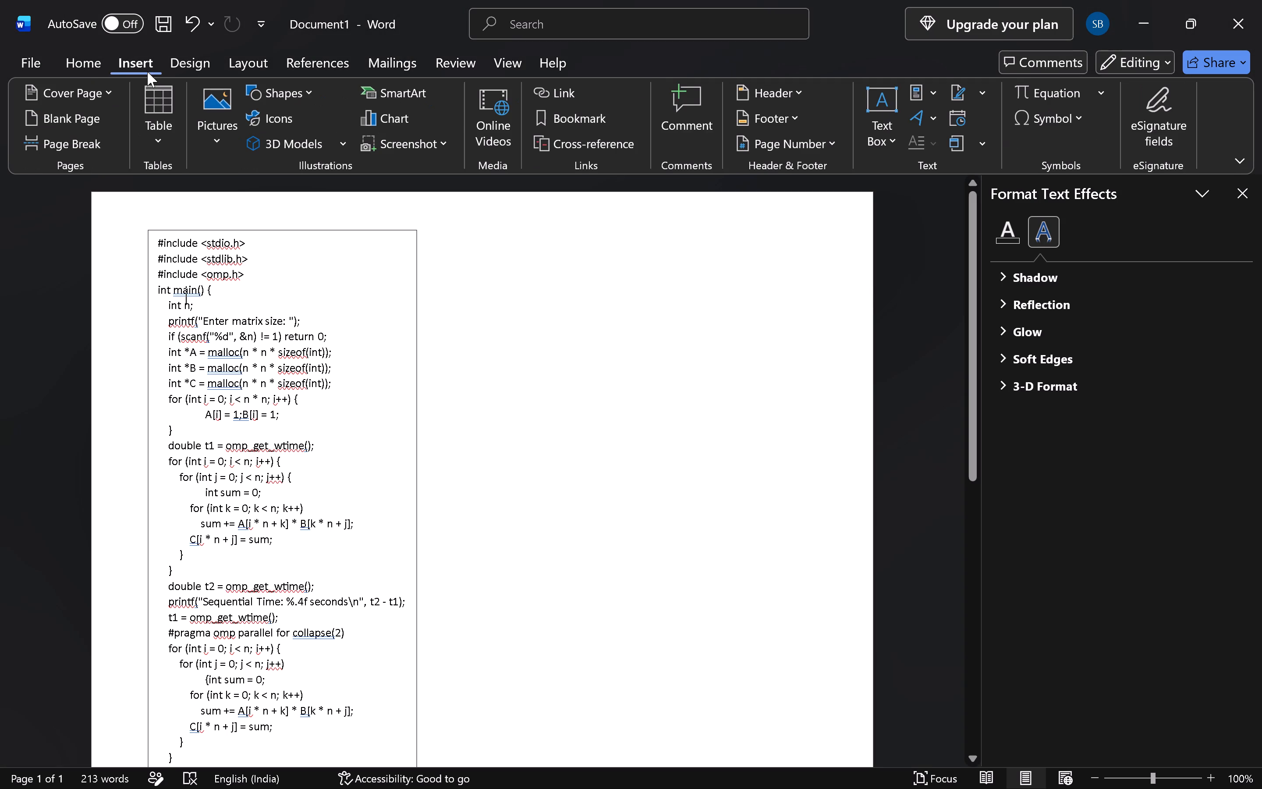
{"action": "left_click", "coordinate": [269, 103]}
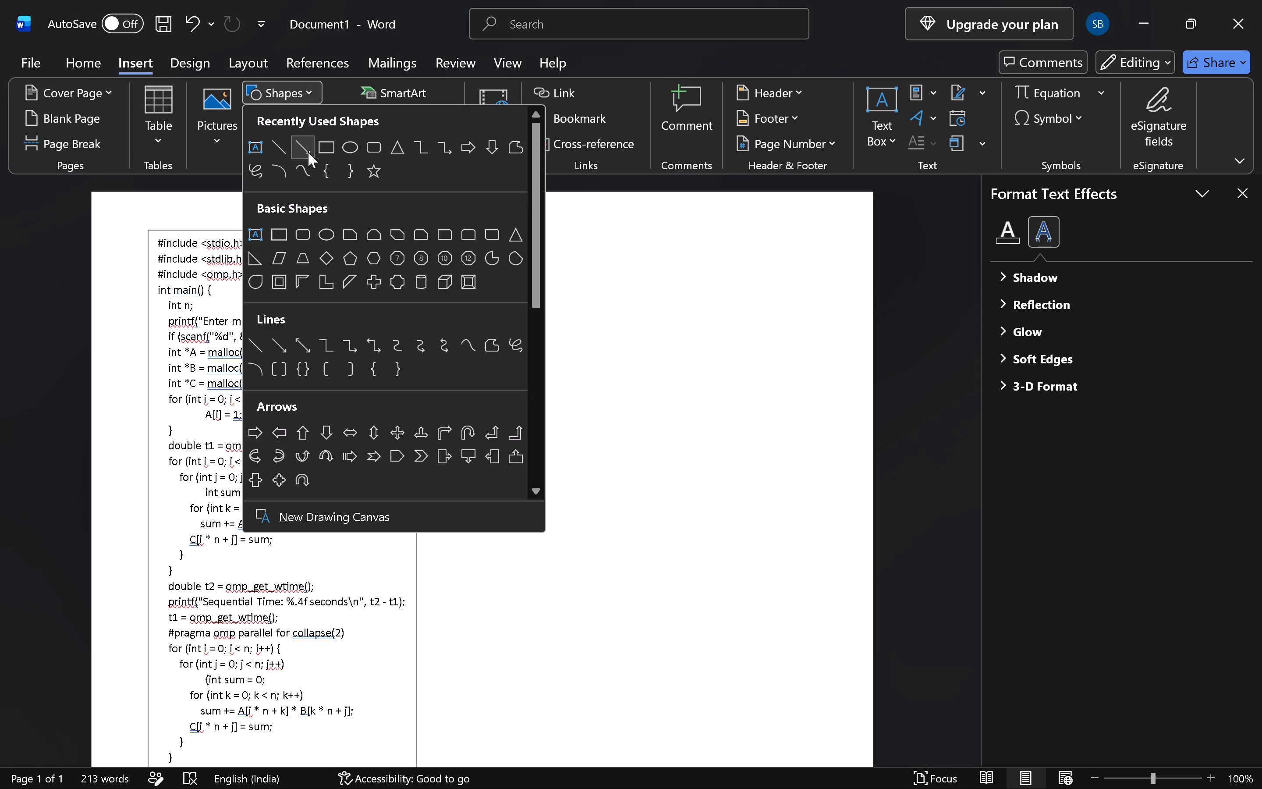
{"action": "left_click", "coordinate": [250, 147]}
{"action": "left_click_drag", "start_coordinate": [436, 231], "coordinate": [750, 745]}
{"action": "scroll", "coordinate": [715, 632], "scroll_direction": "down", "scroll_amount": 6}
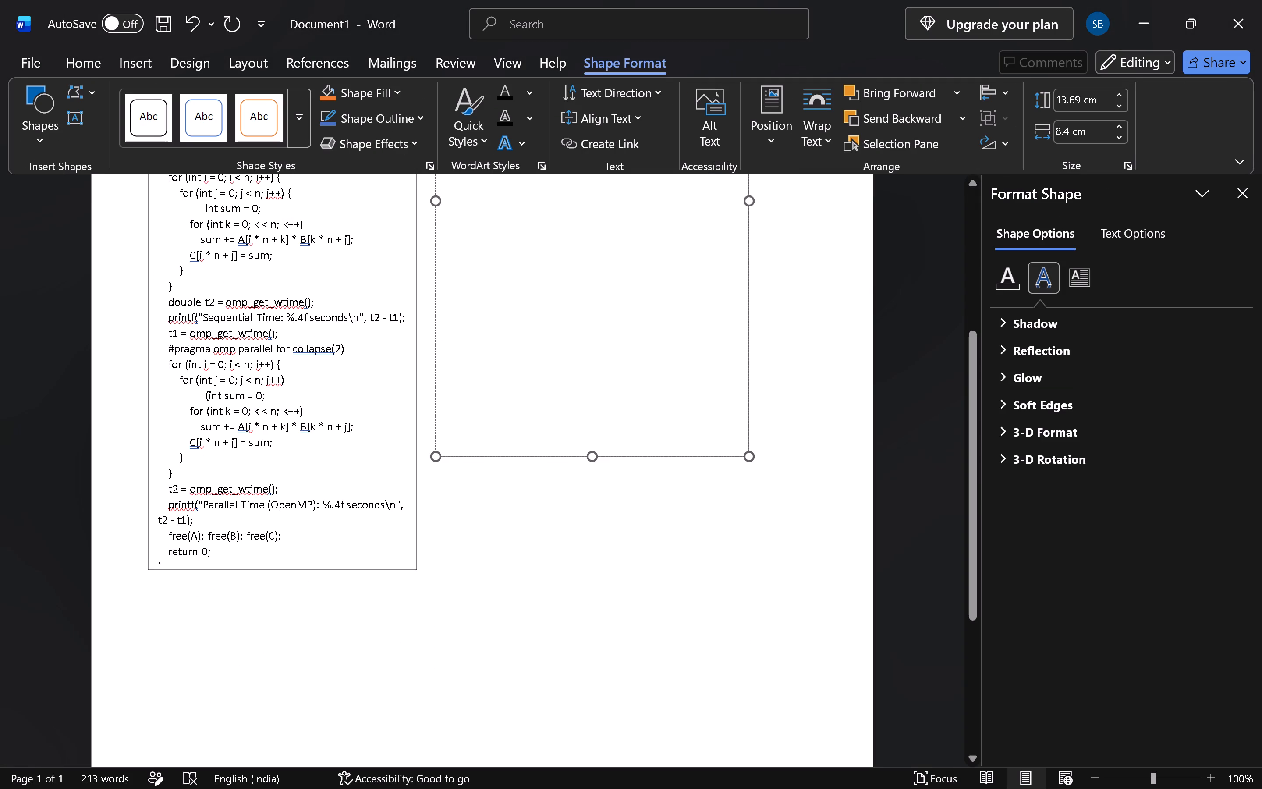
{"action": "left_click_drag", "start_coordinate": [752, 458], "coordinate": [755, 570]}
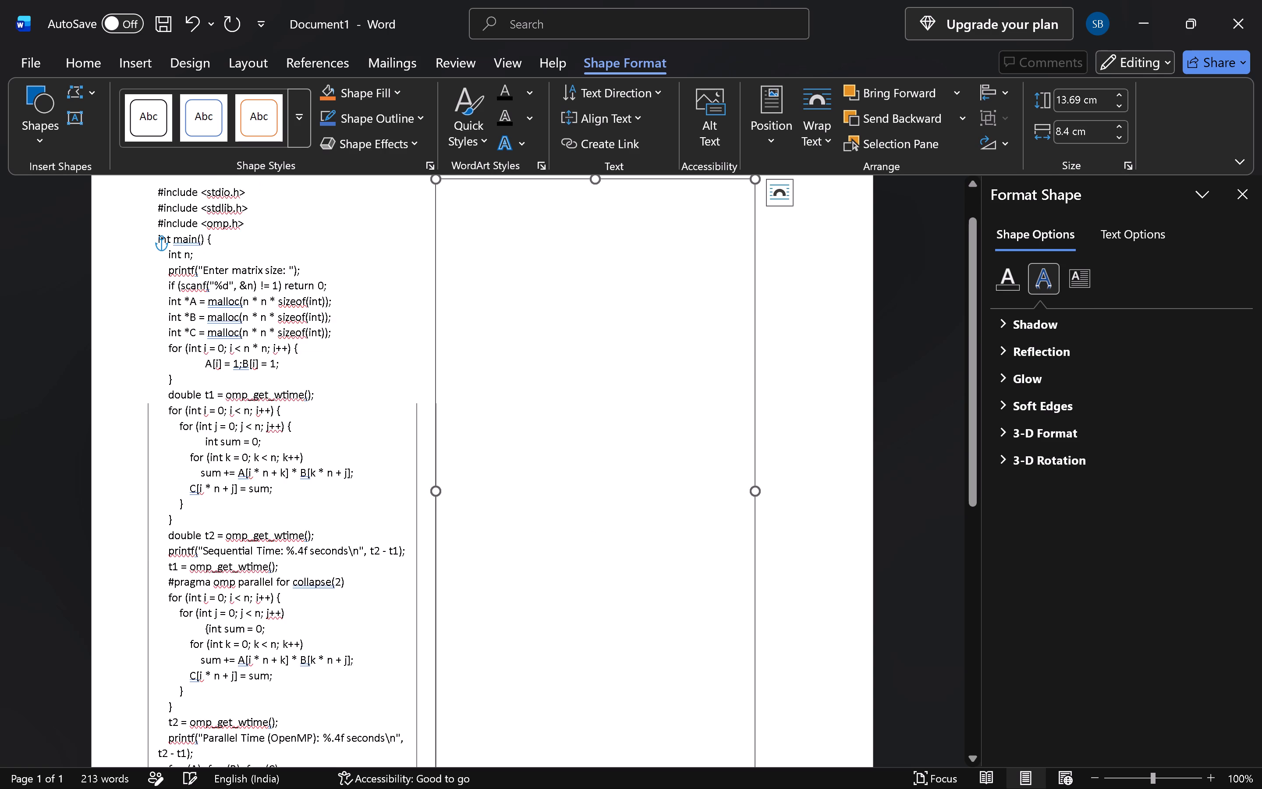
{"action": "scroll", "coordinate": [719, 551], "scroll_direction": "up", "scroll_amount": 4}
Paste the copied Program 7 code into the new empty text box.
{"action": "right_click", "coordinate": [554, 500]}
{"action": "left_click", "coordinate": [525, 368]}
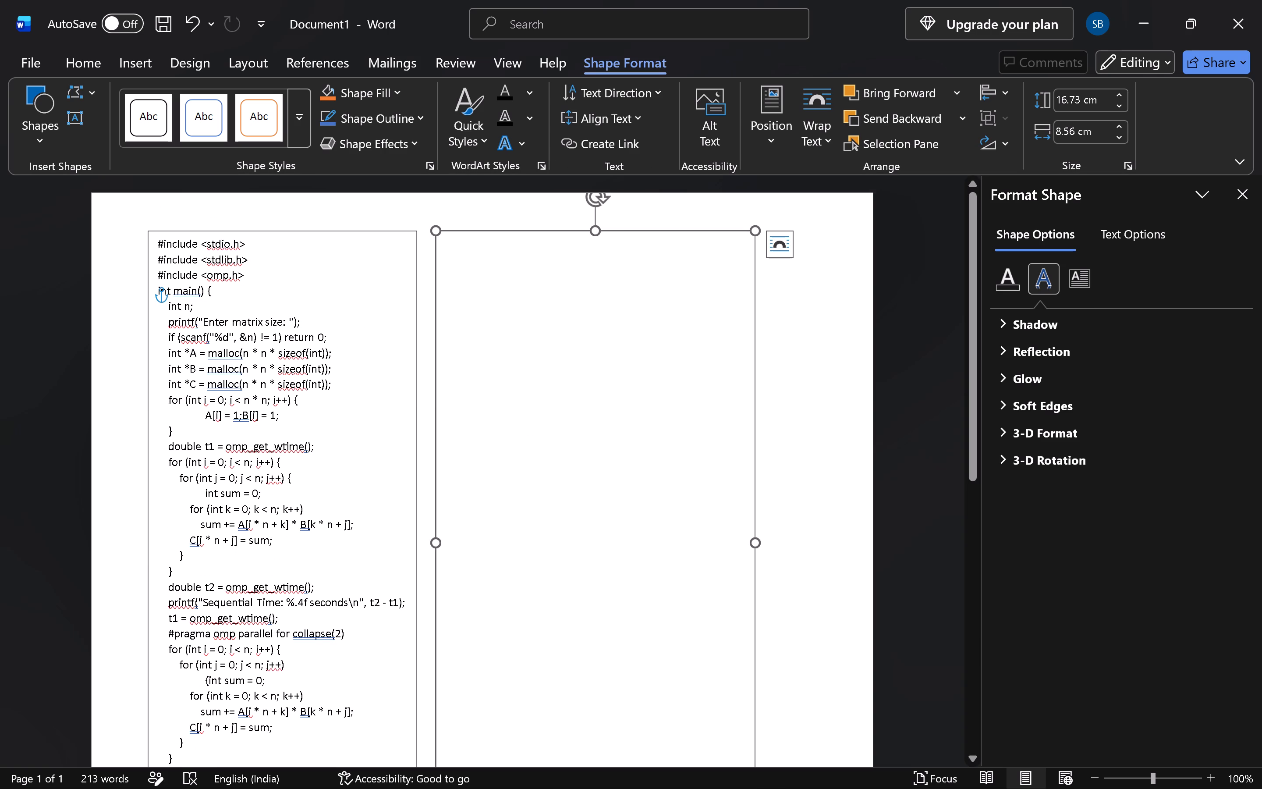
{"action": "left_click", "coordinate": [472, 241]}
{"action": "right_click", "coordinate": [468, 263]}
{"action": "left_click", "coordinate": [520, 402]}
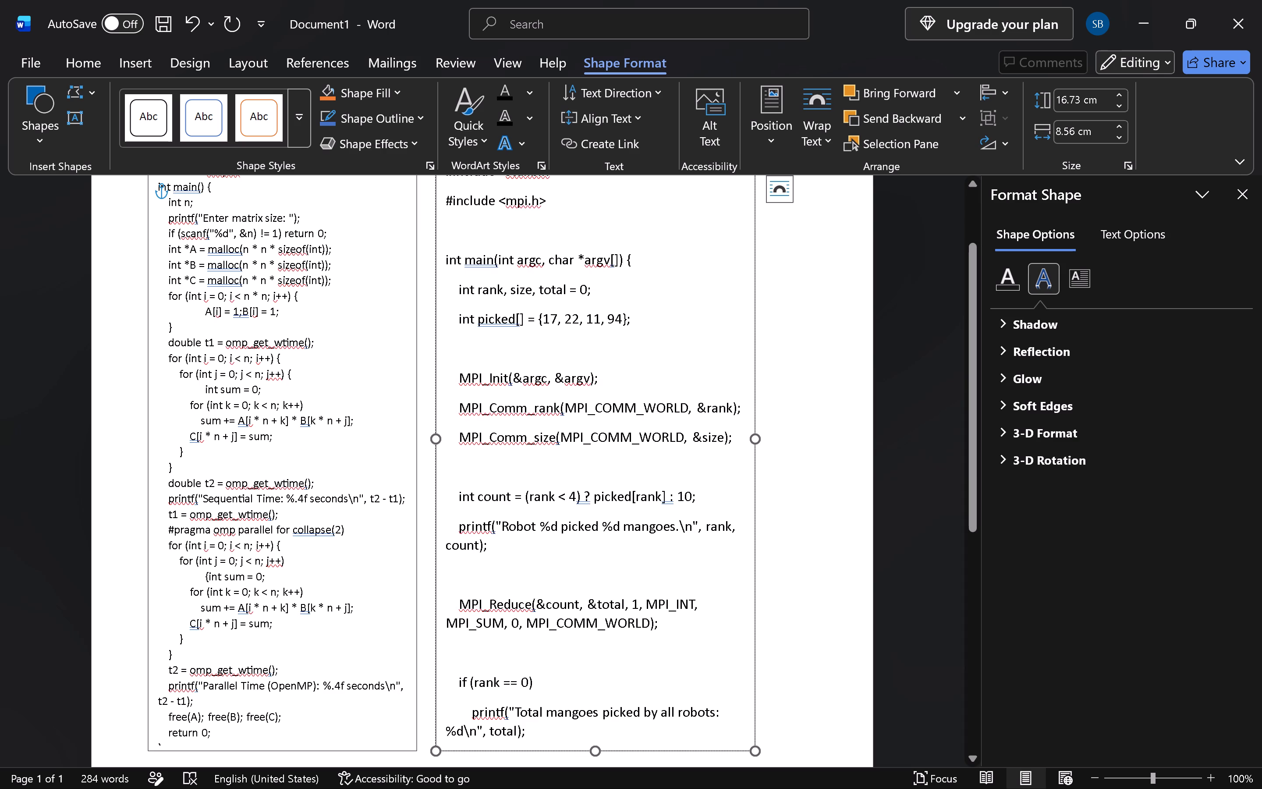
Set the font size of all the Program 7 code to 9.
{"action": "key", "text": "ctrl+a"}
{"action": "scroll", "coordinate": [553, 377], "scroll_direction": "up", "scroll_amount": 6}
{"action": "right_click", "coordinate": [515, 310]}
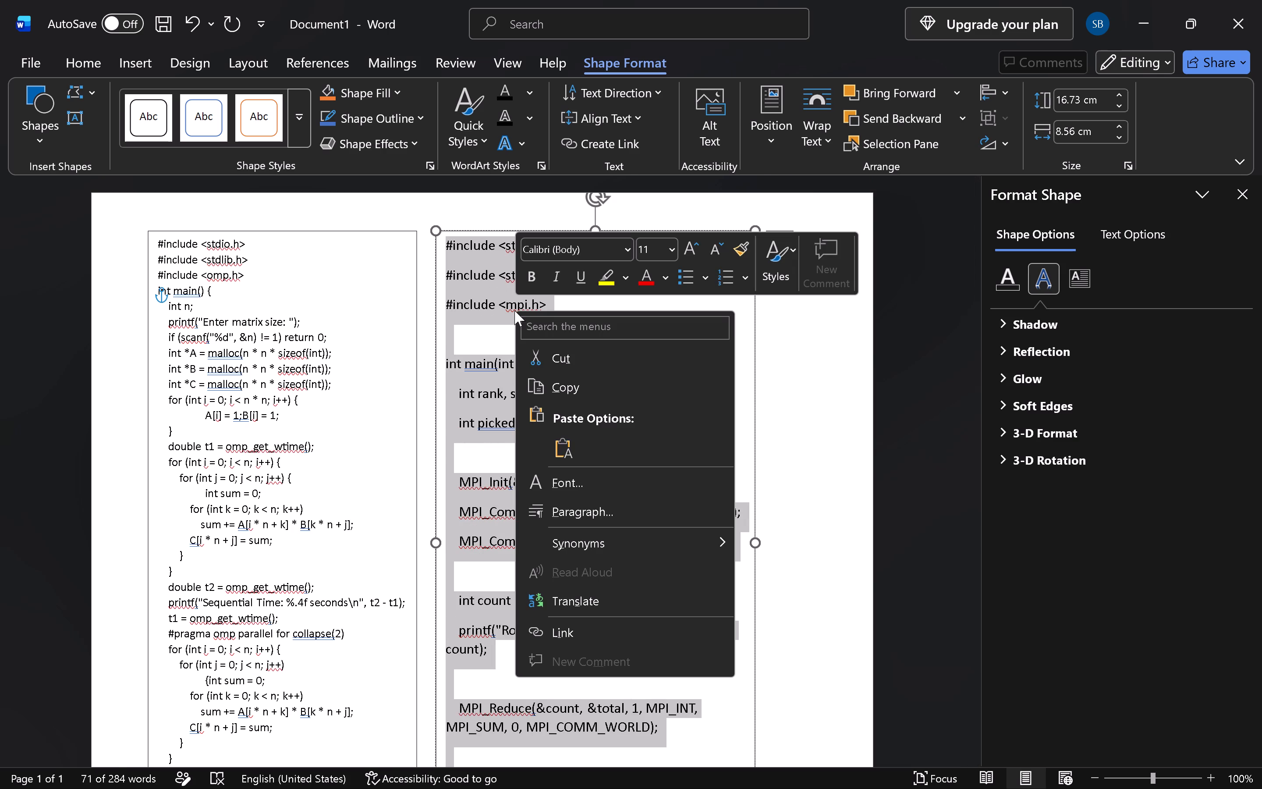
{"action": "left_click", "coordinate": [672, 251]}
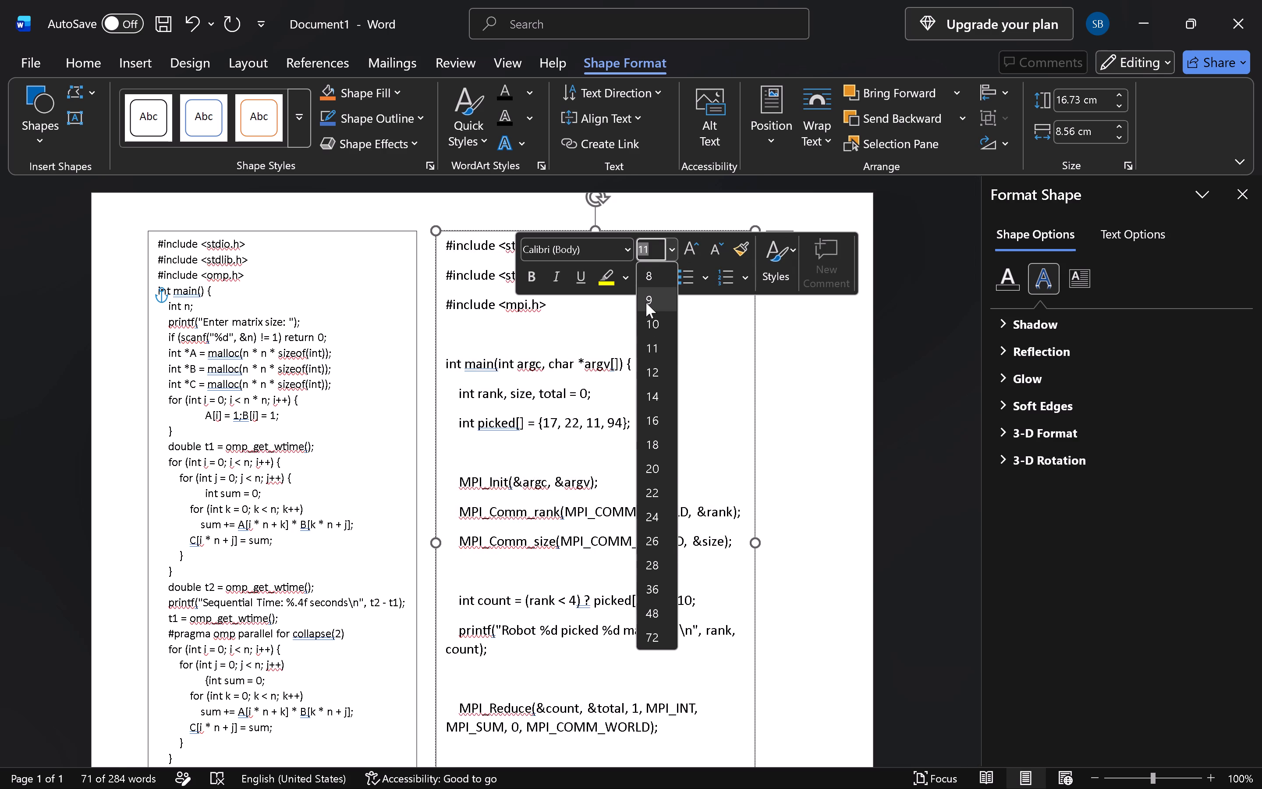
{"action": "left_click", "coordinate": [646, 302]}
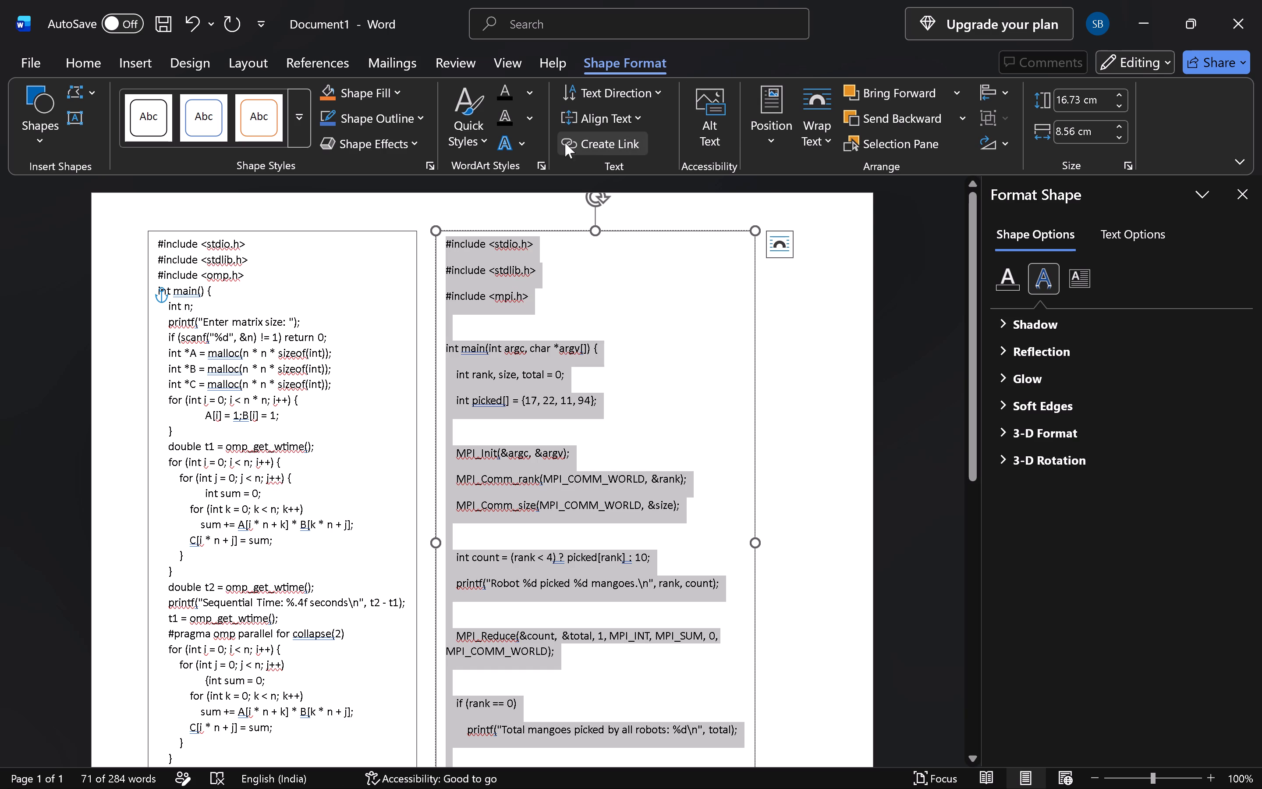
Remove the space after paragraphs from all the Program 7 code.
{"action": "left_click", "coordinate": [87, 70]}
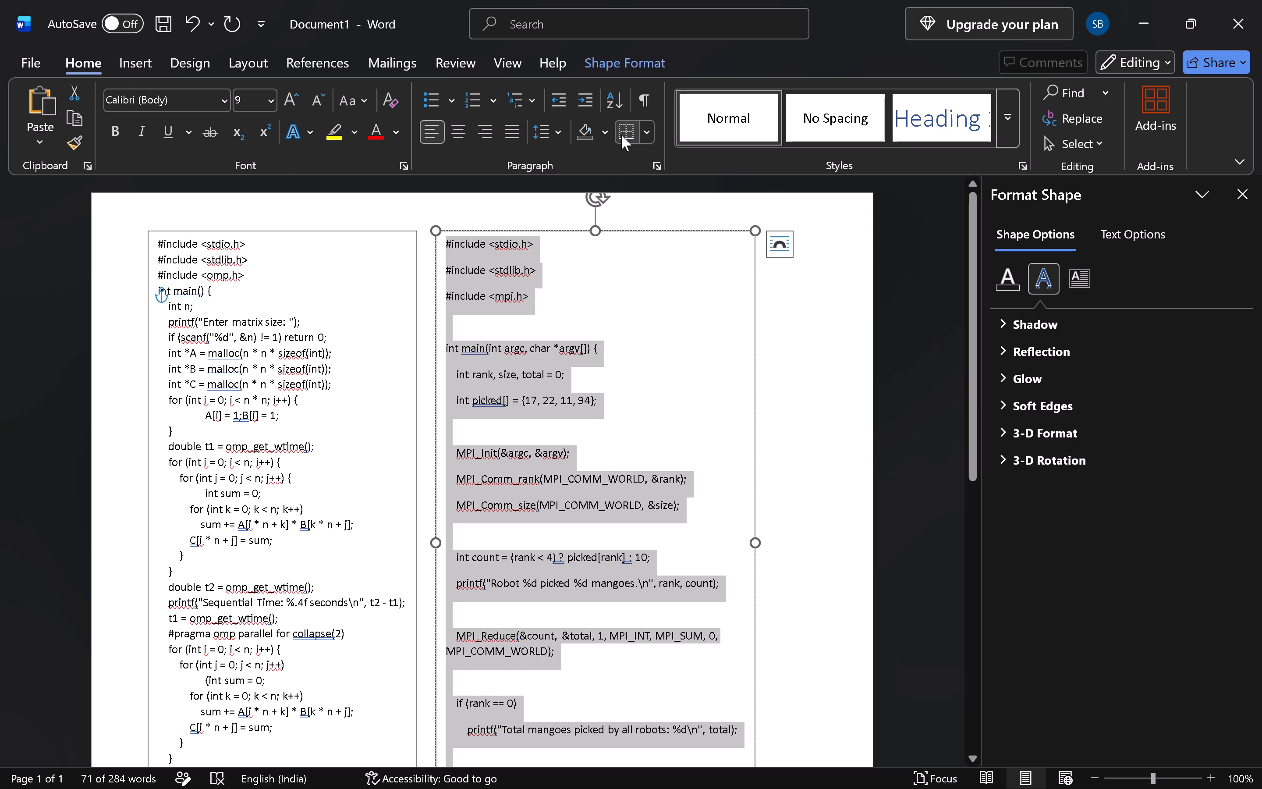
{"action": "left_click", "coordinate": [553, 134]}
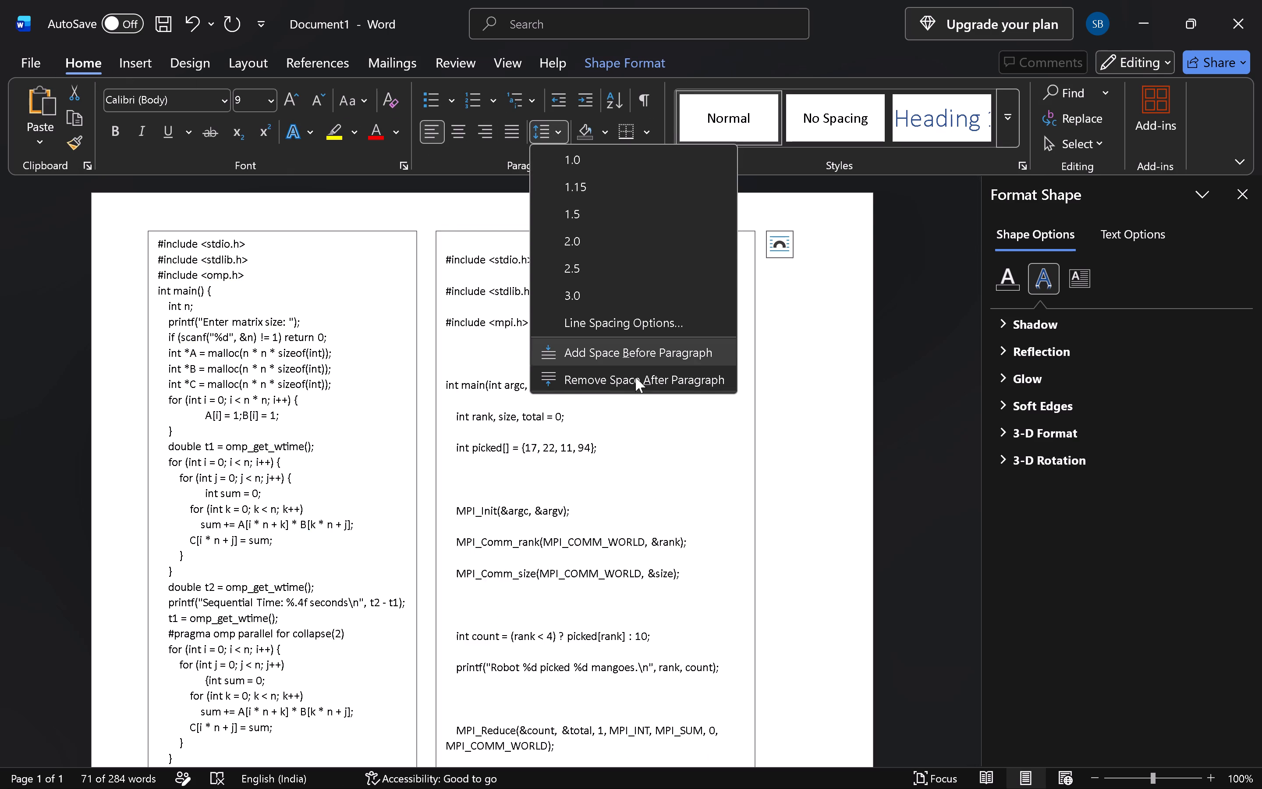
{"action": "left_click", "coordinate": [635, 380]}
{"action": "left_click", "coordinate": [610, 606]}
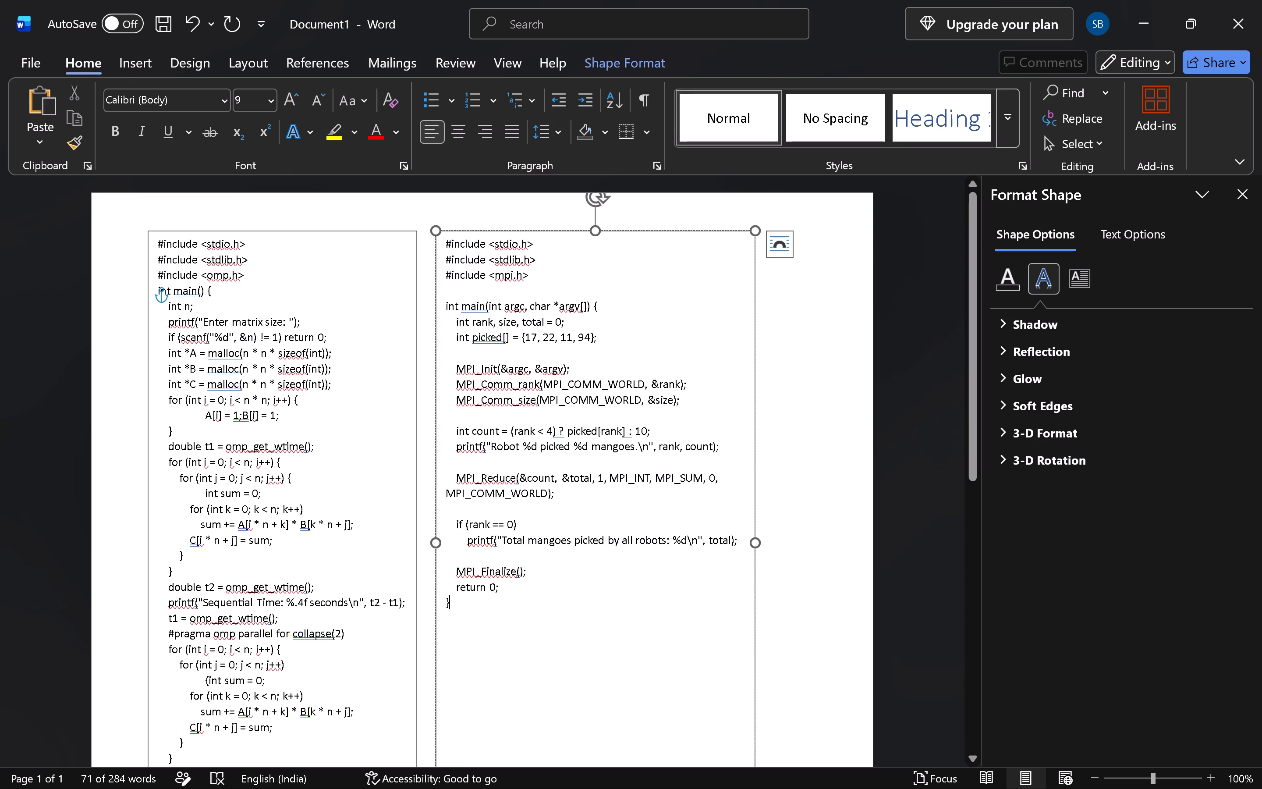
Shorten the Program 7 text box so its lower edge sits just below the final closing brace.
{"action": "scroll", "coordinate": [609, 605], "scroll_direction": "down", "scroll_amount": 5}
{"action": "left_click_drag", "start_coordinate": [592, 624], "coordinate": [584, 430]}
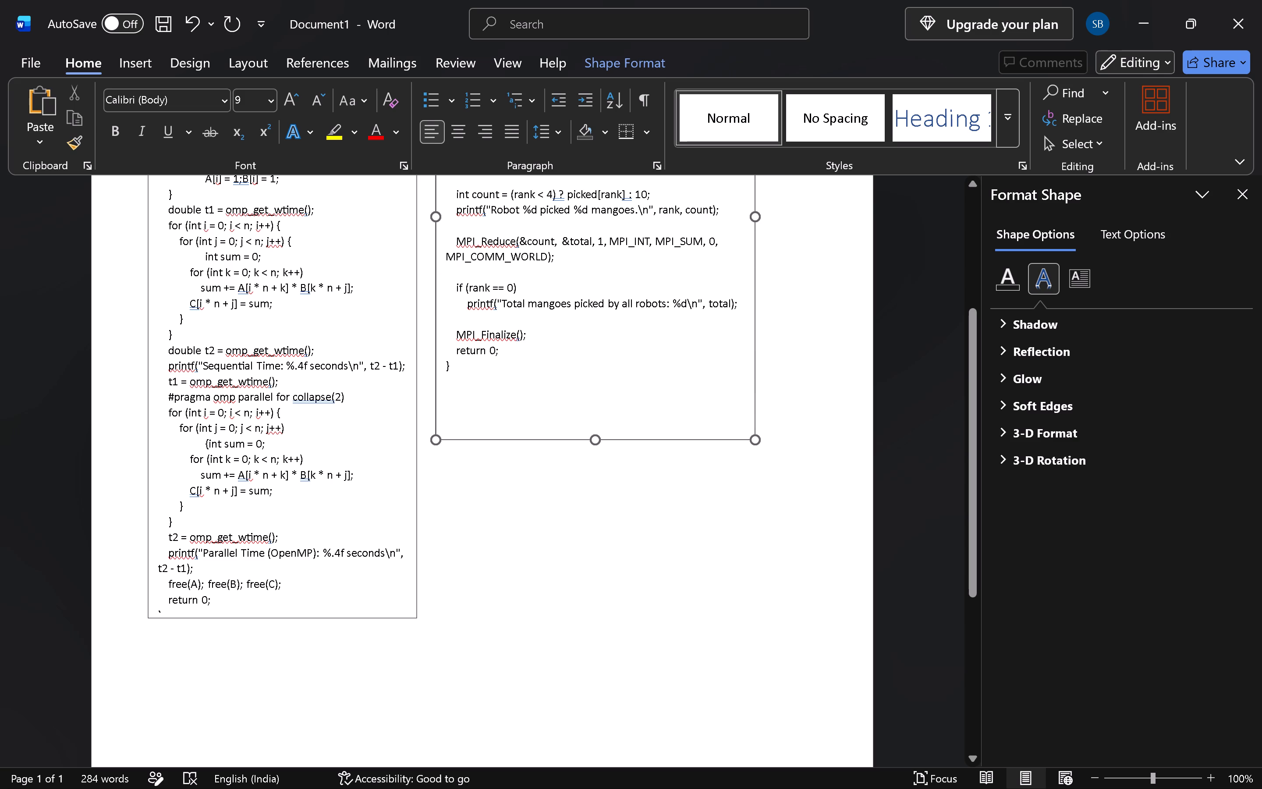
{"action": "left_click_drag", "start_coordinate": [584, 430], "coordinate": [571, 377]}
{"action": "scroll", "coordinate": [699, 576], "scroll_direction": "up", "scroll_amount": 4}
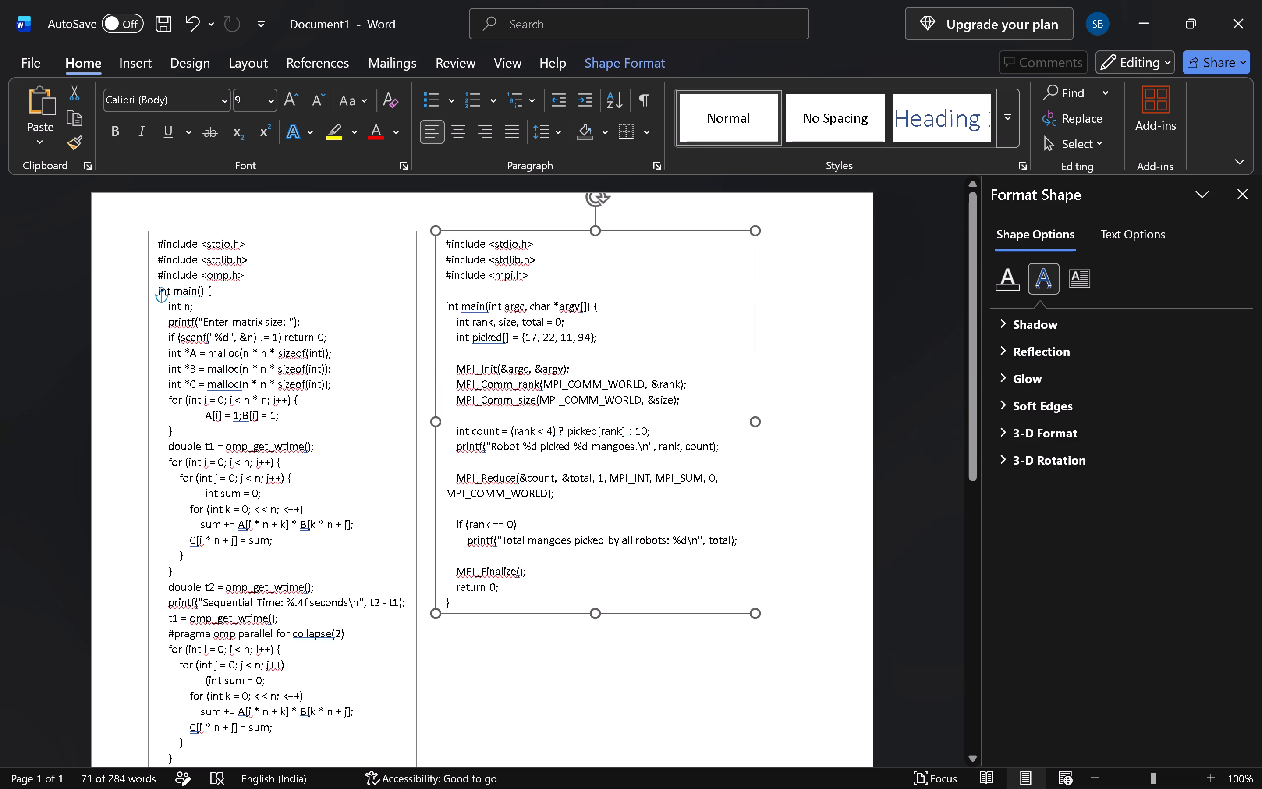
Narrow the Program 7 text box slightly from its outer side and extend its lower edge to fit the rewrapped code.
{"action": "left_click_drag", "start_coordinate": [753, 423], "coordinate": [727, 424]}
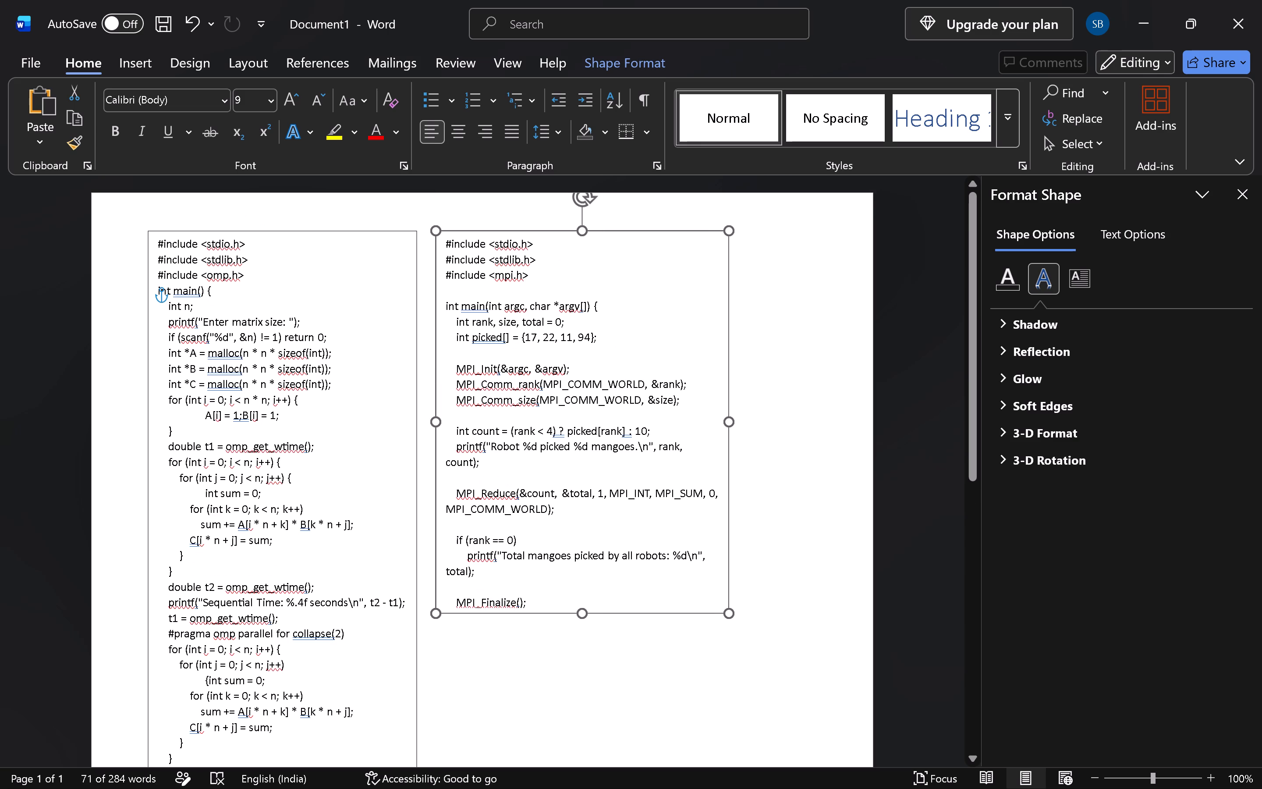
{"action": "left_click_drag", "start_coordinate": [727, 424], "coordinate": [725, 425]}
{"action": "left_click_drag", "start_coordinate": [580, 611], "coordinate": [582, 628]}
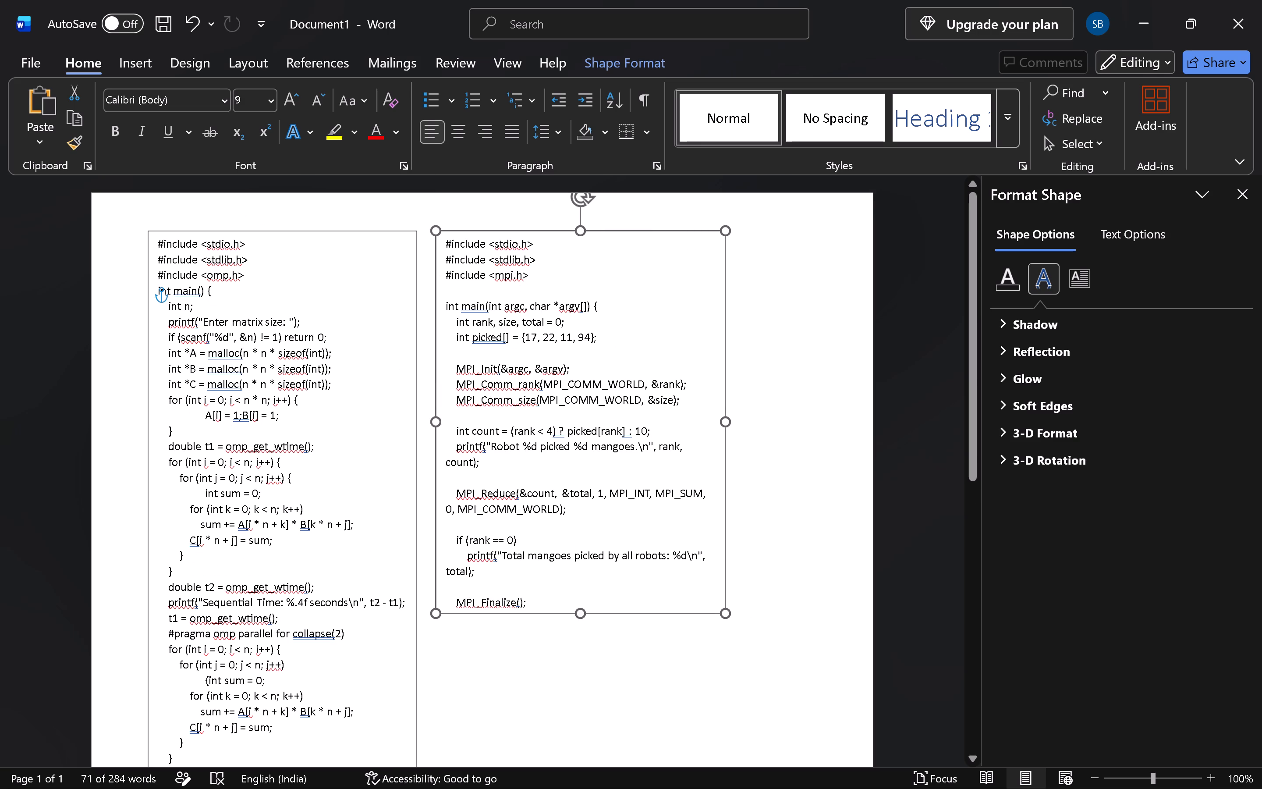
{"action": "left_click_drag", "start_coordinate": [582, 628], "coordinate": [586, 654]}
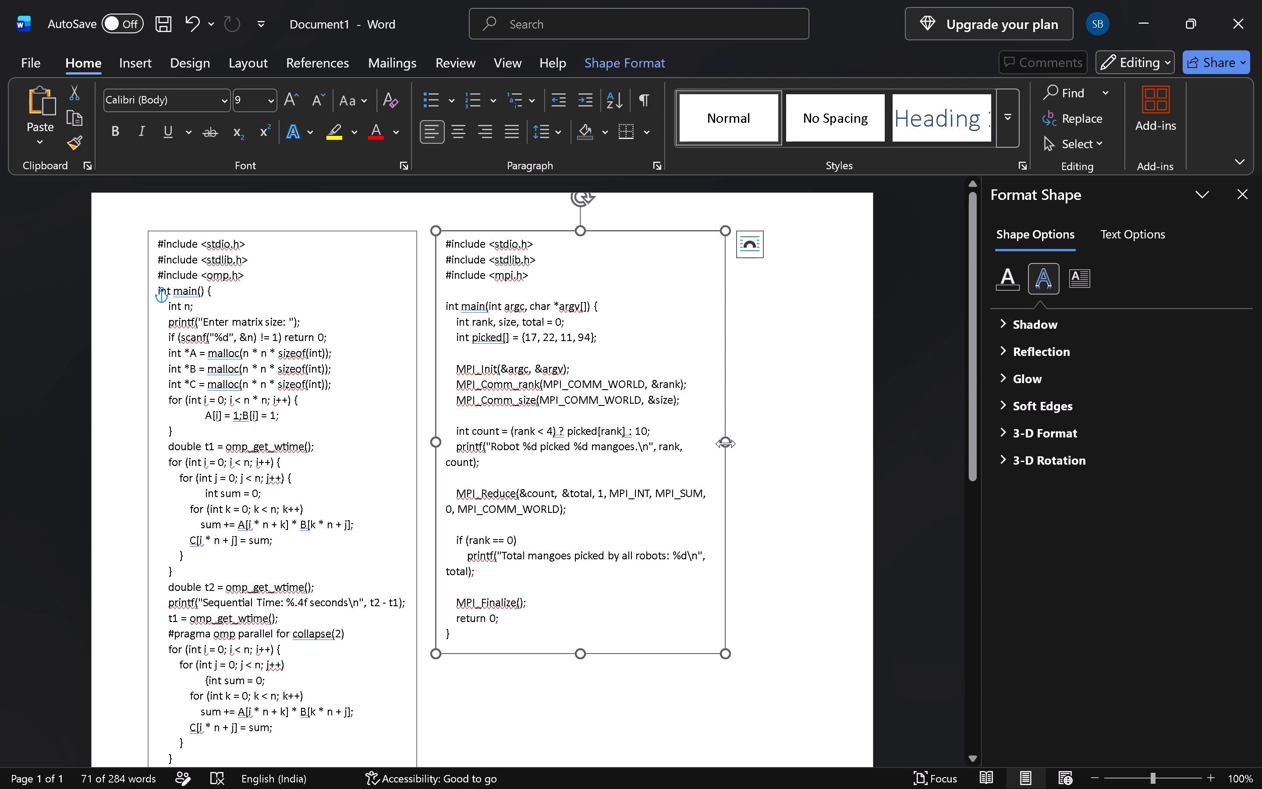
Narrow the Program 7 text box a little more from its outer side and trim its lower edge below the final brace.
{"action": "left_click_drag", "start_coordinate": [726, 444], "coordinate": [708, 454]}
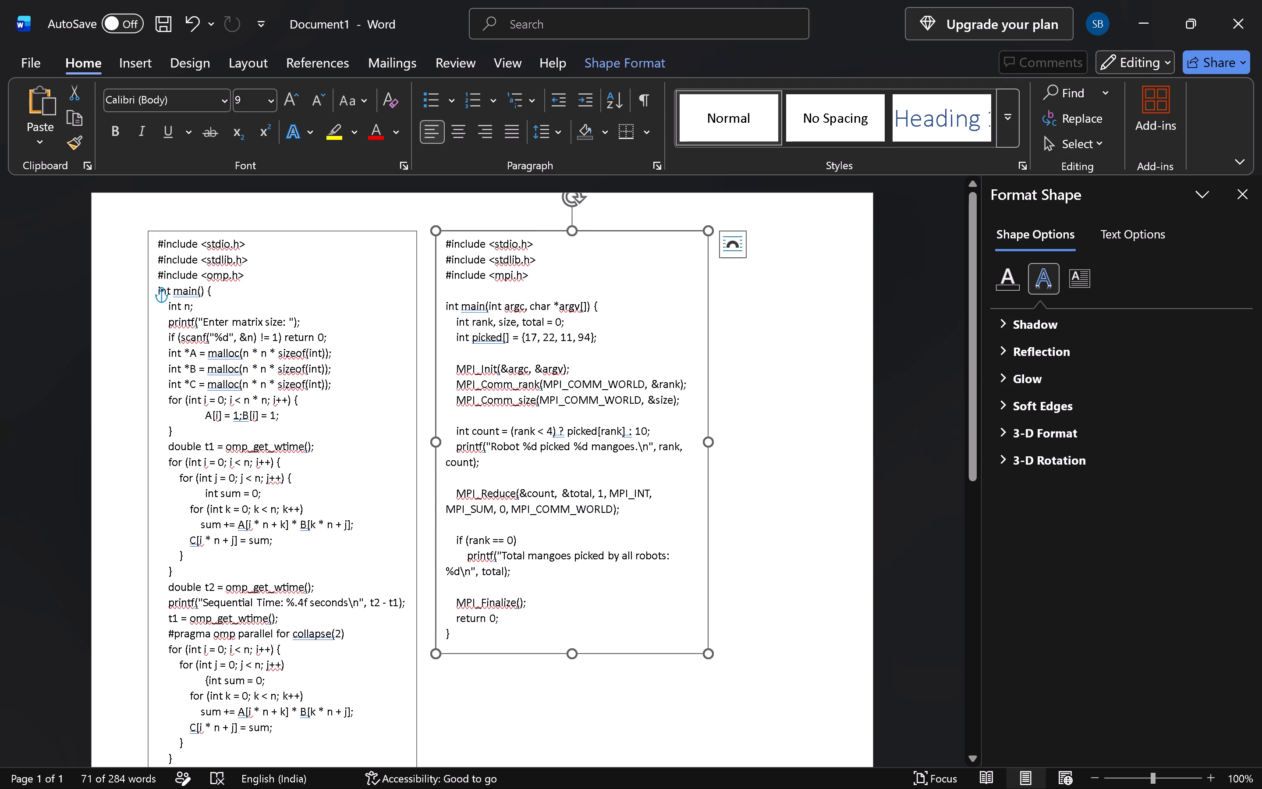
{"action": "left_click_drag", "start_coordinate": [706, 652], "coordinate": [703, 647]}
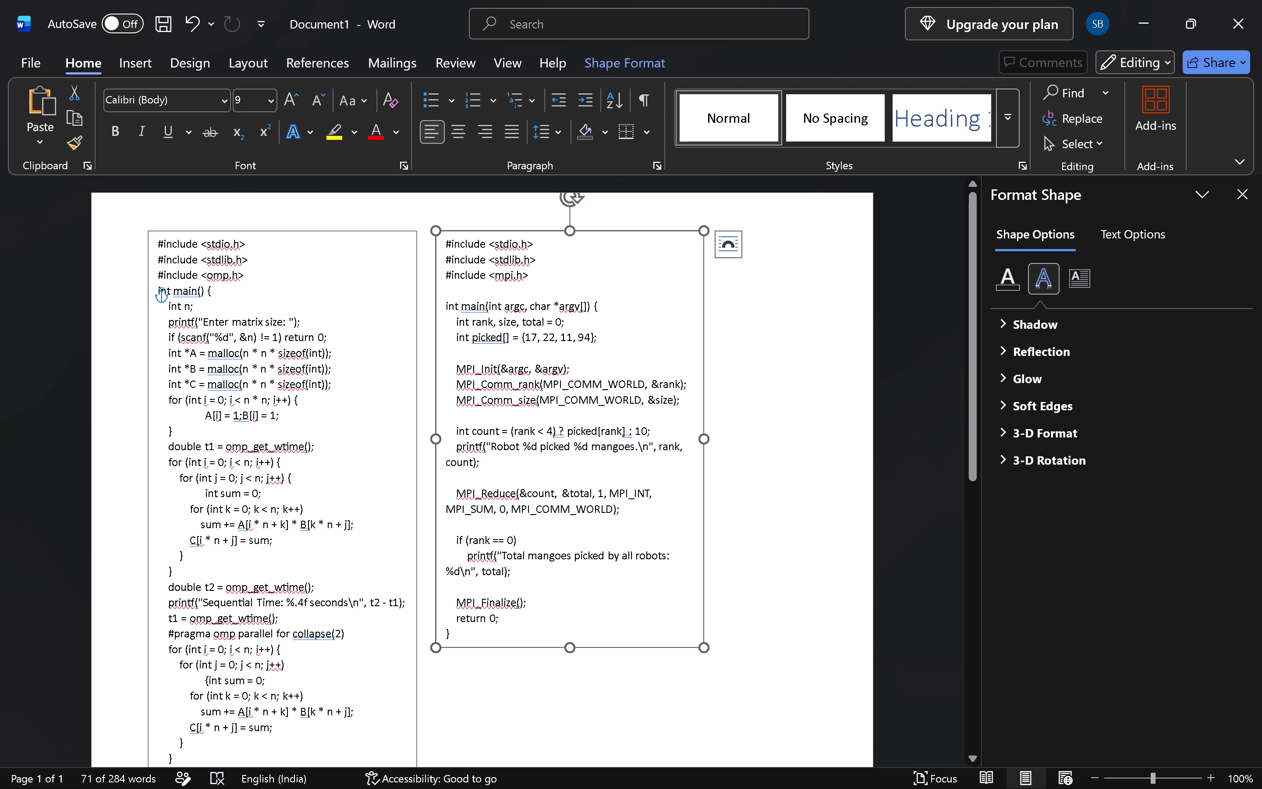
Switch to the Parallel Computing Lab page in Brave and copy Program 8's simplified C source code.
{"action": "scroll", "coordinate": [697, 566], "scroll_direction": "down", "scroll_amount": 9}
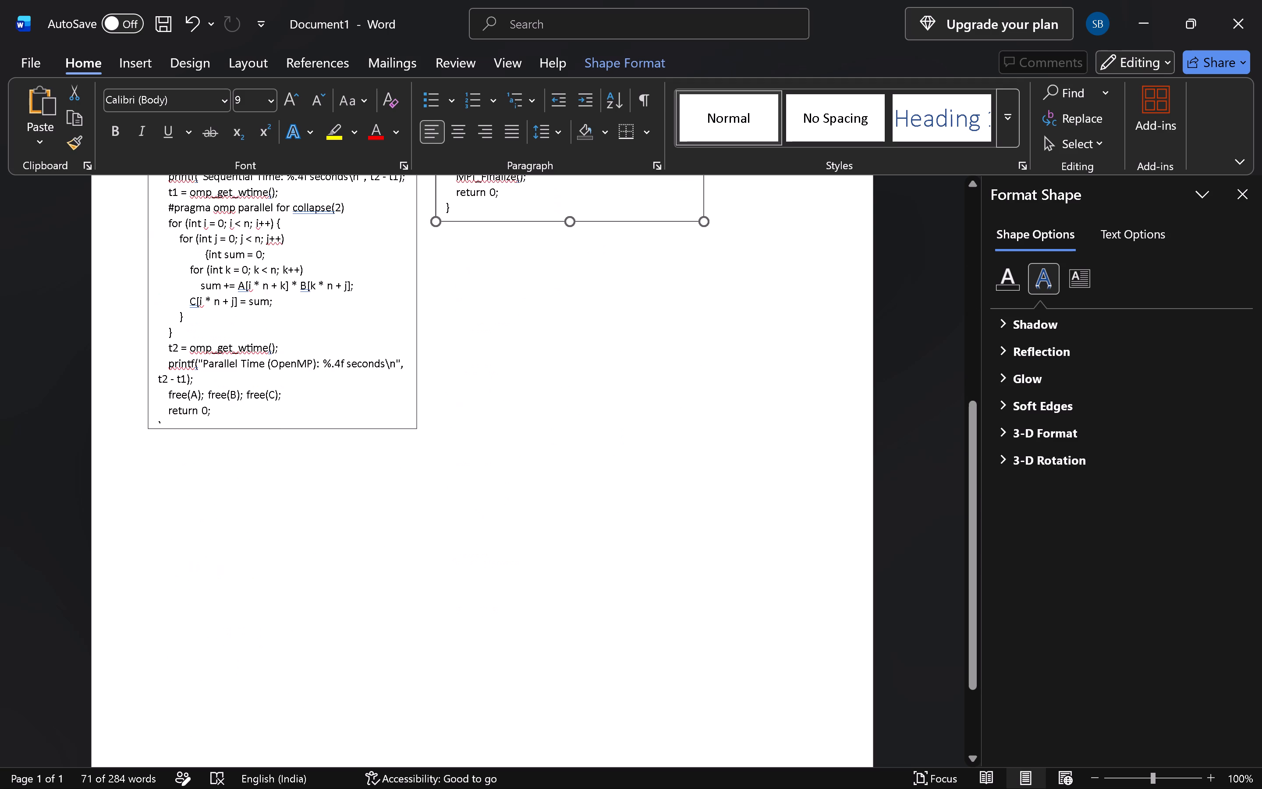
{"action": "scroll", "coordinate": [704, 556], "scroll_direction": "down", "scroll_amount": 5}
{"action": "scroll", "coordinate": [721, 554], "scroll_direction": "up", "scroll_amount": 3}
{"action": "scroll", "coordinate": [729, 553], "scroll_direction": "down", "scroll_amount": 3}
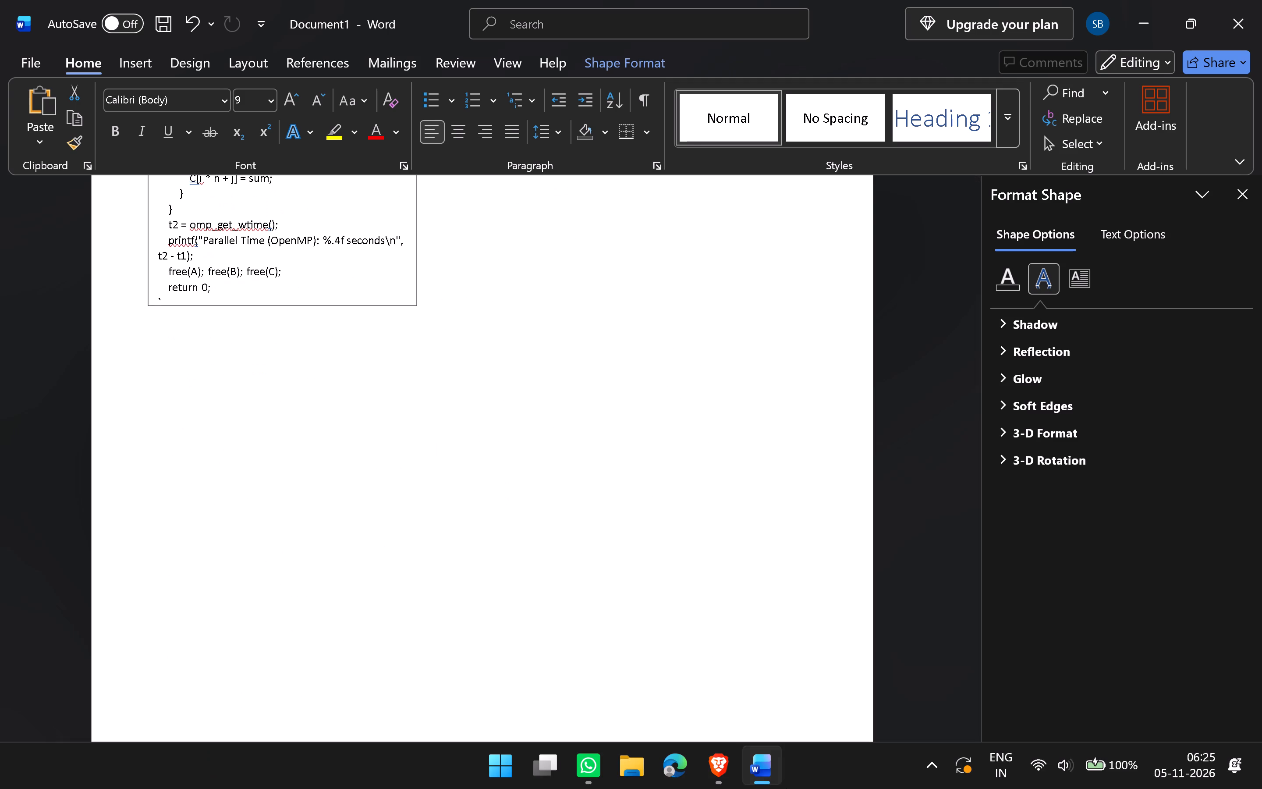
{"action": "left_click", "coordinate": [709, 767]}
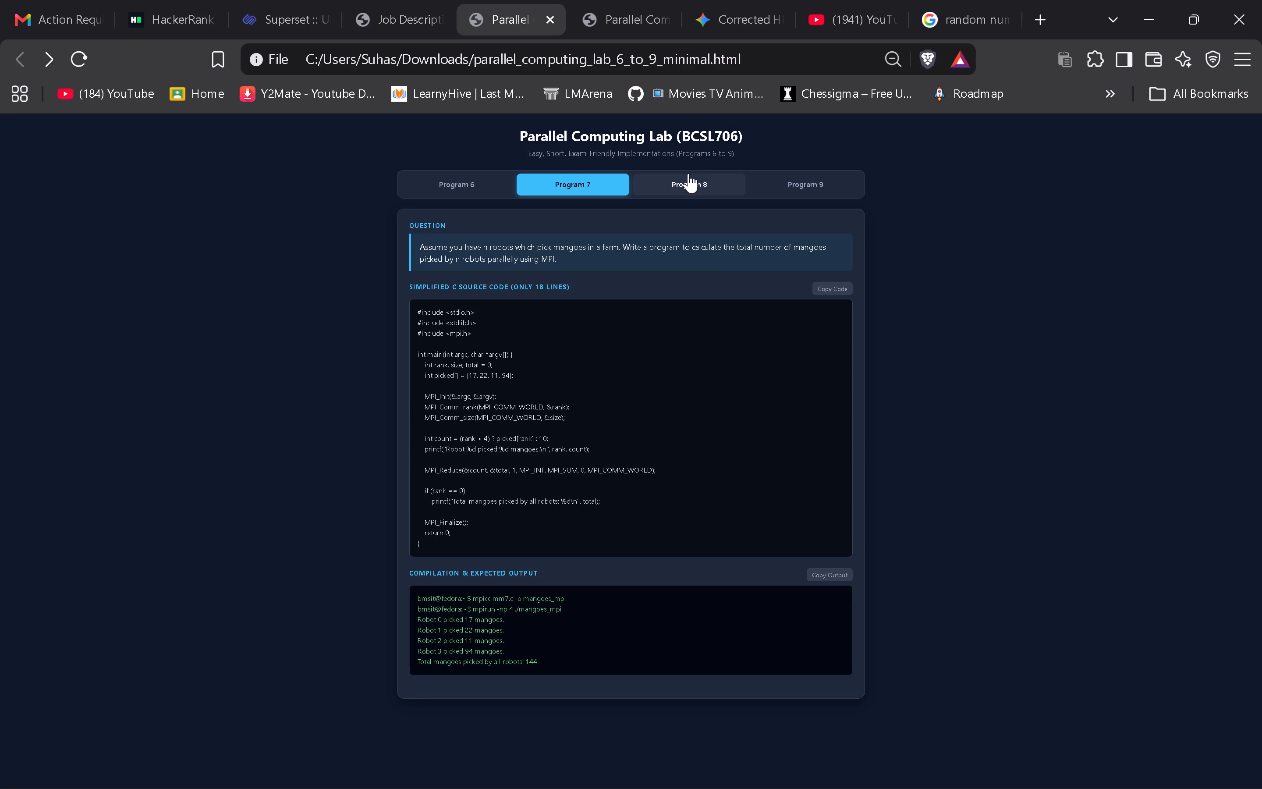
{"action": "left_click", "coordinate": [781, 185]}
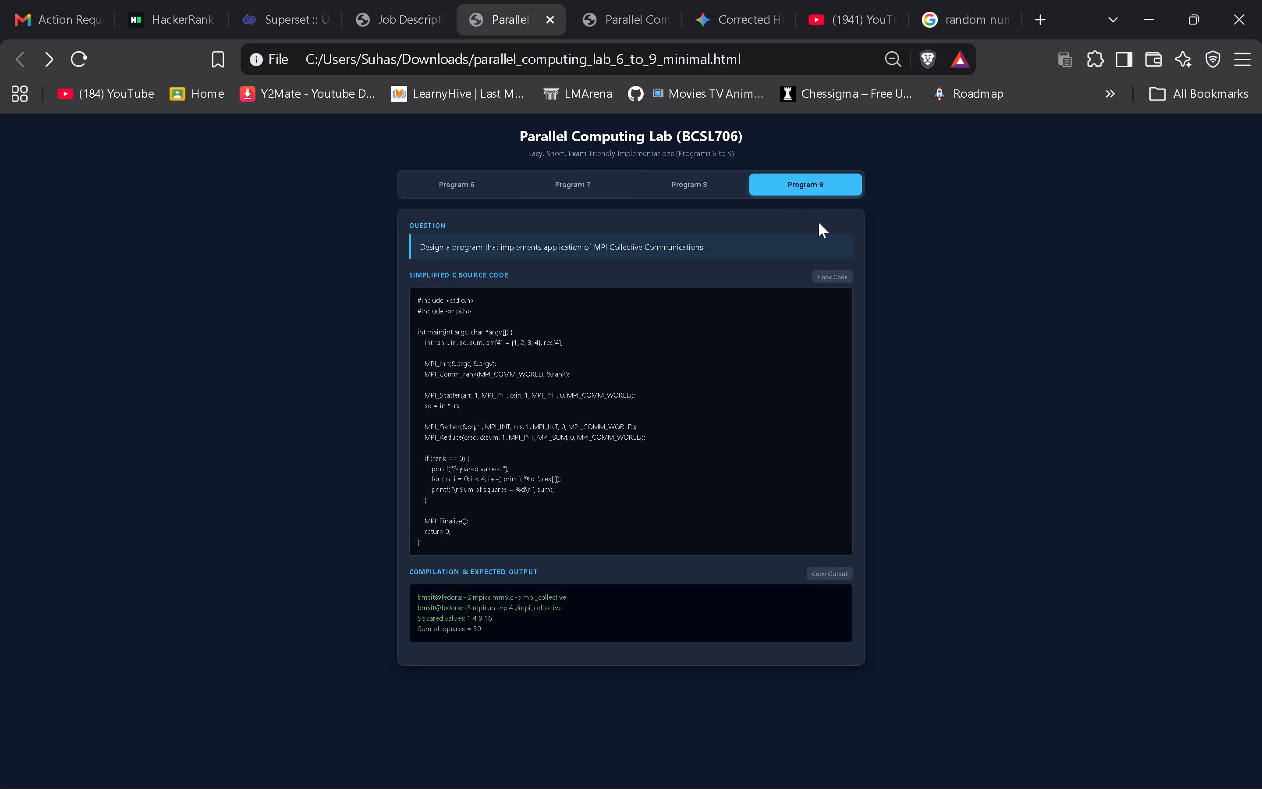
{"action": "left_click", "coordinate": [674, 189]}
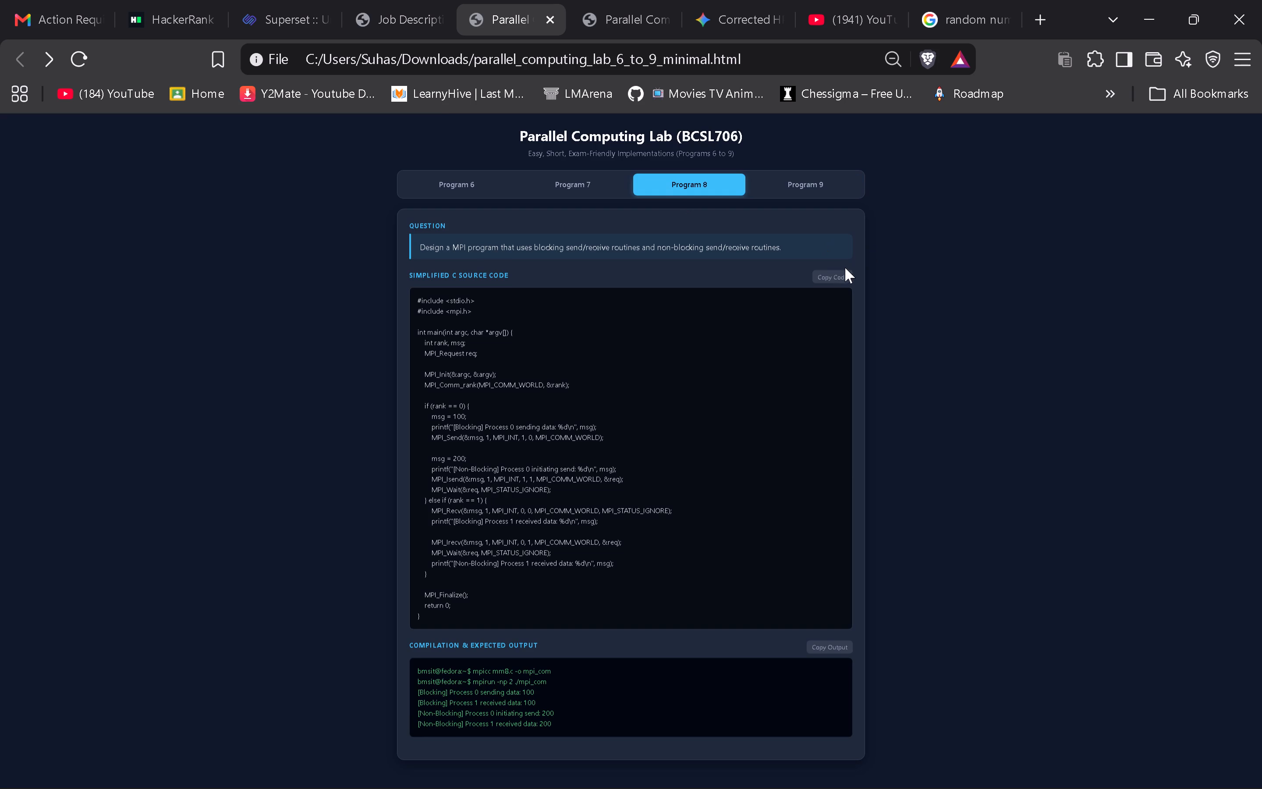
{"action": "left_click", "coordinate": [835, 274]}
{"action": "left_click", "coordinate": [799, 185]}
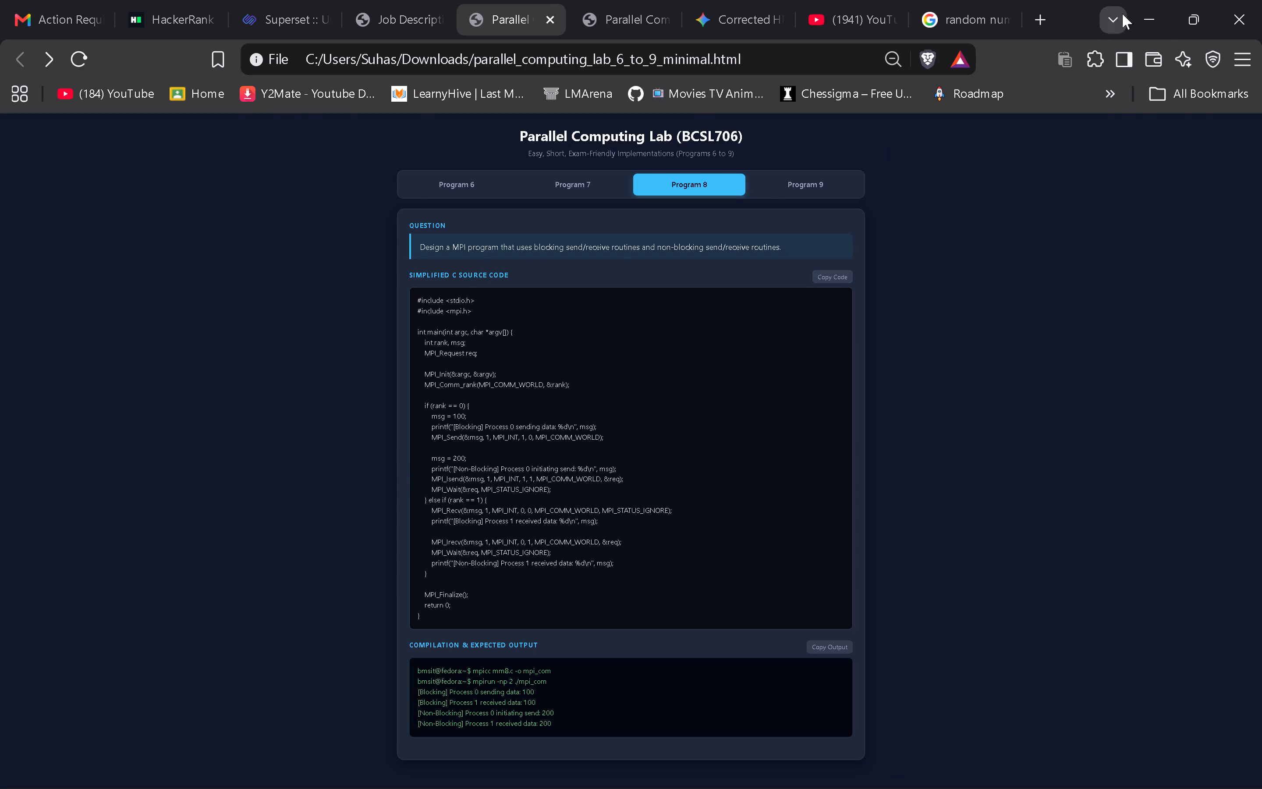
{"action": "left_click", "coordinate": [1133, 4]}
Back in Word, extend the Program 6 text box's lower edge slightly so its closing brace fits.
{"action": "scroll", "coordinate": [669, 317], "scroll_direction": "up", "scroll_amount": 9}
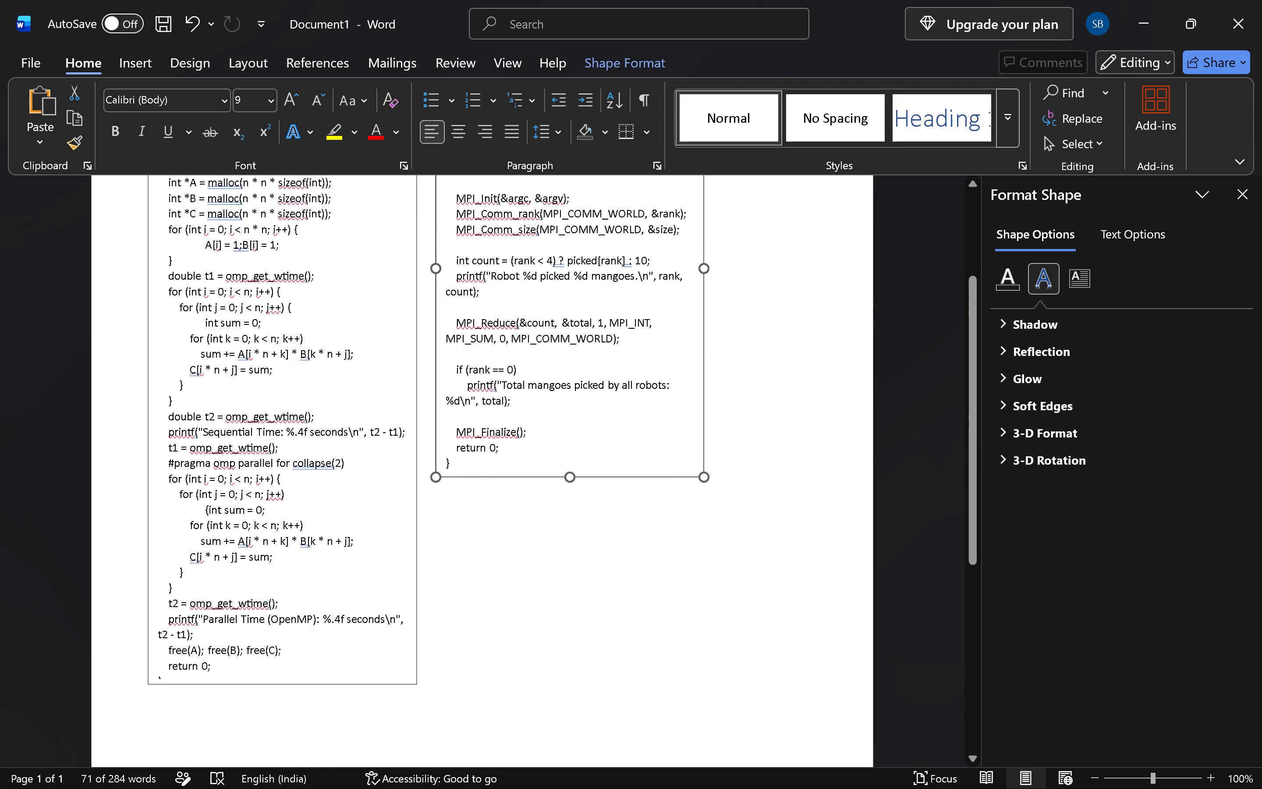
{"action": "scroll", "coordinate": [669, 317], "scroll_direction": "up", "scroll_amount": 2}
{"action": "scroll", "coordinate": [539, 449], "scroll_direction": "down", "scroll_amount": 5}
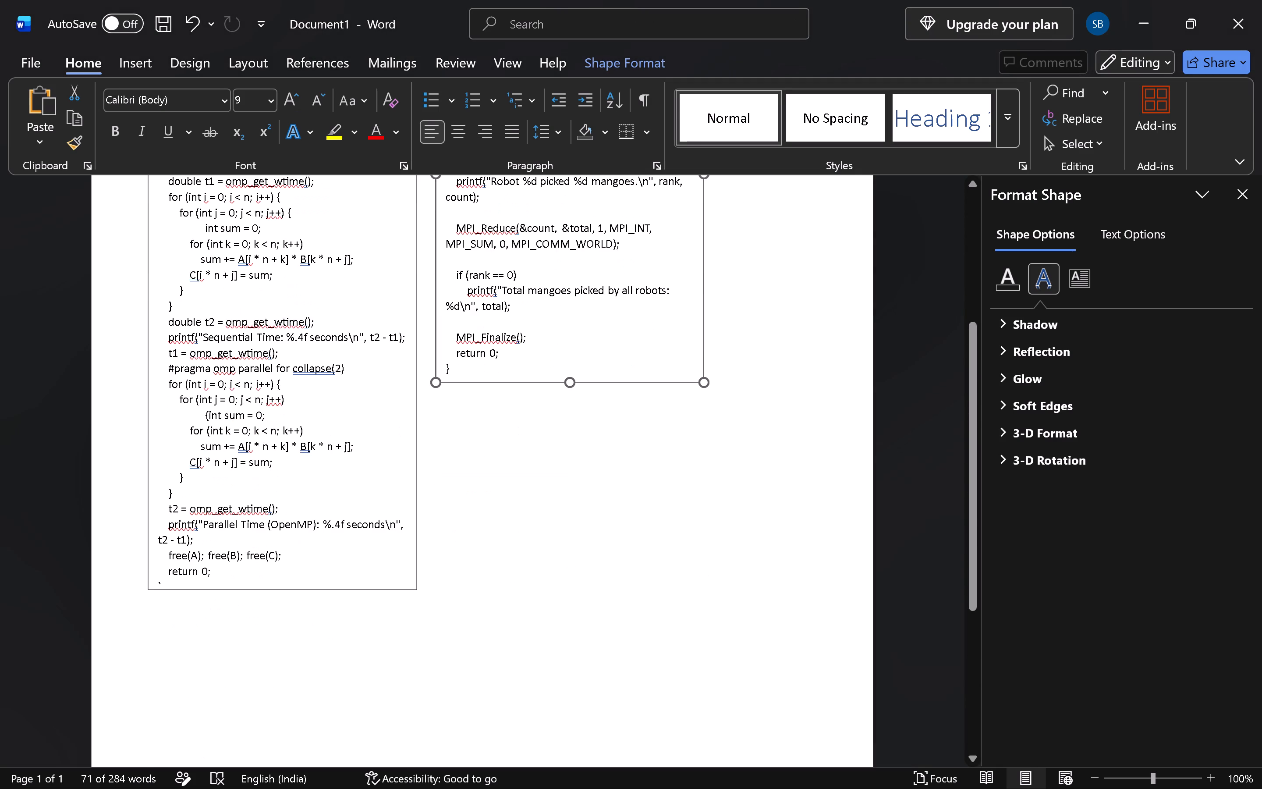
{"action": "left_click", "coordinate": [324, 587]}
{"action": "left_click_drag", "start_coordinate": [280, 590], "coordinate": [280, 599]}
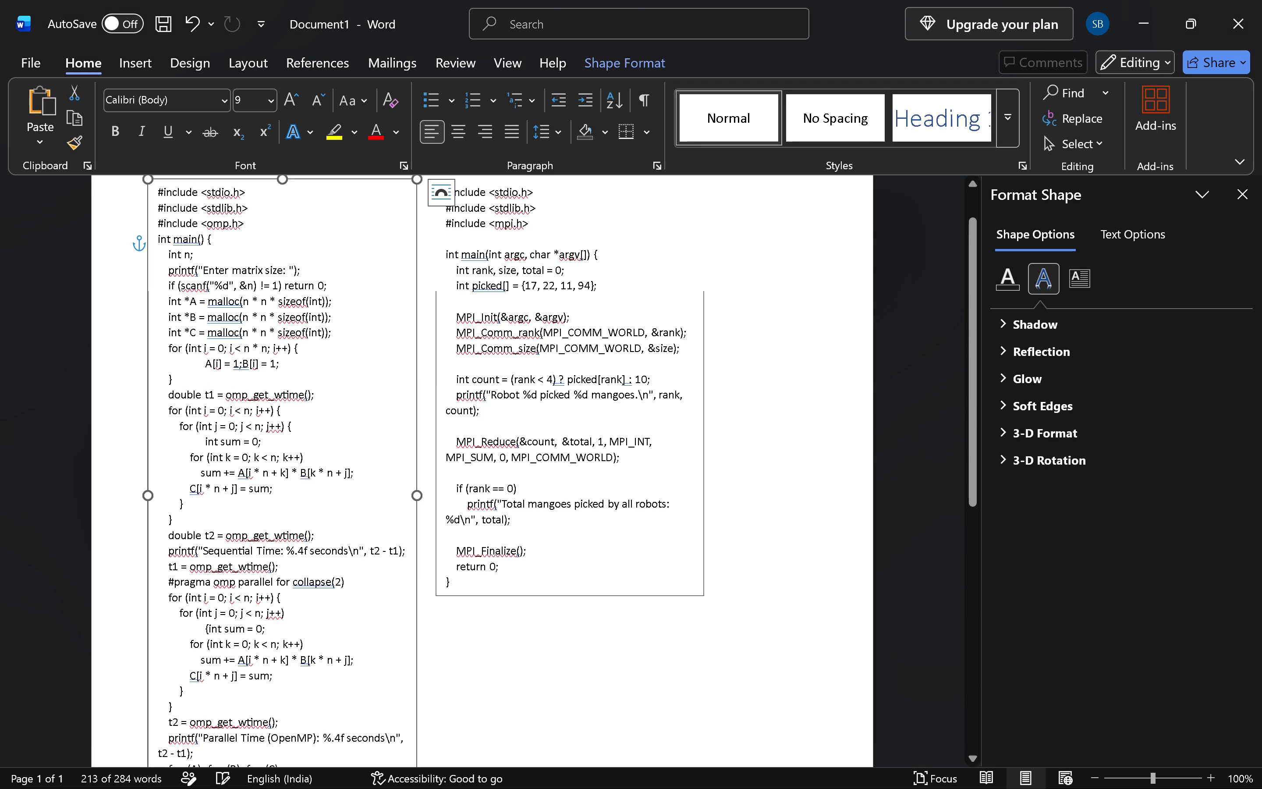
Draw a text box about 9.7 cm high and 7.5 cm wide directly below the Program 7 box.
{"action": "scroll", "coordinate": [454, 537], "scroll_direction": "up", "scroll_amount": 6}
{"action": "scroll", "coordinate": [470, 537], "scroll_direction": "down", "scroll_amount": 11}
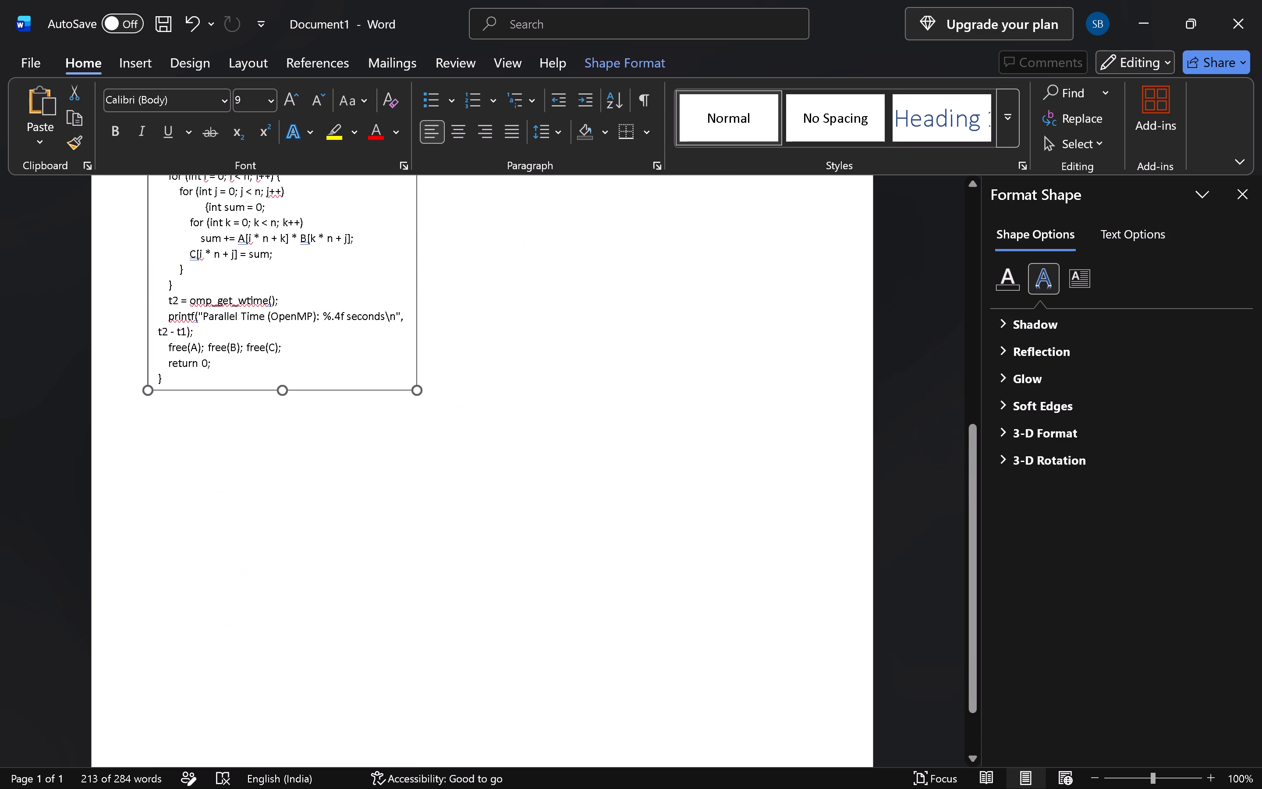
{"action": "scroll", "coordinate": [642, 543], "scroll_direction": "down", "scroll_amount": 5}
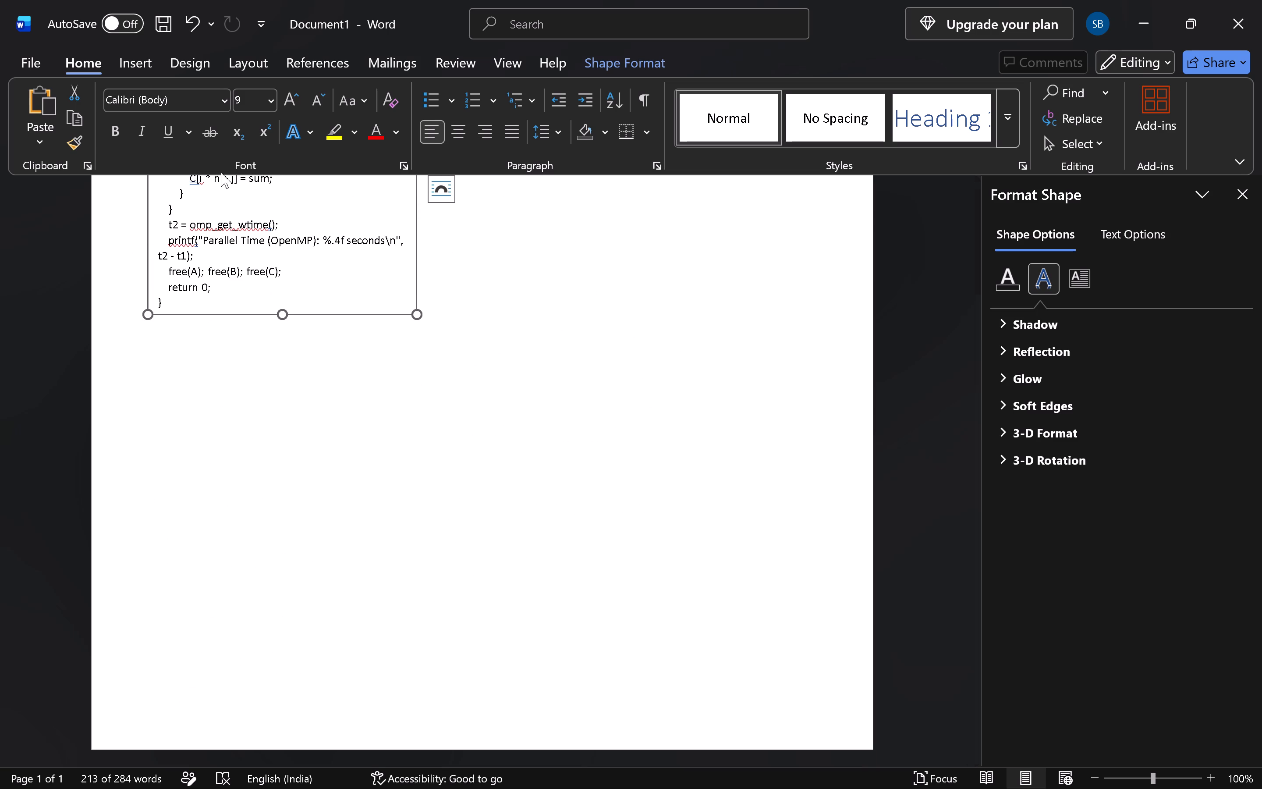
{"action": "left_click", "coordinate": [240, 64]}
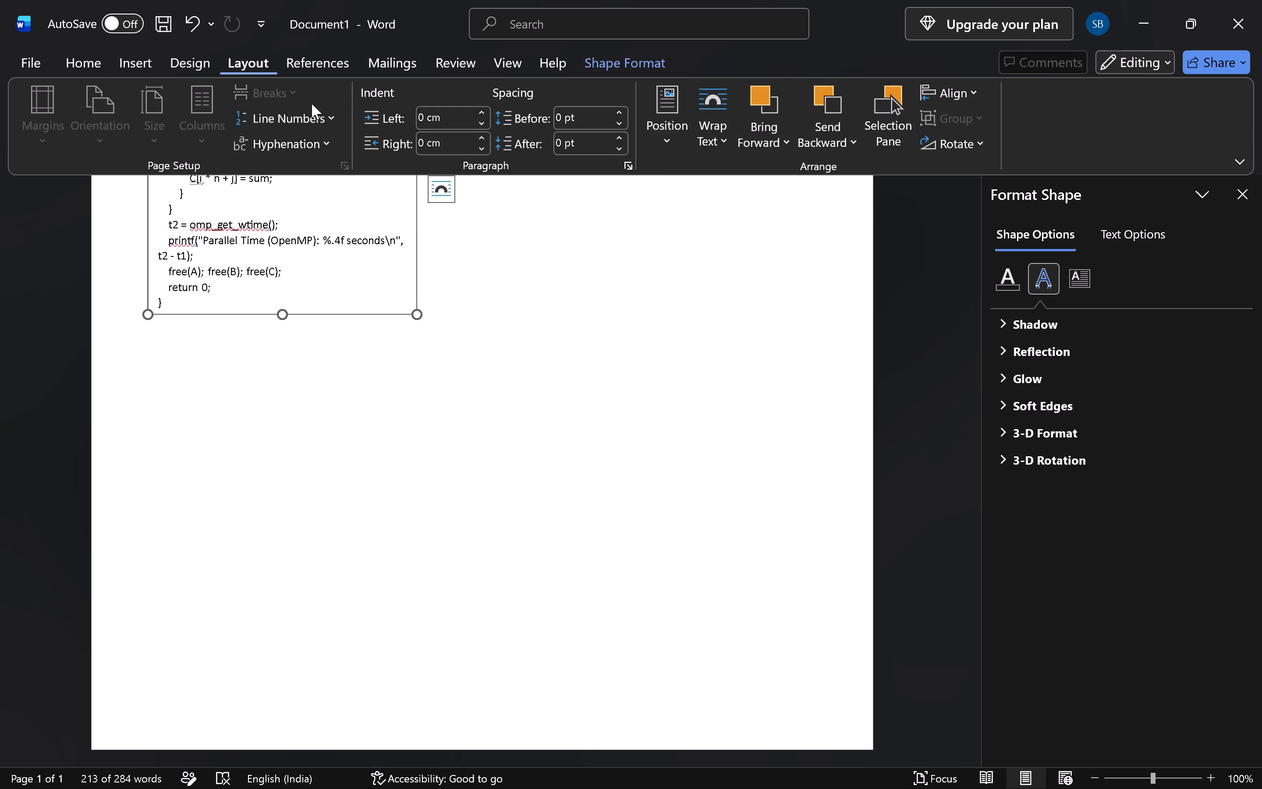
{"action": "left_click", "coordinate": [113, 50]}
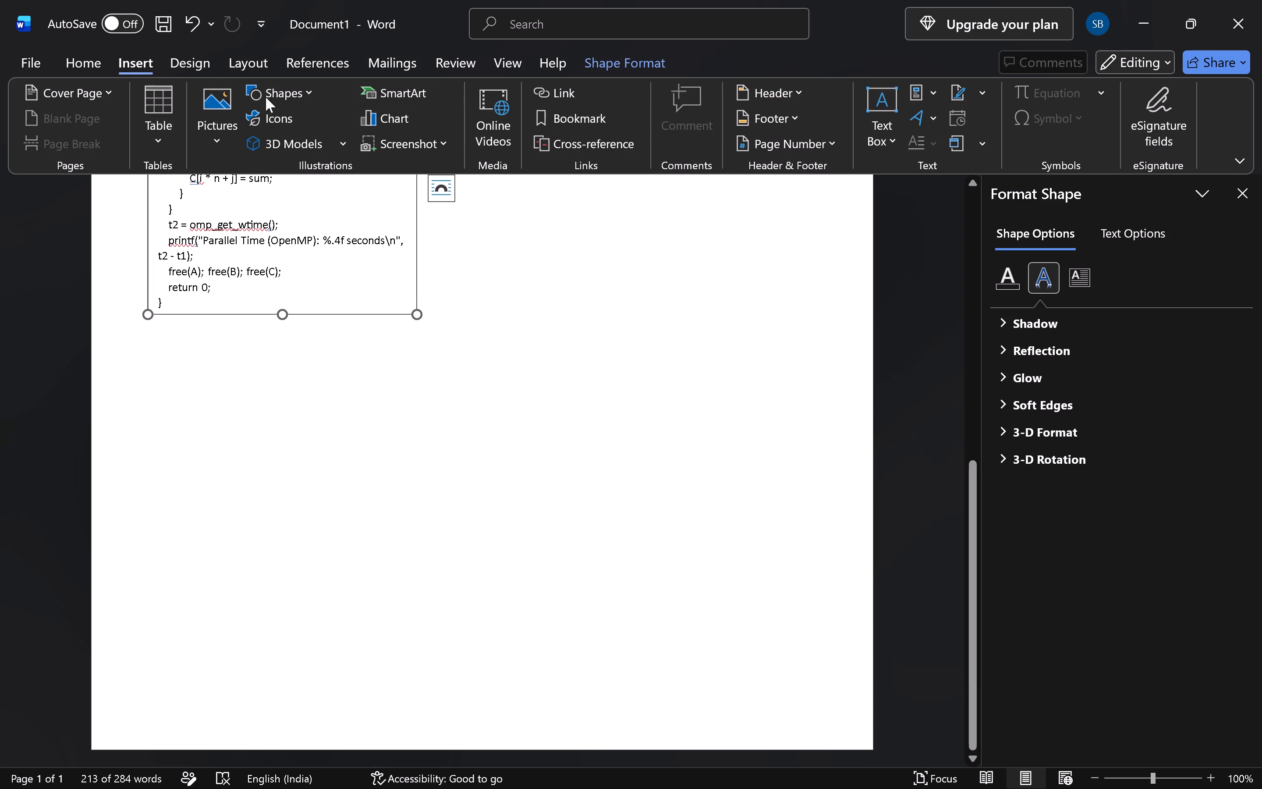
{"action": "left_click", "coordinate": [68, 62]}
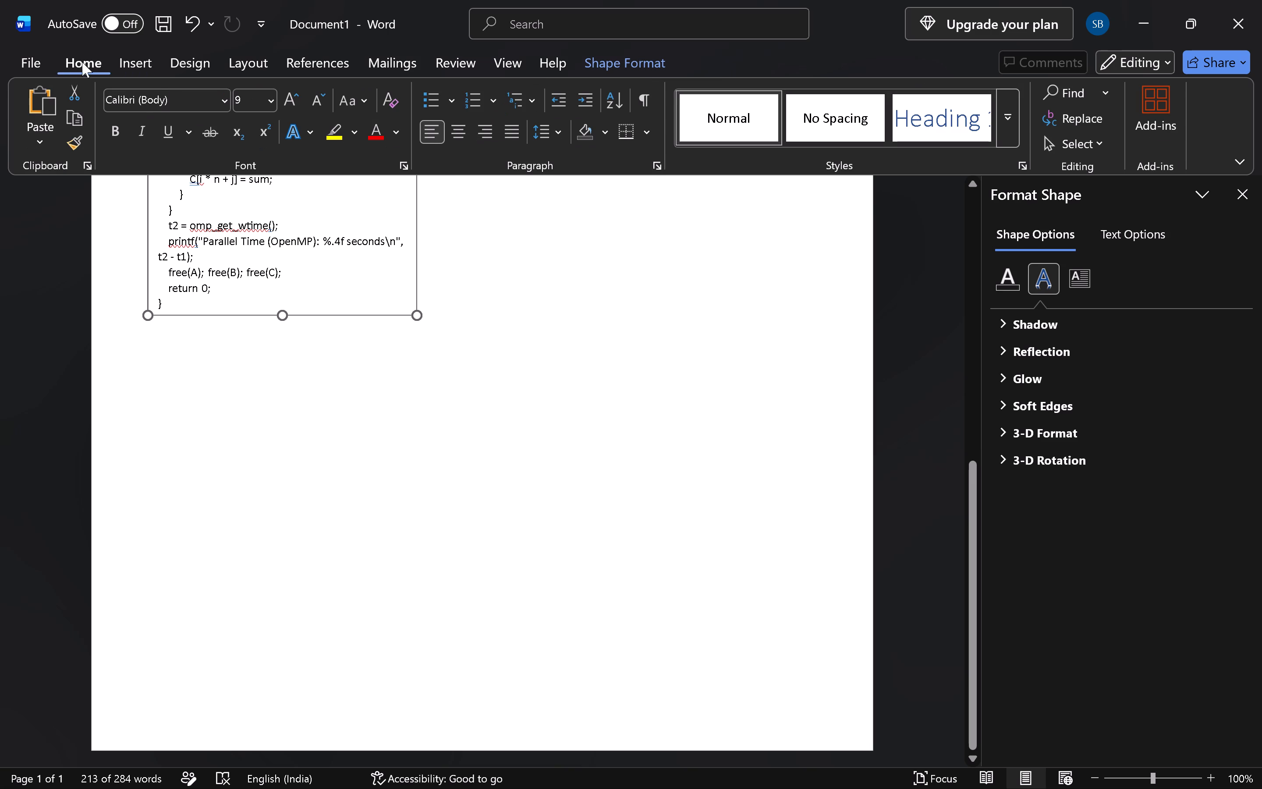
{"action": "left_click", "coordinate": [129, 60]}
{"action": "left_click", "coordinate": [264, 95]}
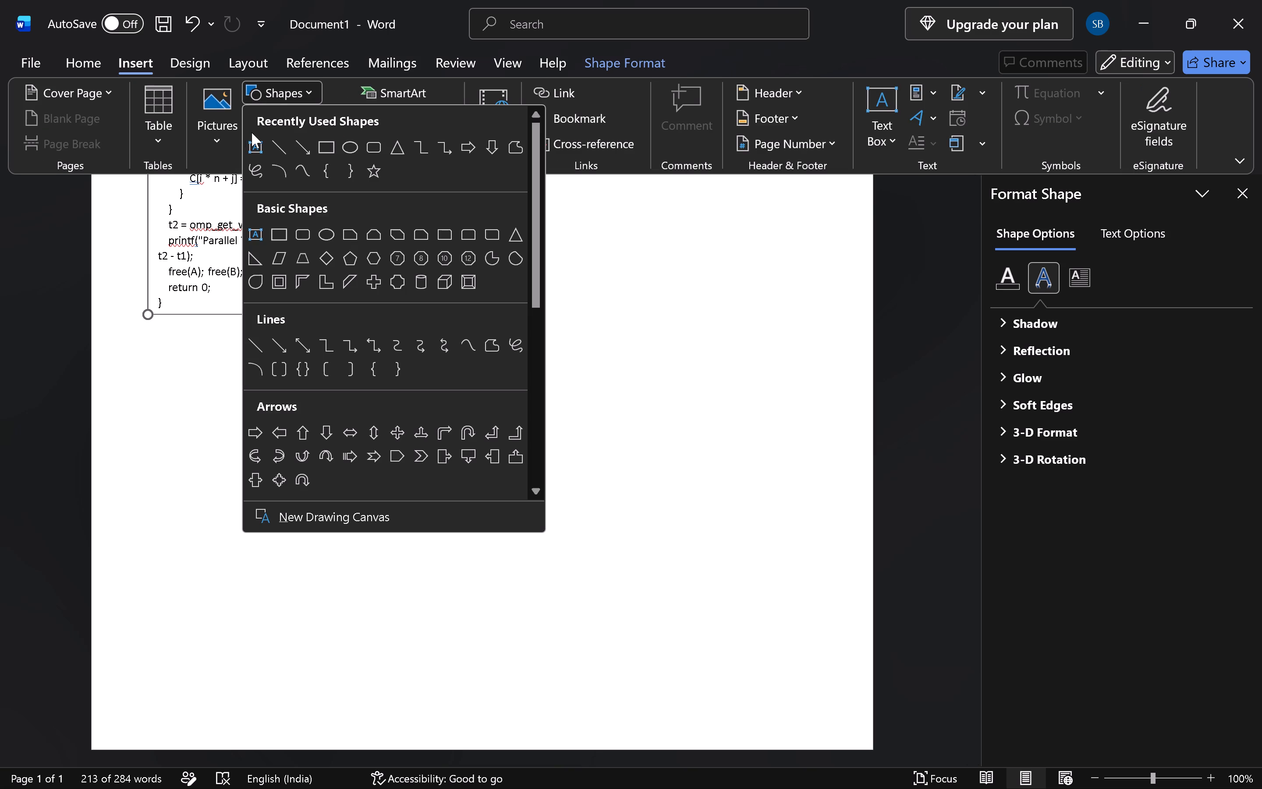
{"action": "left_click", "coordinate": [253, 149]}
{"action": "scroll", "coordinate": [479, 253], "scroll_direction": "up", "scroll_amount": 4}
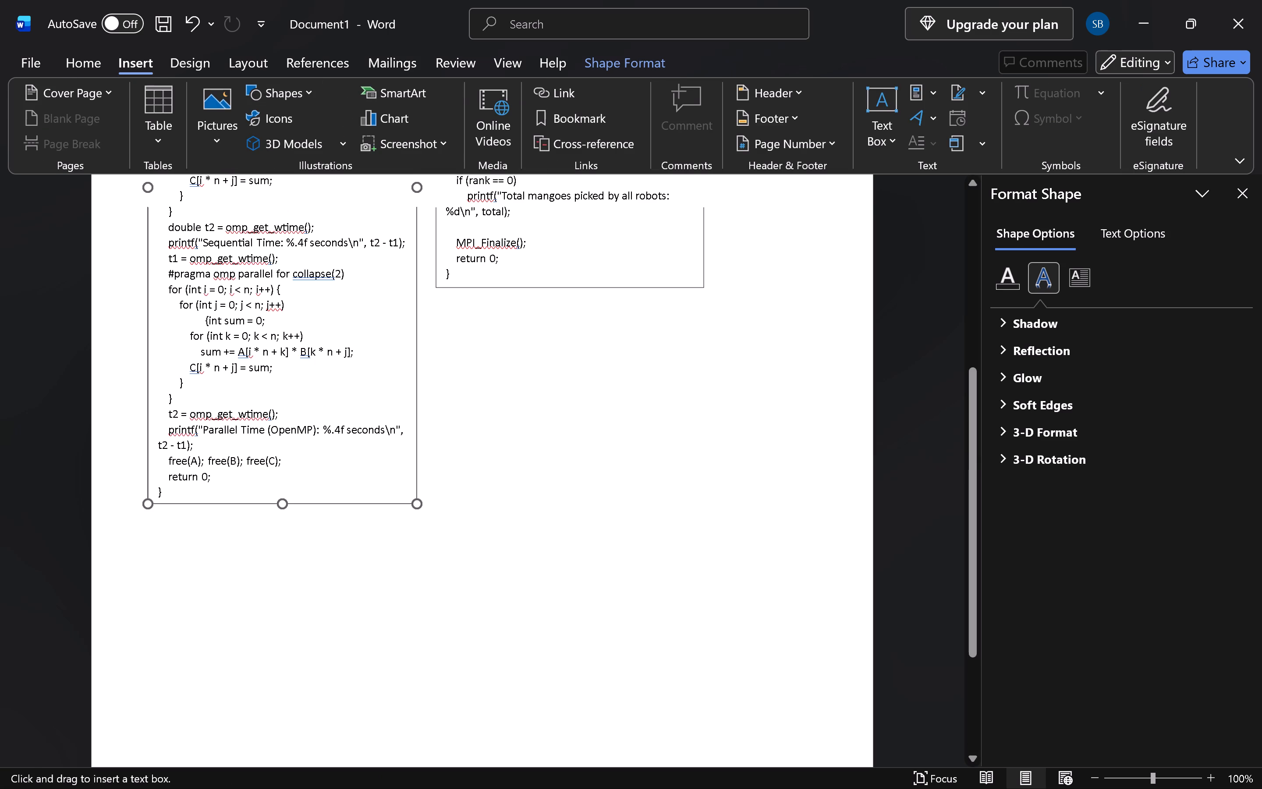
{"action": "left_click_drag", "start_coordinate": [433, 302], "coordinate": [714, 663]}
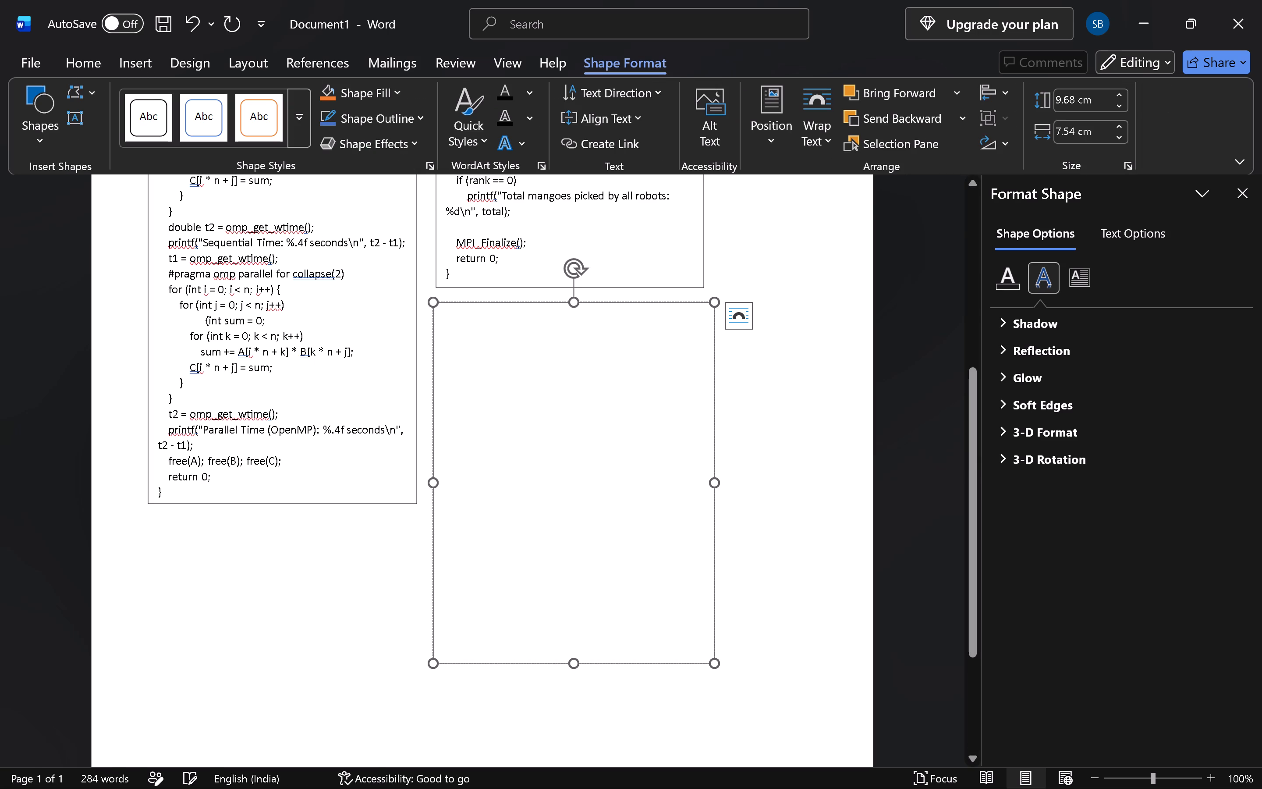
Paste the copied Program 8 code into the empty text box.
{"action": "right_click", "coordinate": [505, 346]}
{"action": "left_click", "coordinate": [553, 486]}
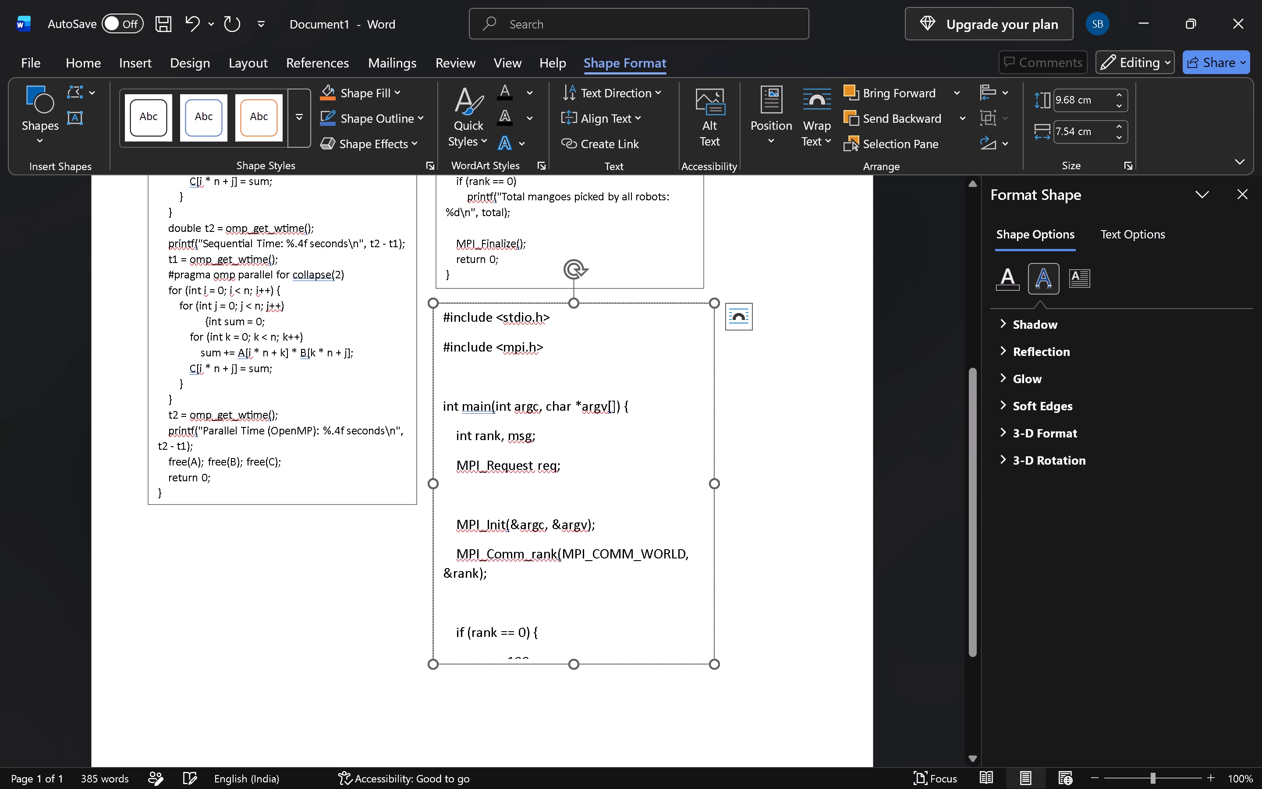
Set the font size of all the Program 8 code to 9.
{"action": "key", "text": "ctrl+a"}
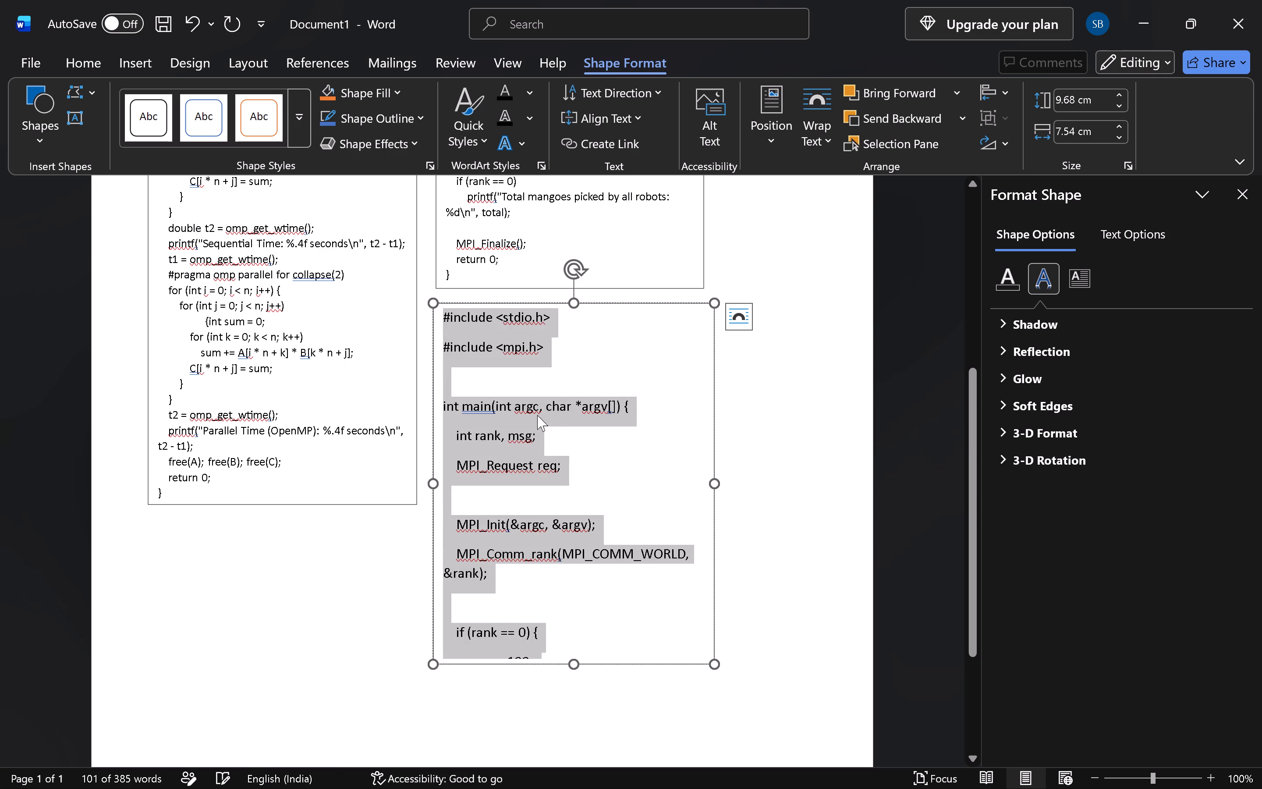
{"action": "right_click", "coordinate": [521, 423]}
{"action": "left_click", "coordinate": [677, 454]}
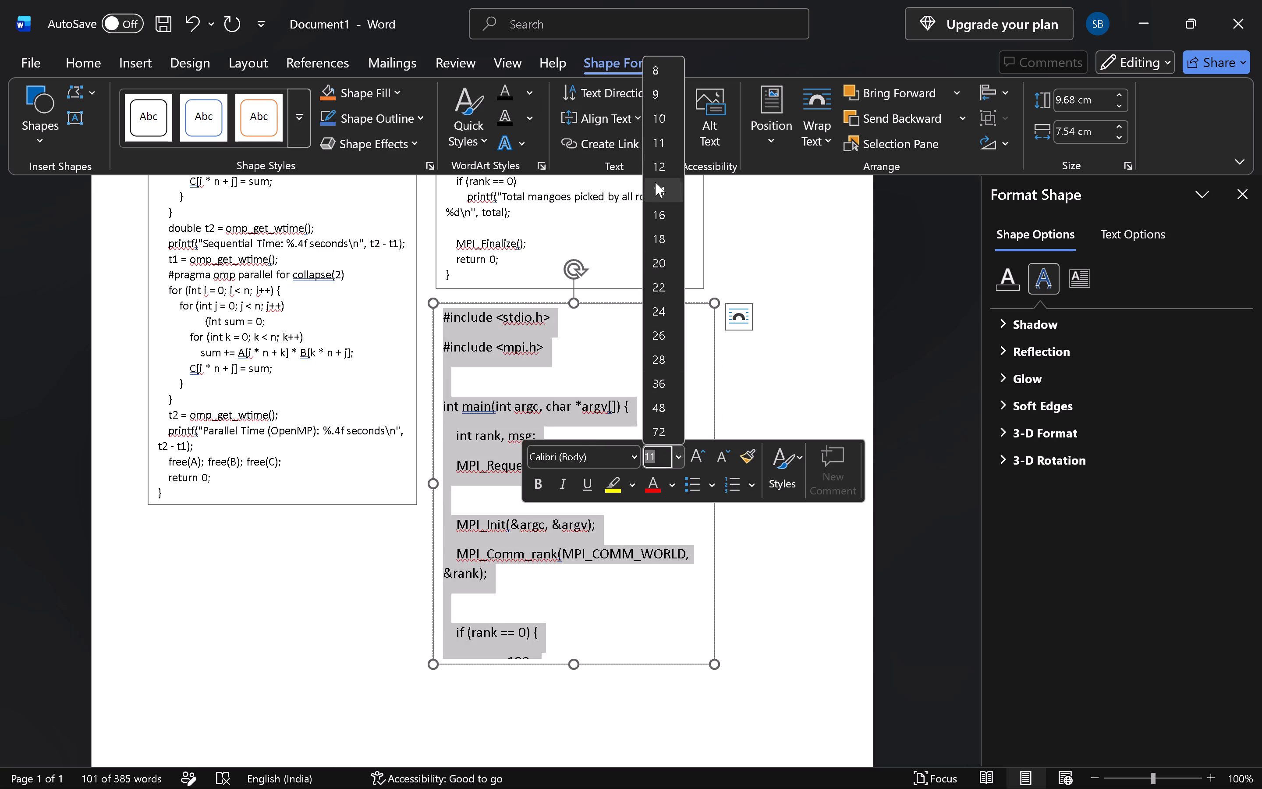
{"action": "left_click", "coordinate": [671, 94]}
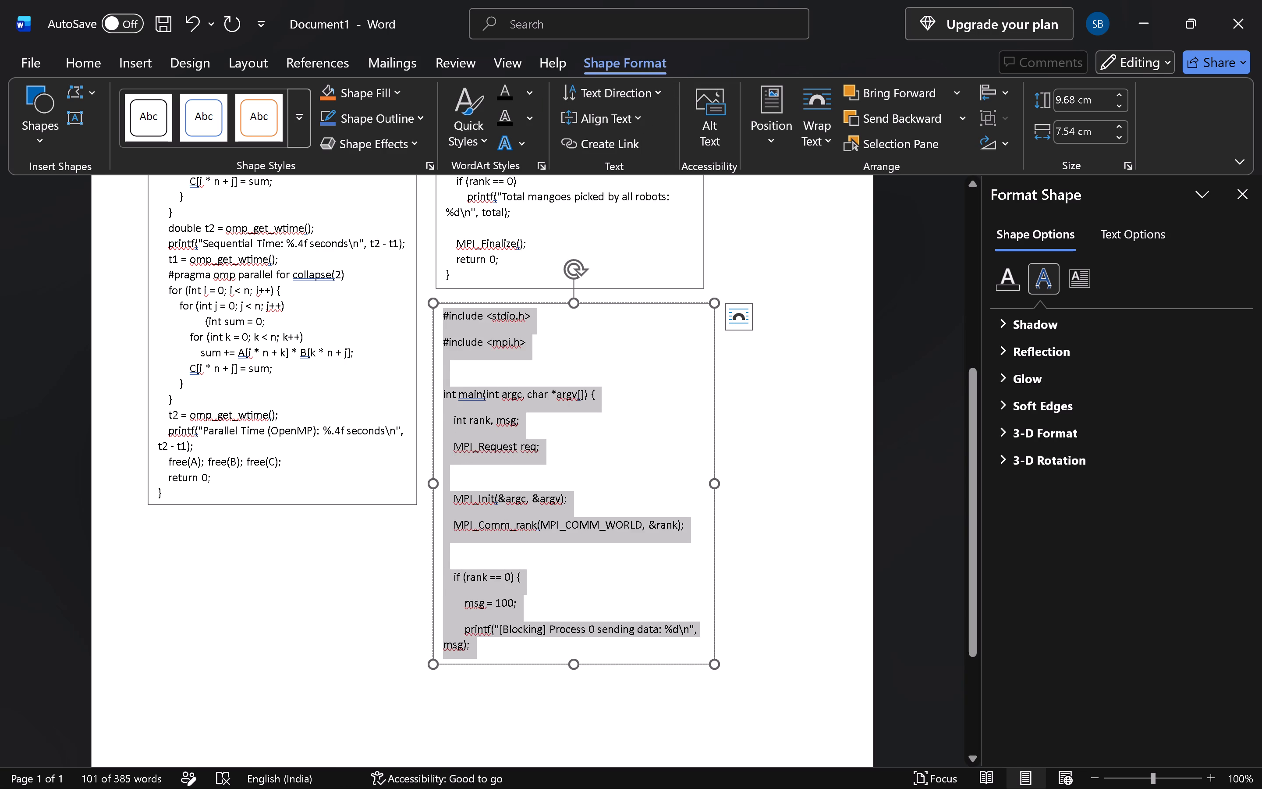
Remove the space after paragraphs from all the Program 8 code.
{"action": "left_click", "coordinate": [97, 60]}
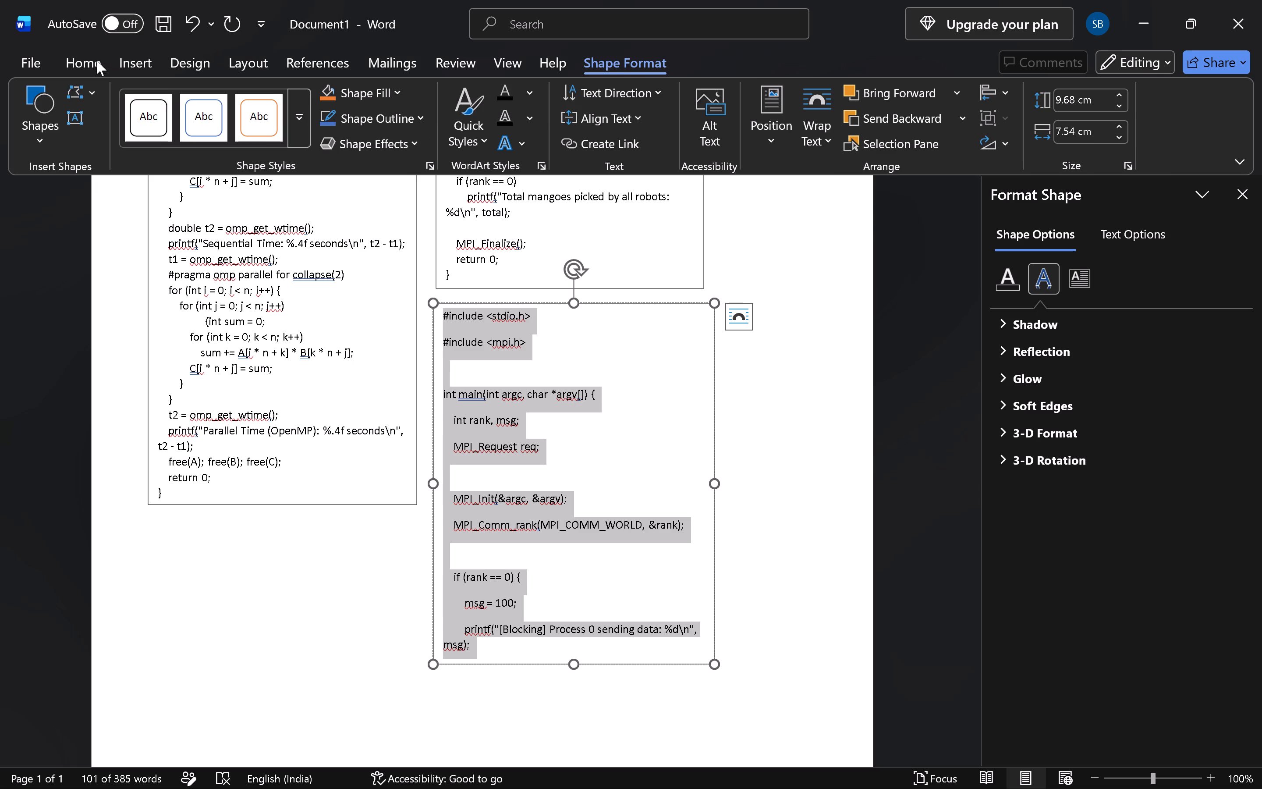
{"action": "left_click", "coordinate": [551, 135]}
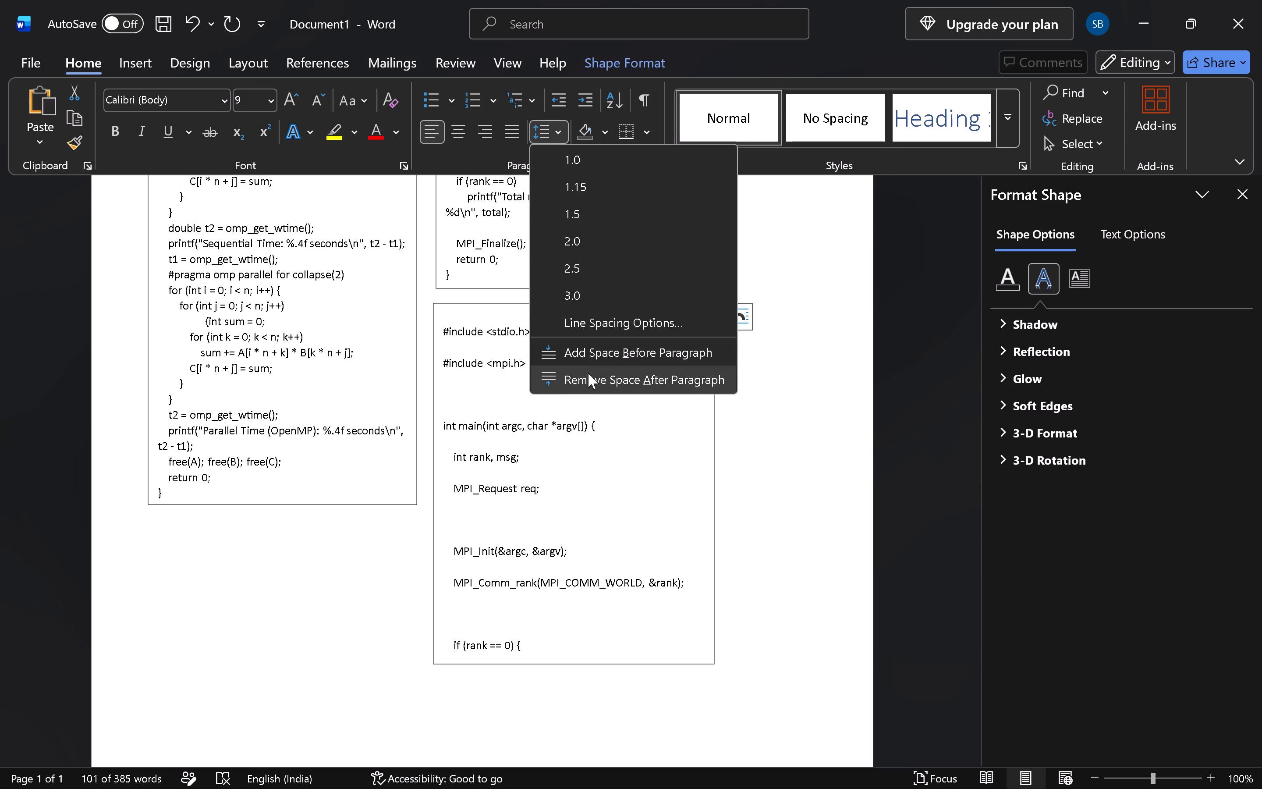
{"action": "left_click", "coordinate": [588, 373]}
Extend the Program 8 text box downward to make room for more of its code.
{"action": "left_click_drag", "start_coordinate": [572, 665], "coordinate": [576, 691]}
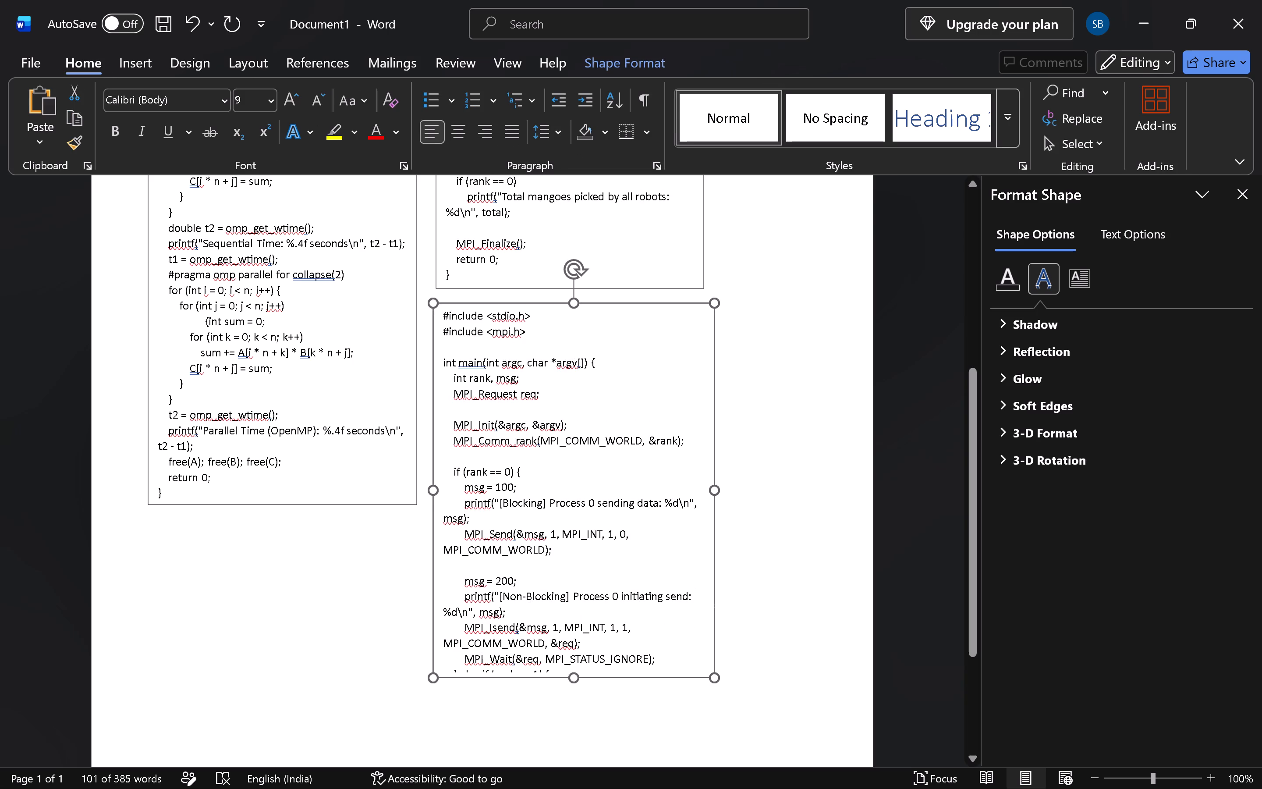
{"action": "left_click_drag", "start_coordinate": [576, 691], "coordinate": [578, 774]}
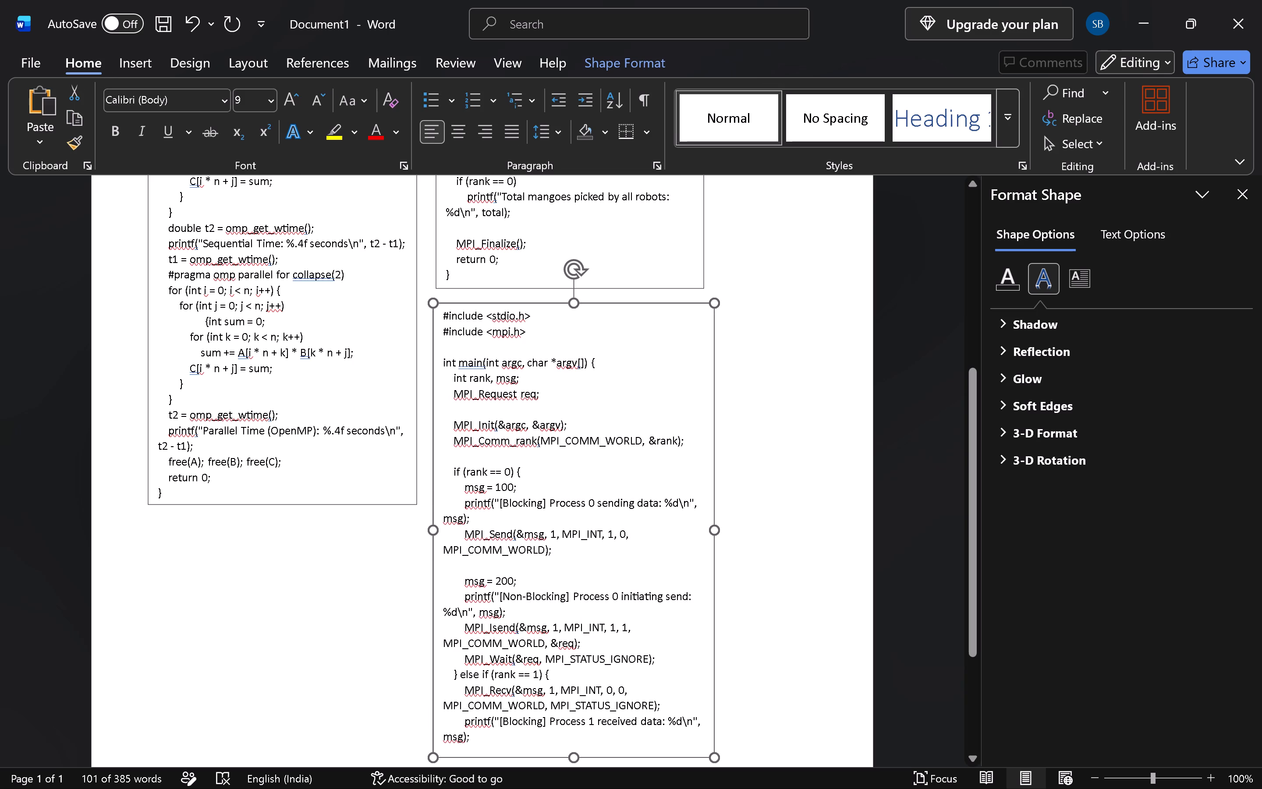
{"action": "left_click_drag", "start_coordinate": [578, 774], "coordinate": [578, 775]}
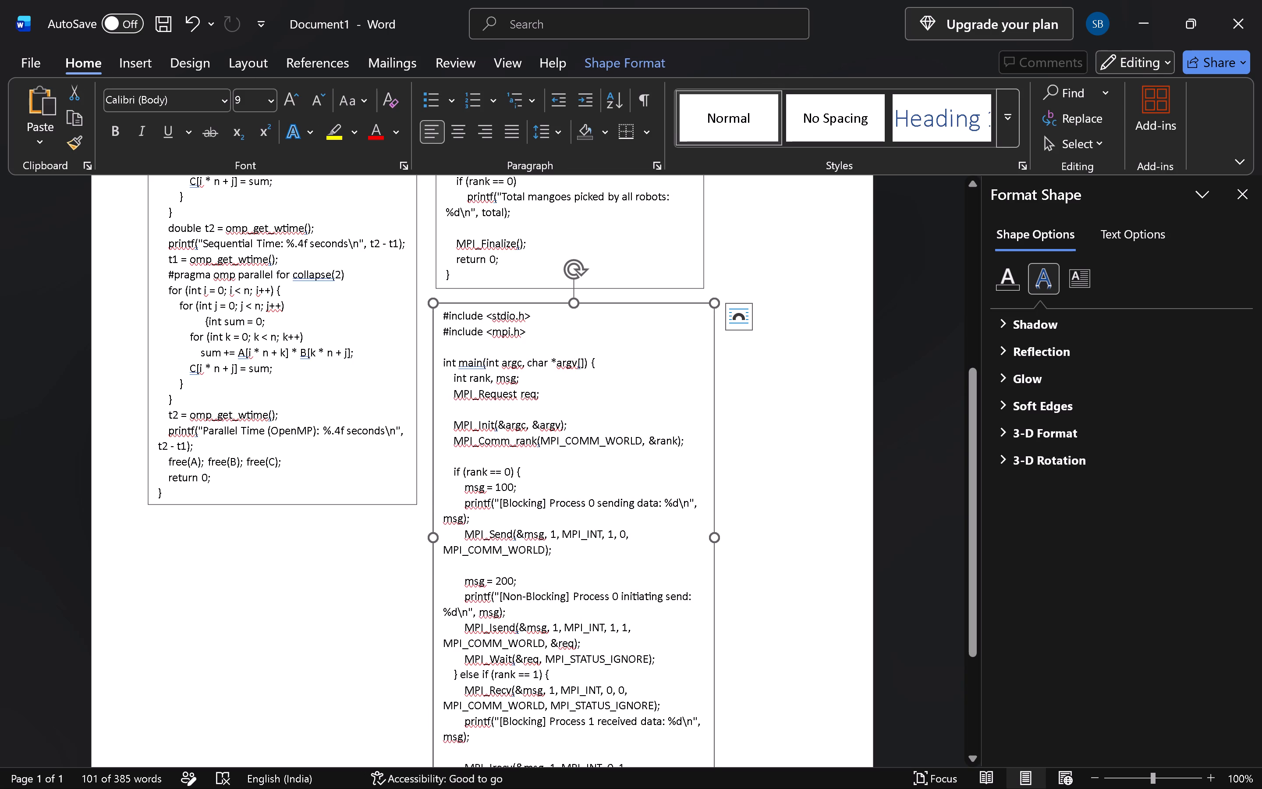
Delete the blank lines after the mpi.h include, the MPI_Request line and the MPI_Comm_rank call in the Program 8 code.
{"action": "left_click", "coordinate": [500, 412]}
{"action": "key", "text": "BackSpace"}
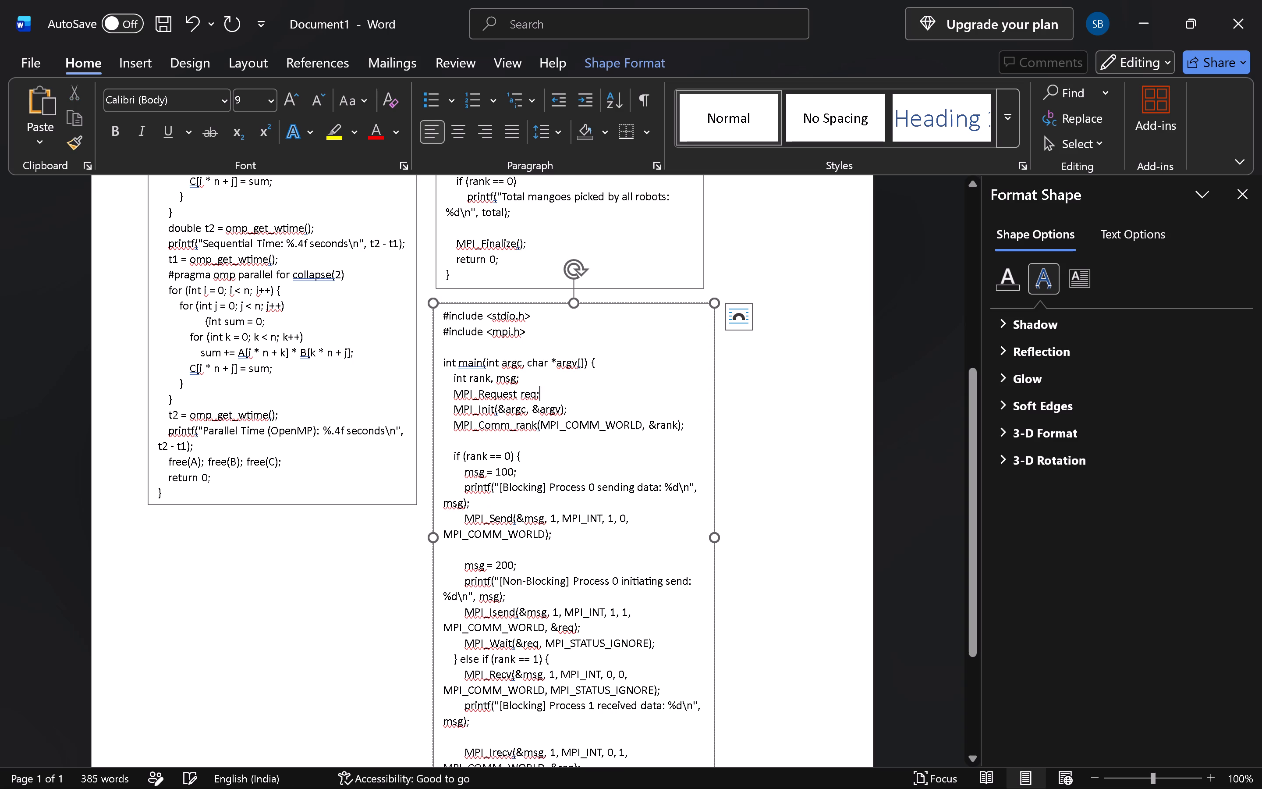
{"action": "left_click", "coordinate": [473, 346]}
{"action": "key", "text": "BackSpace"}
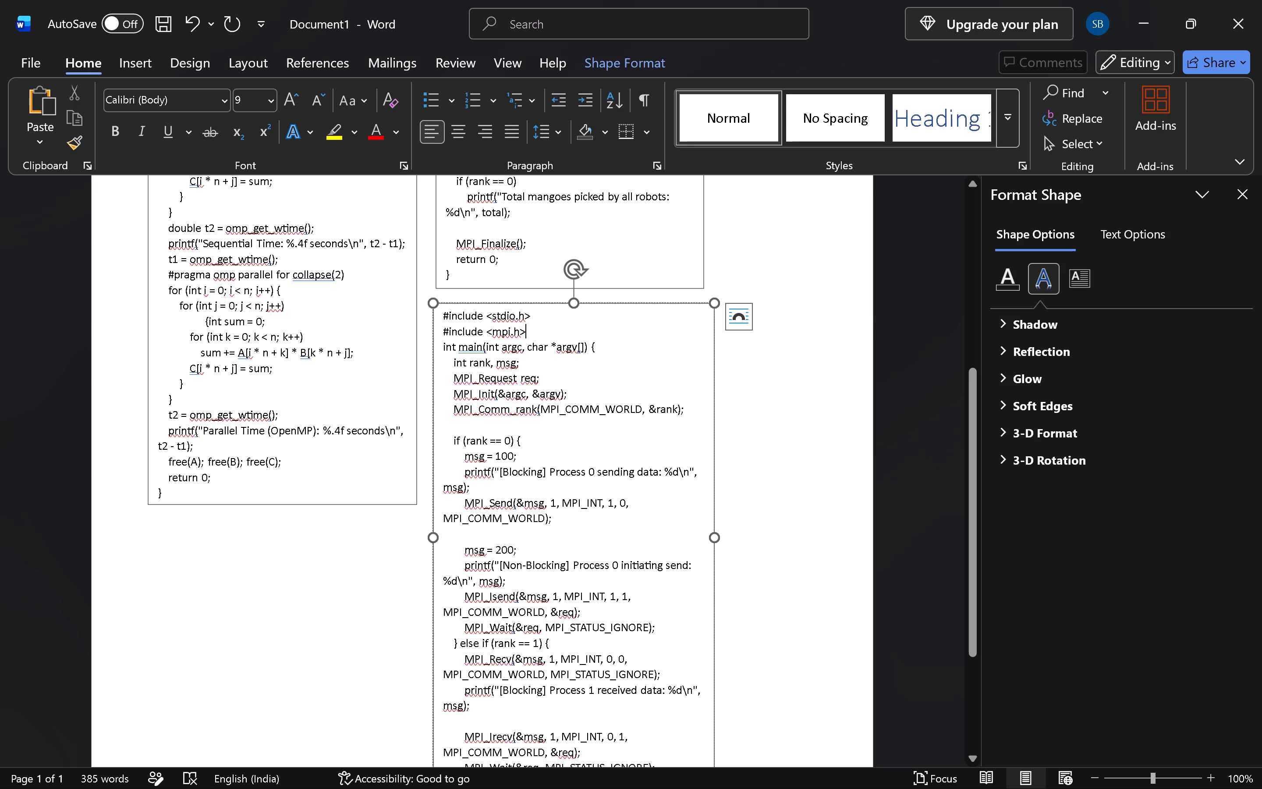
{"action": "left_click", "coordinate": [486, 439]}
{"action": "key", "text": "BackSpace"}
{"action": "key", "text": "k"}
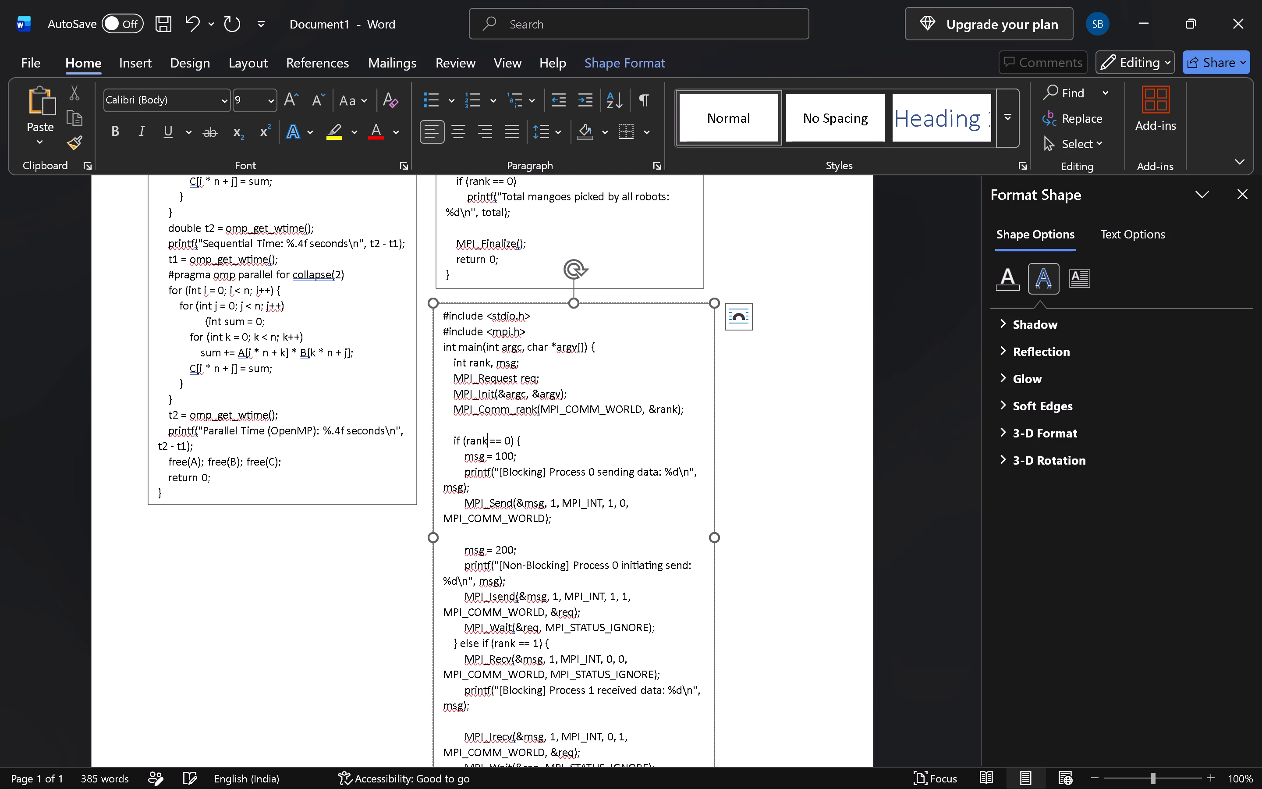
{"action": "left_click", "coordinate": [468, 426]}
{"action": "key", "text": "BackSpace"}
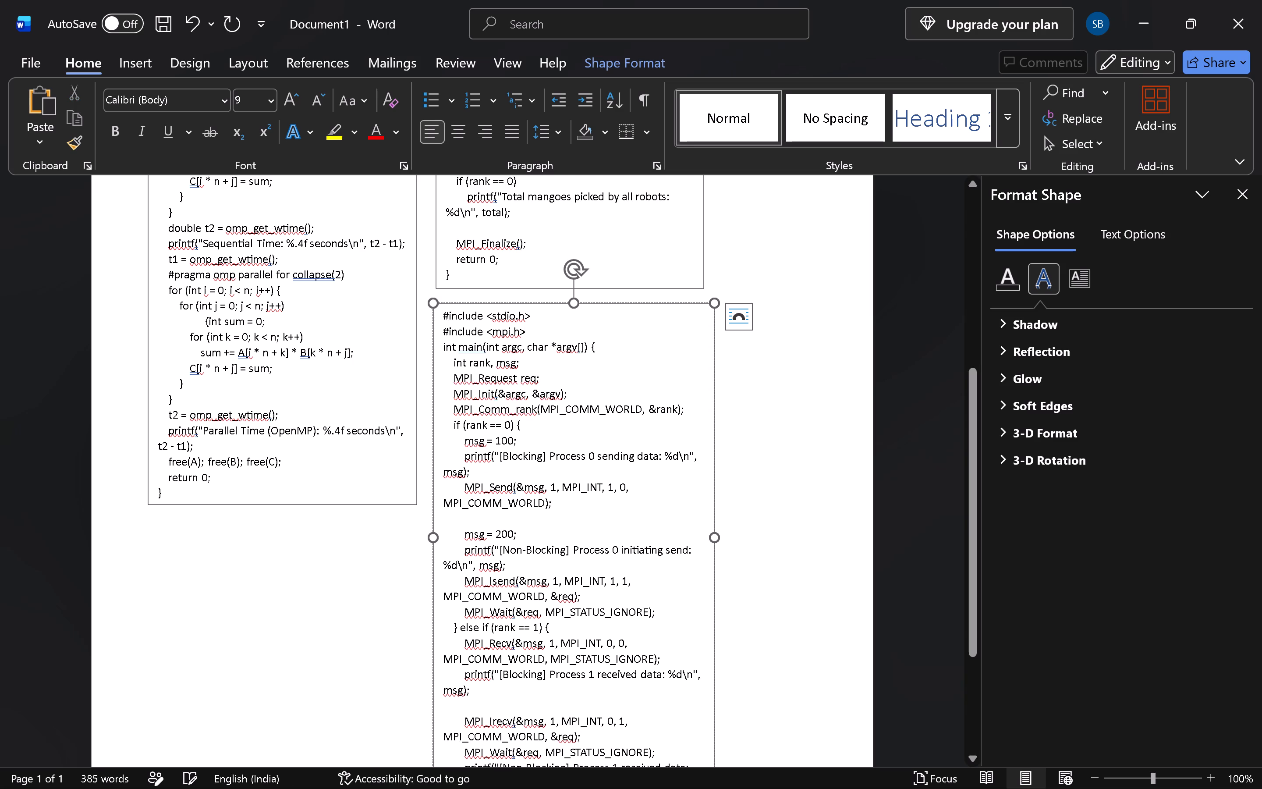
{"action": "left_click", "coordinate": [486, 516]}
Extend the Program 8 text box's lower edge past the return 0 line to fit the remaining code.
{"action": "scroll", "coordinate": [659, 557], "scroll_direction": "down", "scroll_amount": 2}
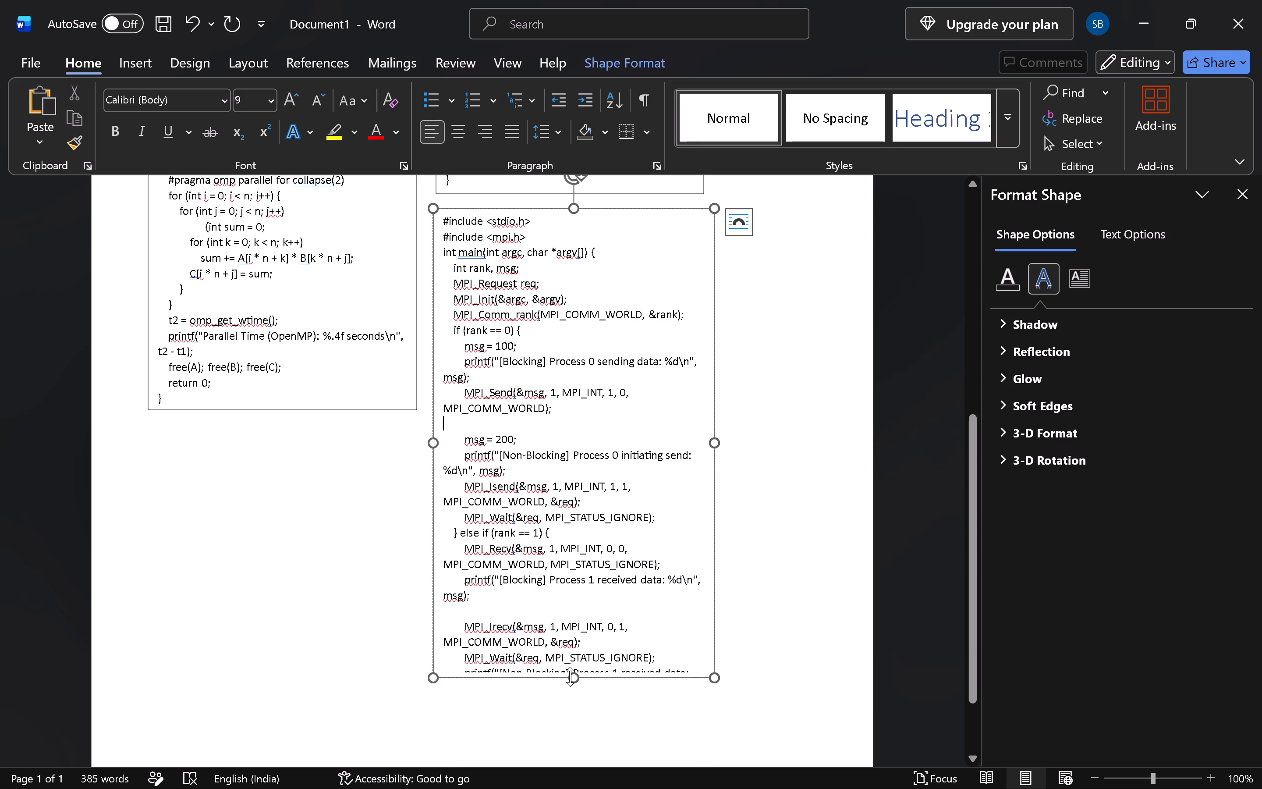
{"action": "left_click_drag", "start_coordinate": [570, 676], "coordinate": [581, 768]}
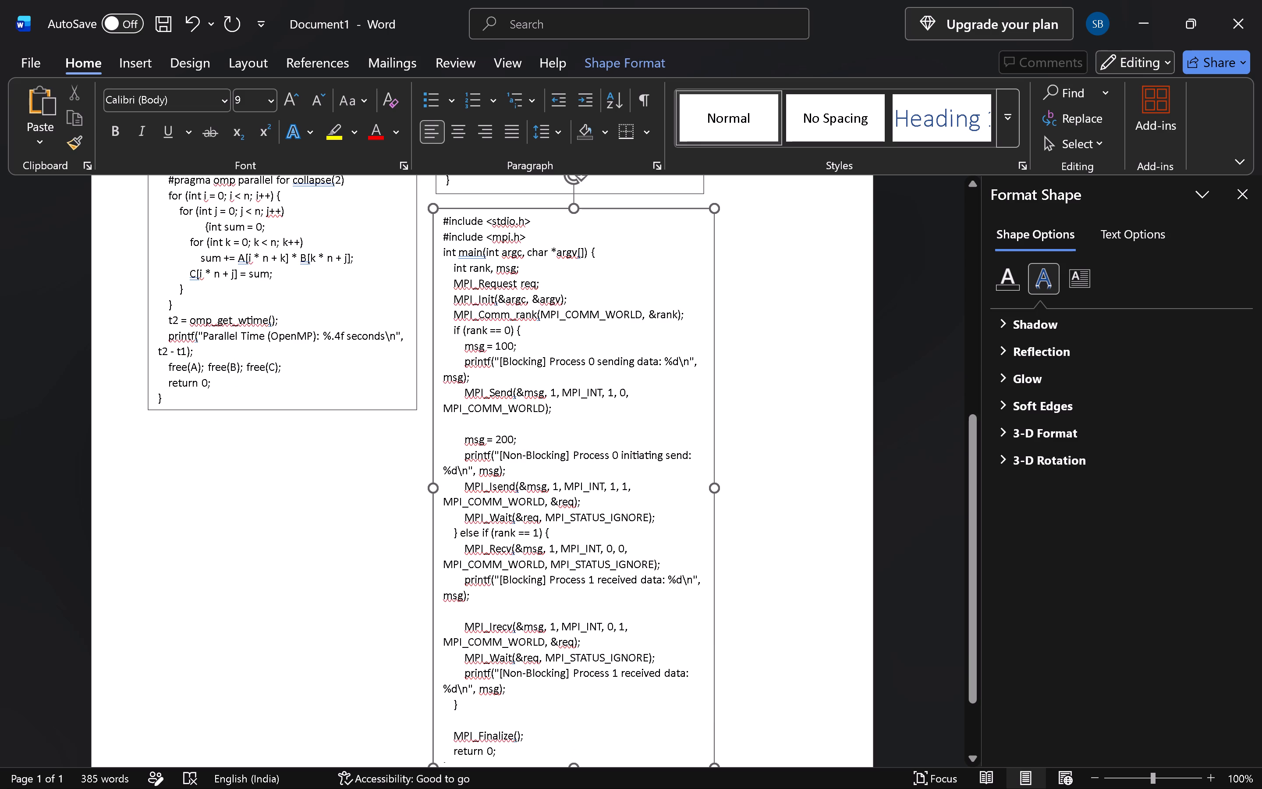
Extend the Program 8 text box's lower edge to just below the closing brace of the code.
{"action": "left_click_drag", "start_coordinate": [581, 768], "coordinate": [580, 771]}
{"action": "scroll", "coordinate": [590, 686], "scroll_direction": "down", "scroll_amount": 3}
{"action": "left_click_drag", "start_coordinate": [575, 677], "coordinate": [575, 687]}
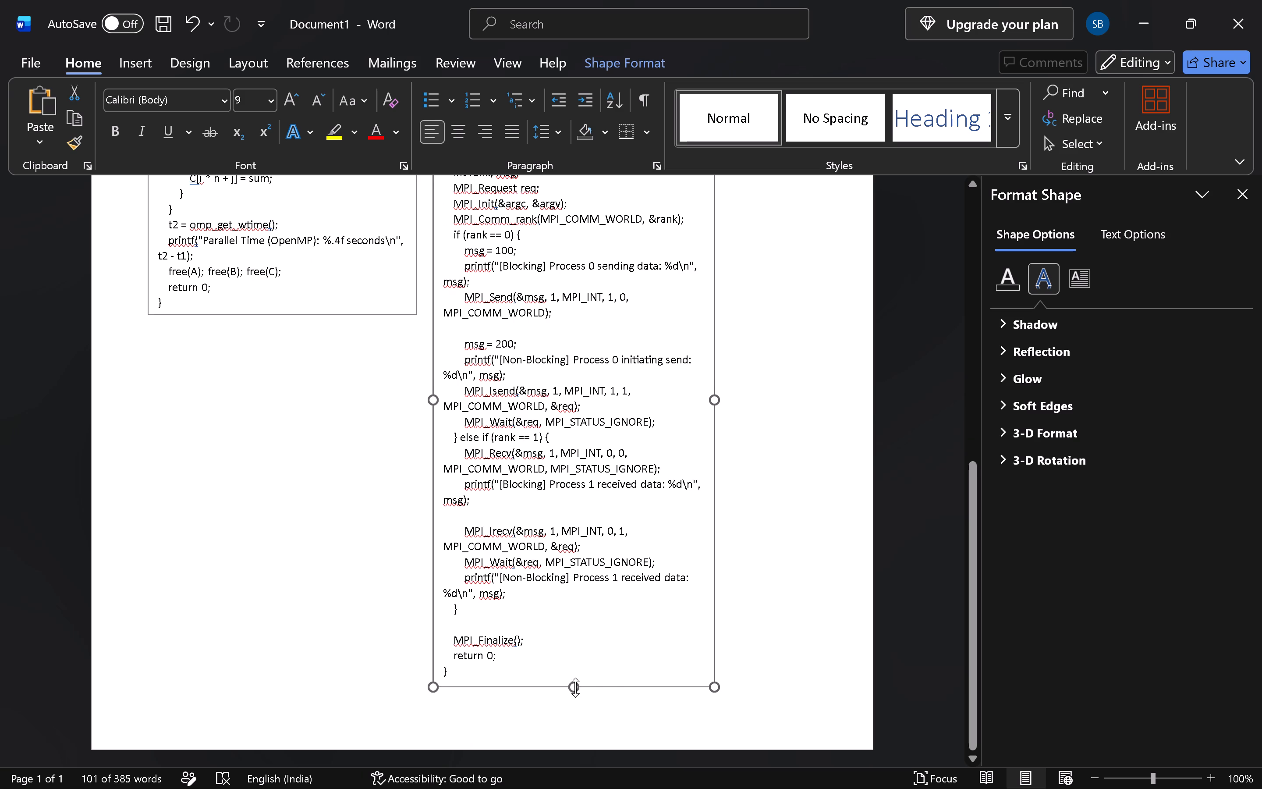
Examine how the Program 6, 7 and 8 text boxes fill the page and where space remains.
{"action": "scroll", "coordinate": [643, 654], "scroll_direction": "up", "scroll_amount": 5}
{"action": "scroll", "coordinate": [725, 537], "scroll_direction": "up", "scroll_amount": 6}
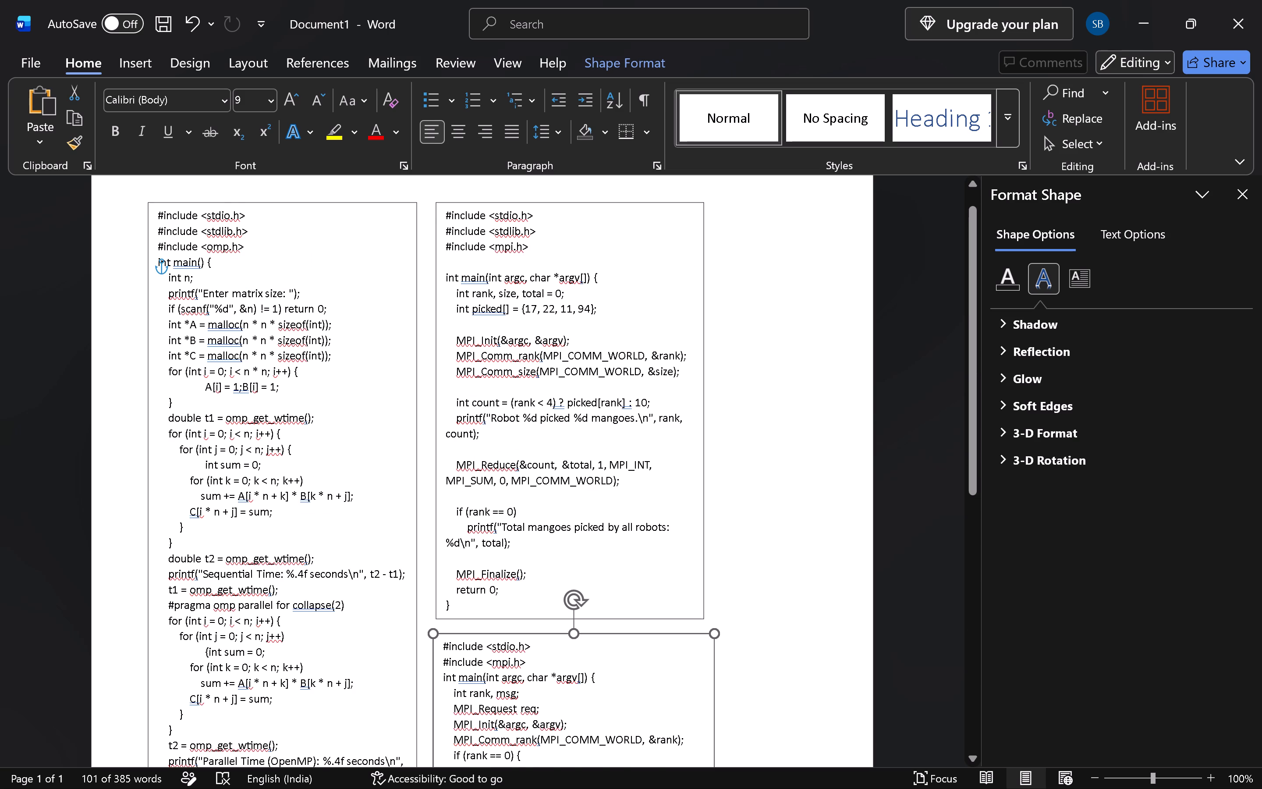
{"action": "scroll", "coordinate": [632, 554], "scroll_direction": "down", "scroll_amount": 13}
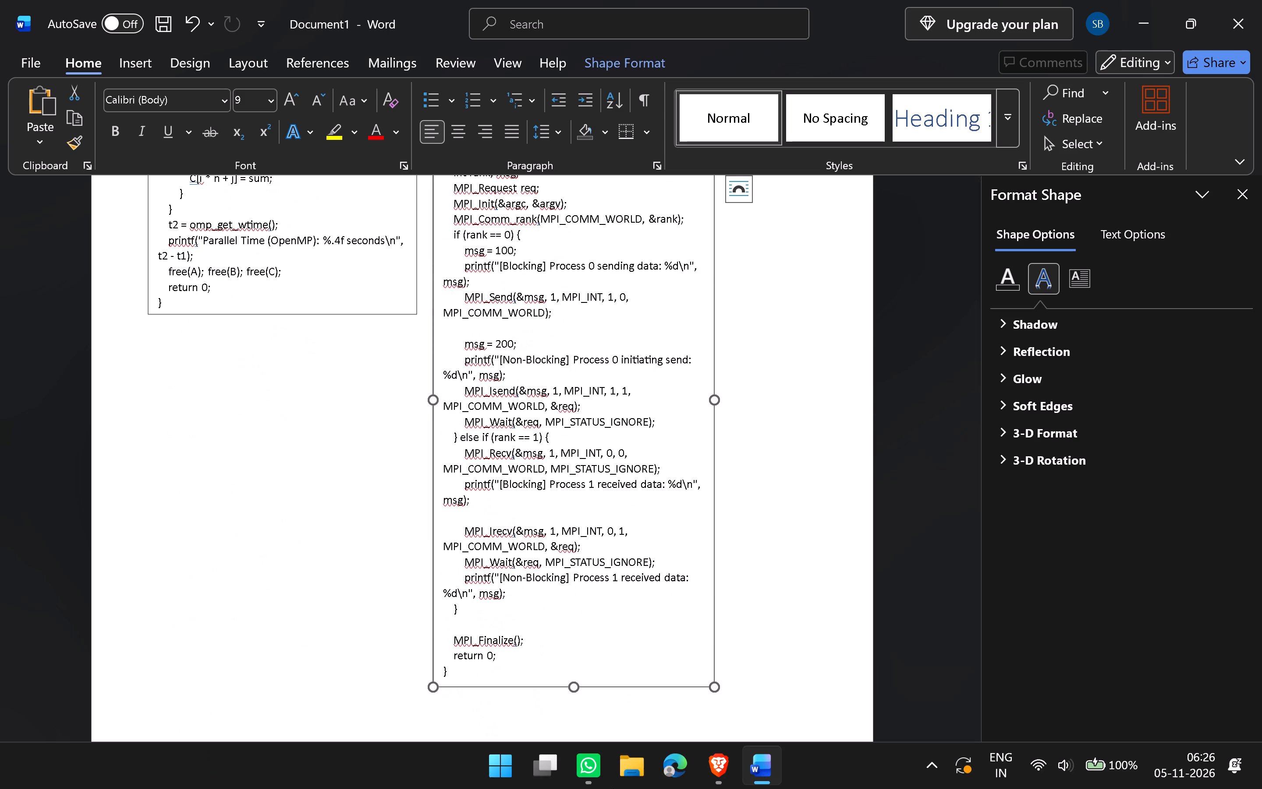
{"action": "left_click", "coordinate": [723, 774]}
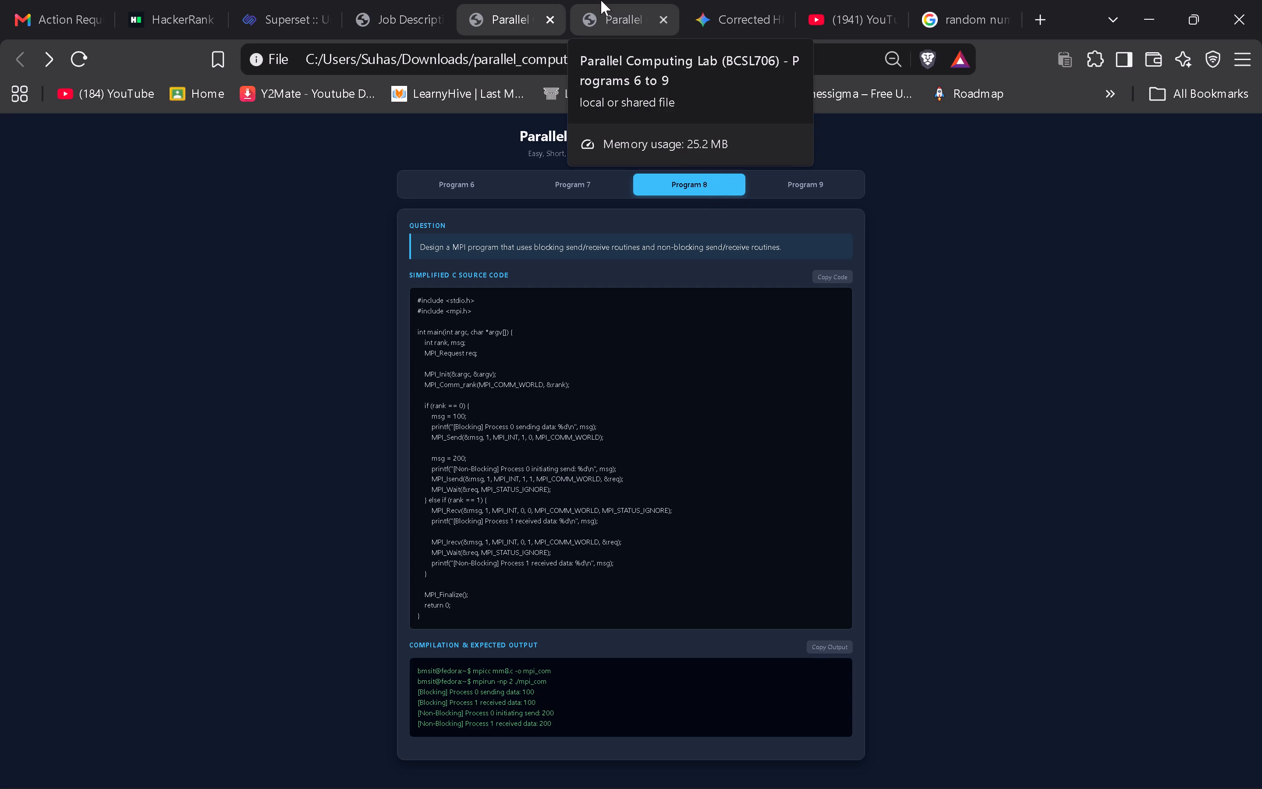
{"action": "left_click", "coordinate": [771, 753]}
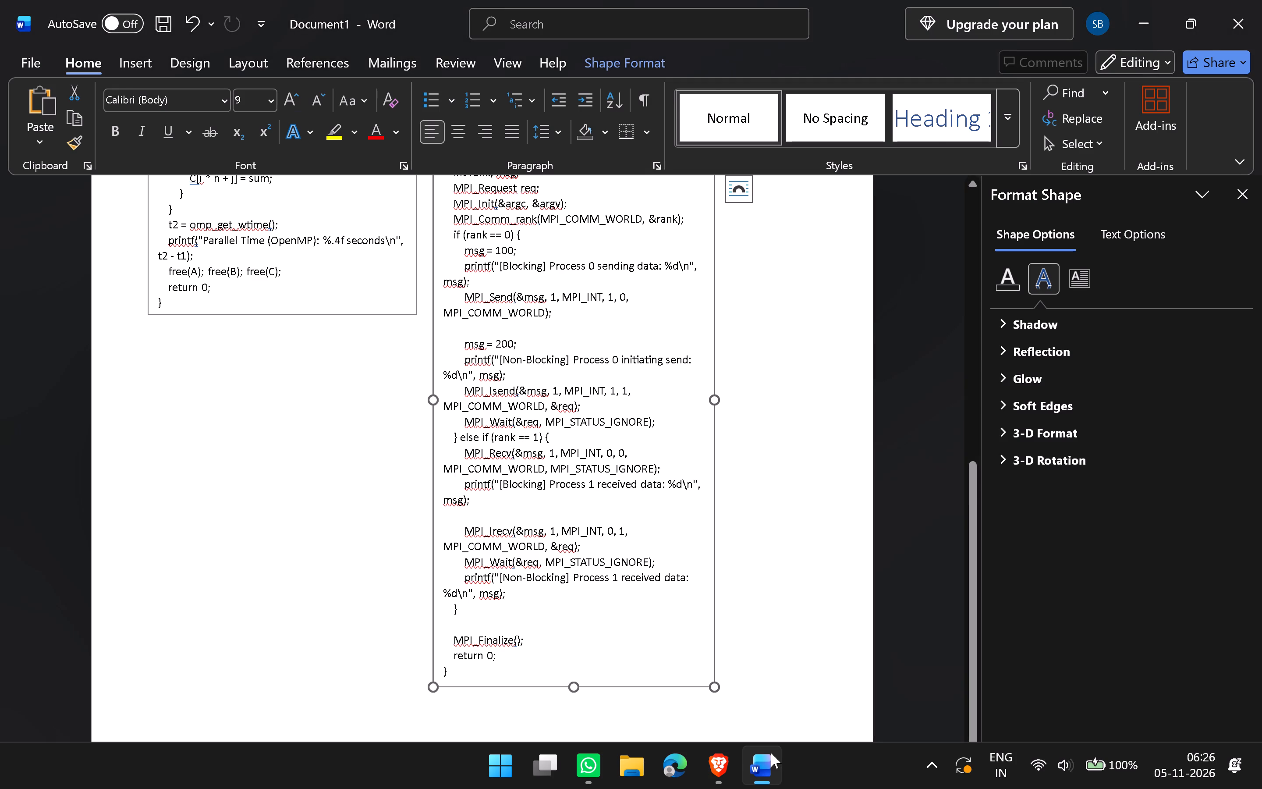
{"action": "left_click", "coordinate": [771, 753]}
{"action": "left_click", "coordinate": [771, 753]}
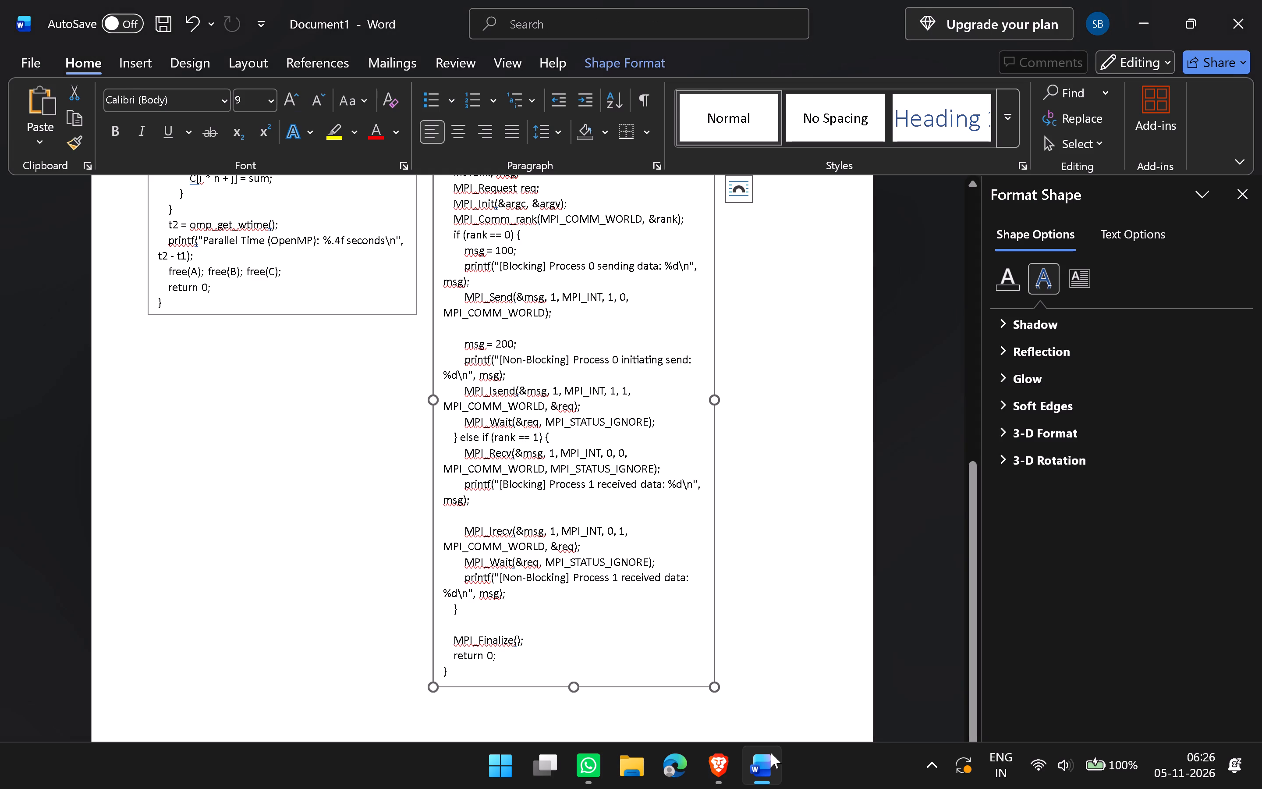
{"action": "left_click", "coordinate": [771, 753]}
{"action": "left_click", "coordinate": [771, 753]}
{"action": "scroll", "coordinate": [675, 672], "scroll_direction": "up", "scroll_amount": 6}
{"action": "scroll", "coordinate": [747, 688], "scroll_direction": "up", "scroll_amount": 5}
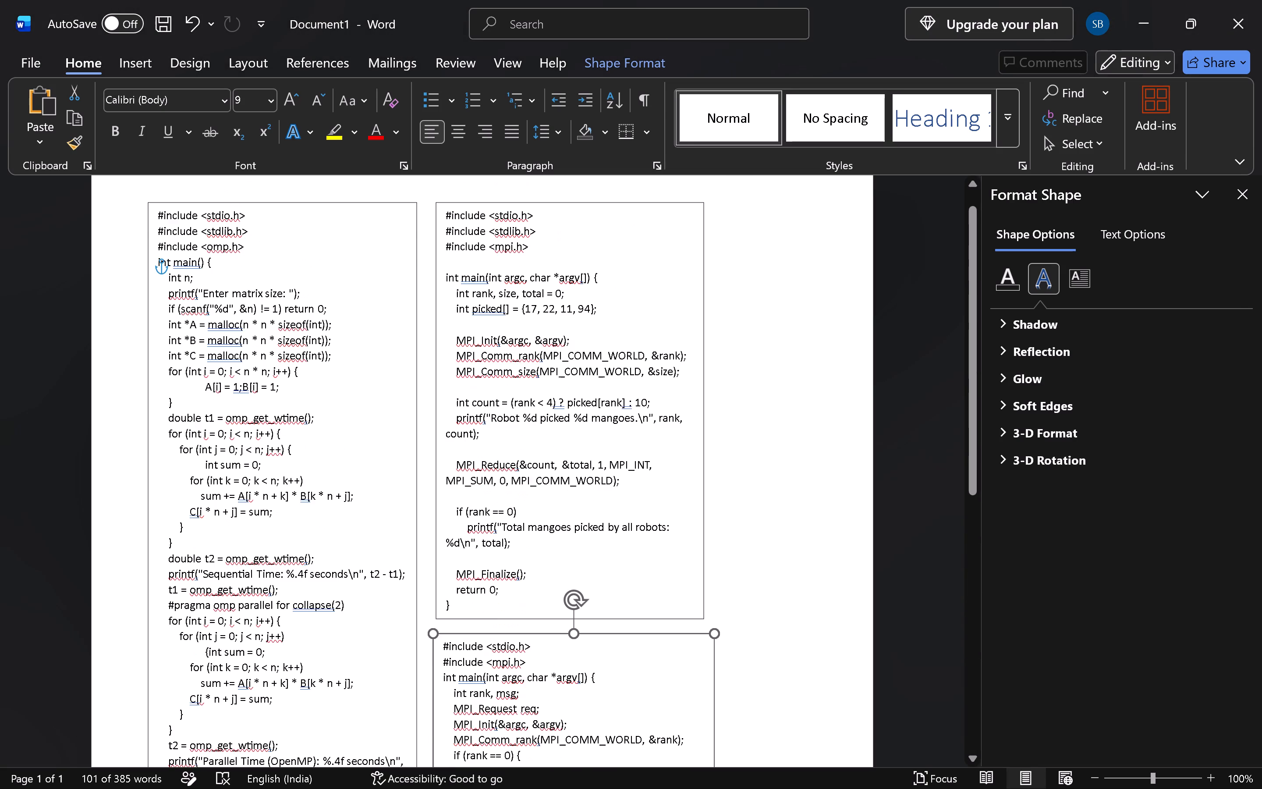
{"action": "scroll", "coordinate": [746, 689], "scroll_direction": "up", "scroll_amount": 2}
{"action": "scroll", "coordinate": [747, 692], "scroll_direction": "down", "scroll_amount": 8}
{"action": "scroll", "coordinate": [747, 698], "scroll_direction": "up", "scroll_amount": 1}
{"action": "scroll", "coordinate": [747, 698], "scroll_direction": "down", "scroll_amount": 4}
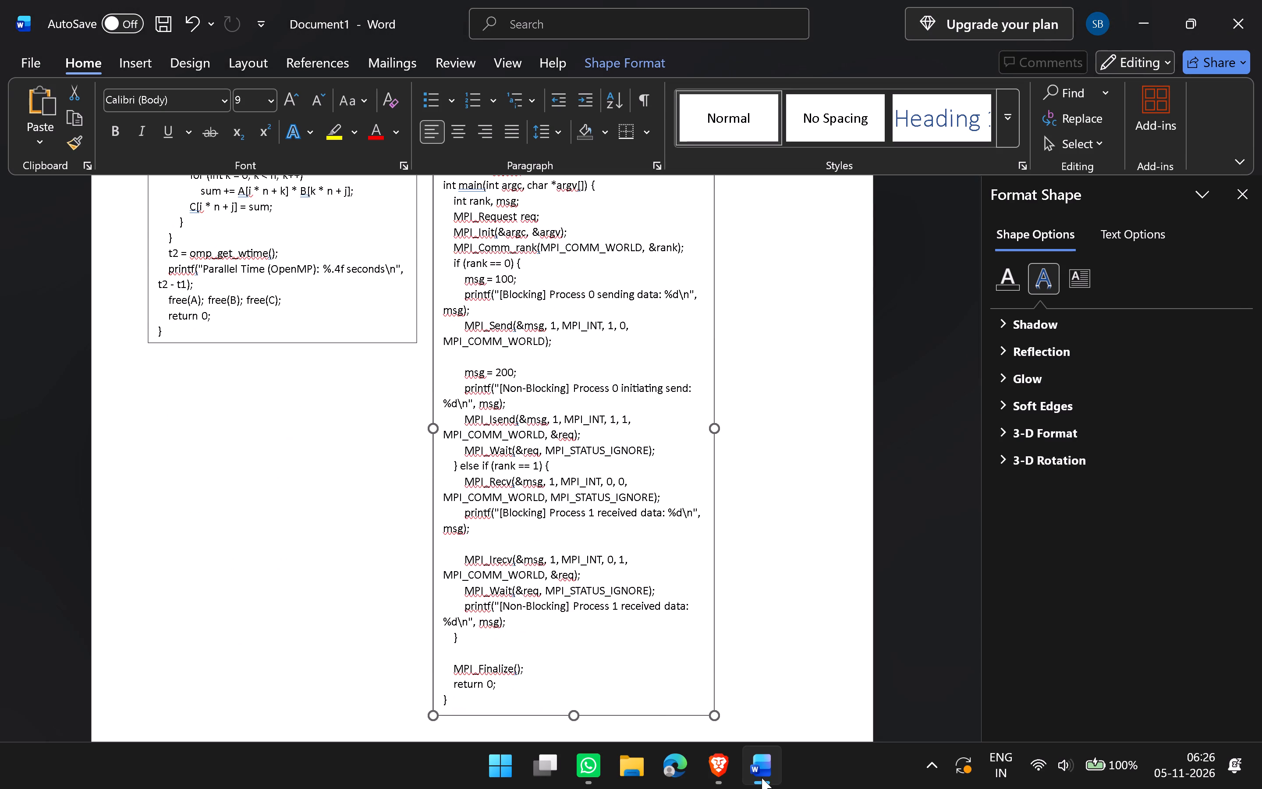
In Brave, examine the Program 9 (Collectives) code on the parallel_computing_lab_6_to_9.html page, and return to the Word document.
{"action": "left_click", "coordinate": [734, 770]}
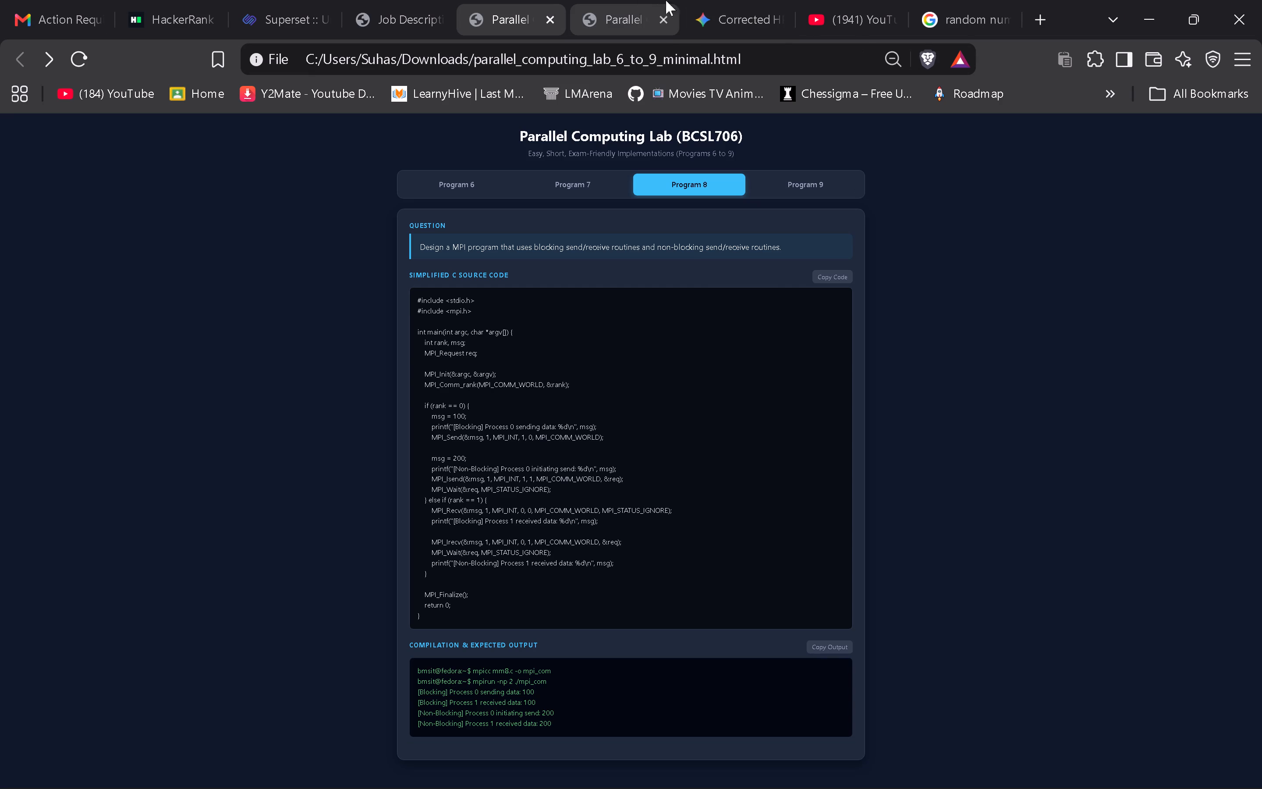
{"action": "left_click", "coordinate": [632, 0]}
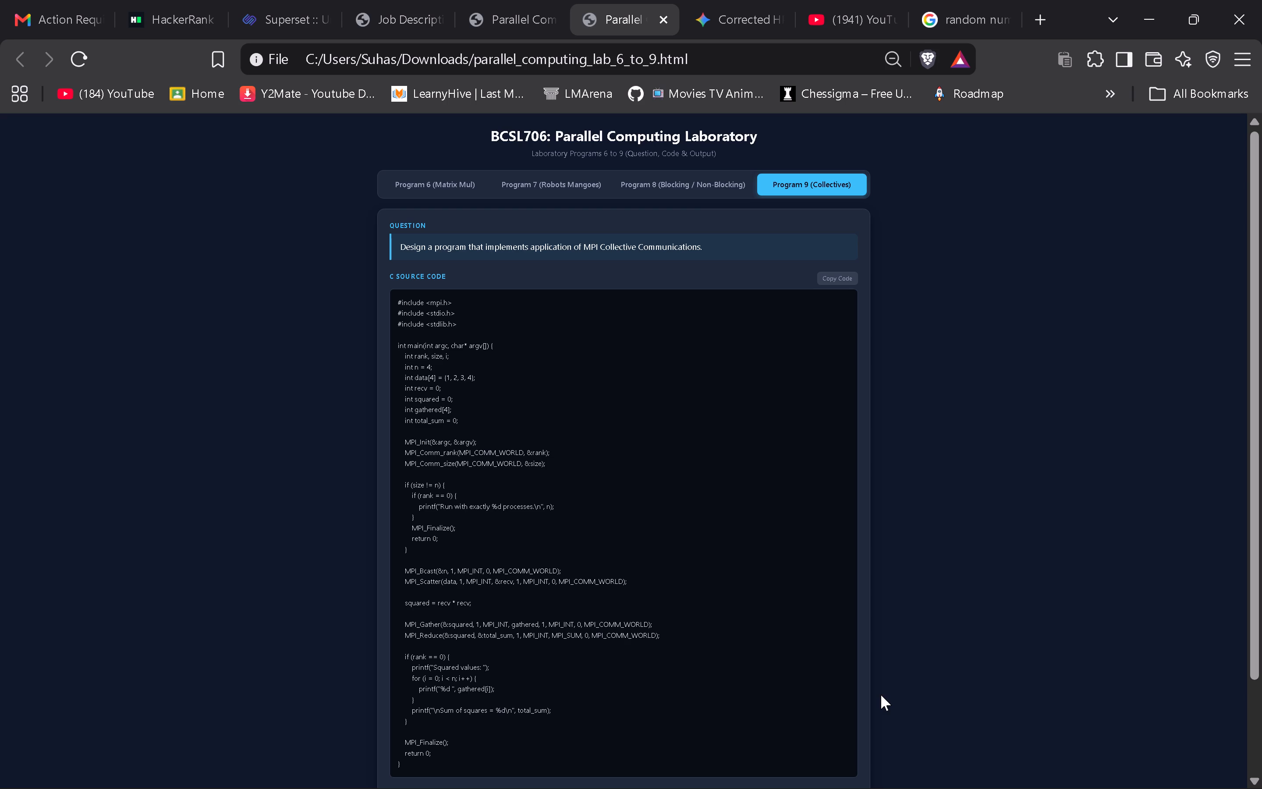
{"action": "double_click", "coordinate": [767, 770]}
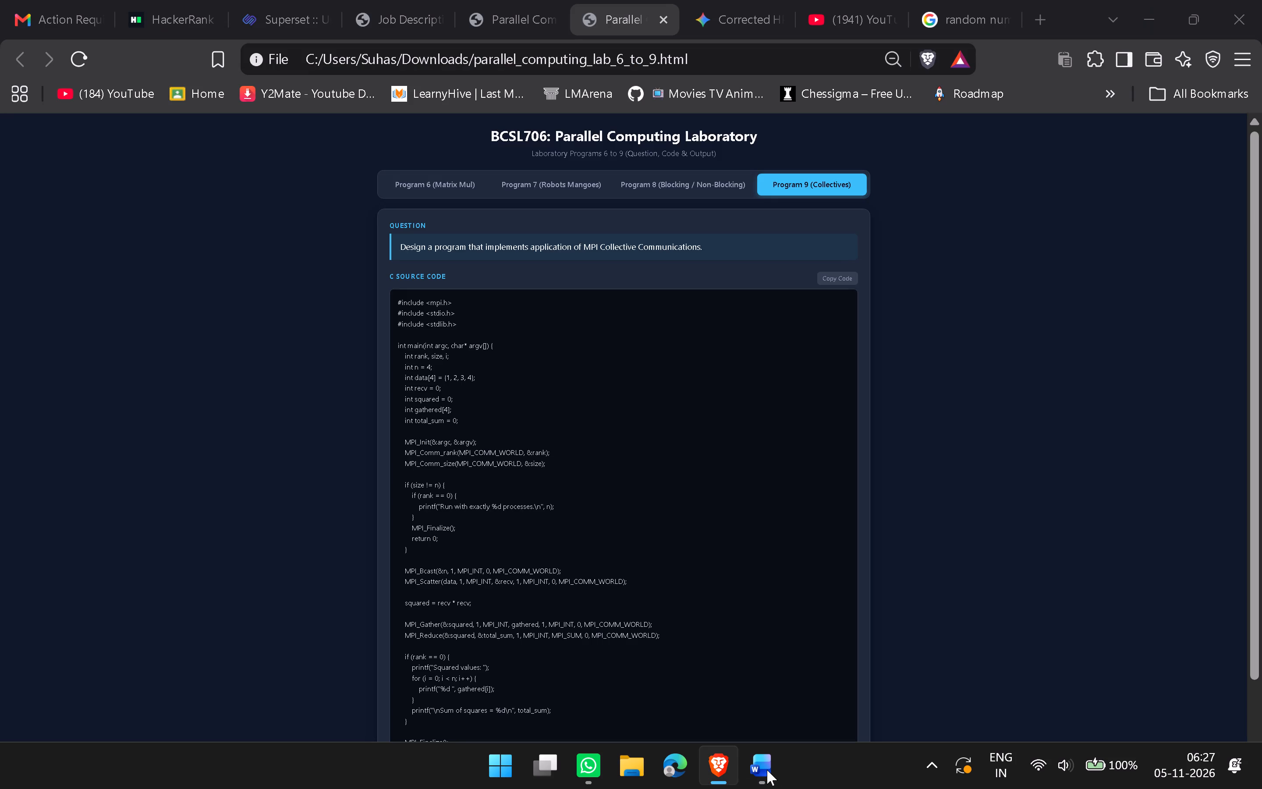
{"action": "left_click", "coordinate": [767, 770]}
Move the Program 8 text box sideways to near the page's right edge, keeping it below the Program 7 box.
{"action": "scroll", "coordinate": [783, 643], "scroll_direction": "up", "scroll_amount": 8}
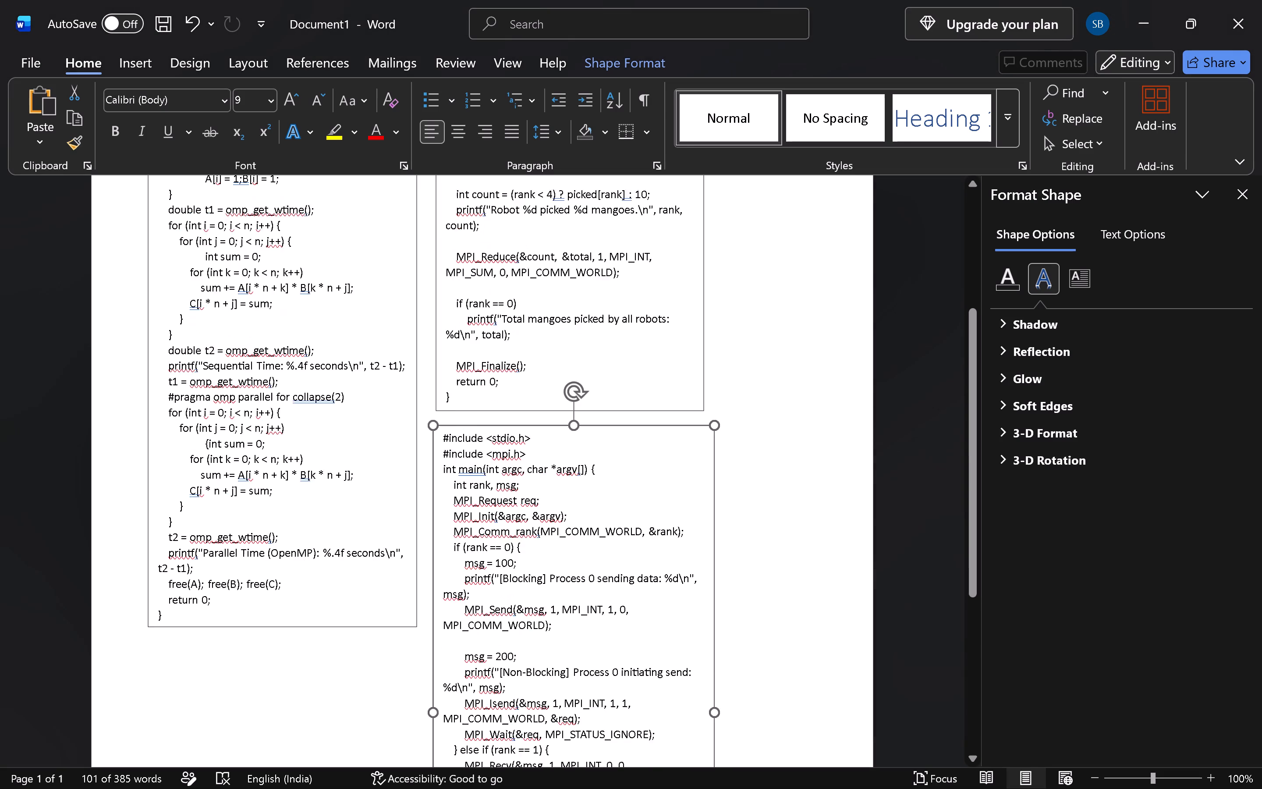
{"action": "scroll", "coordinate": [783, 643], "scroll_direction": "up", "scroll_amount": 9}
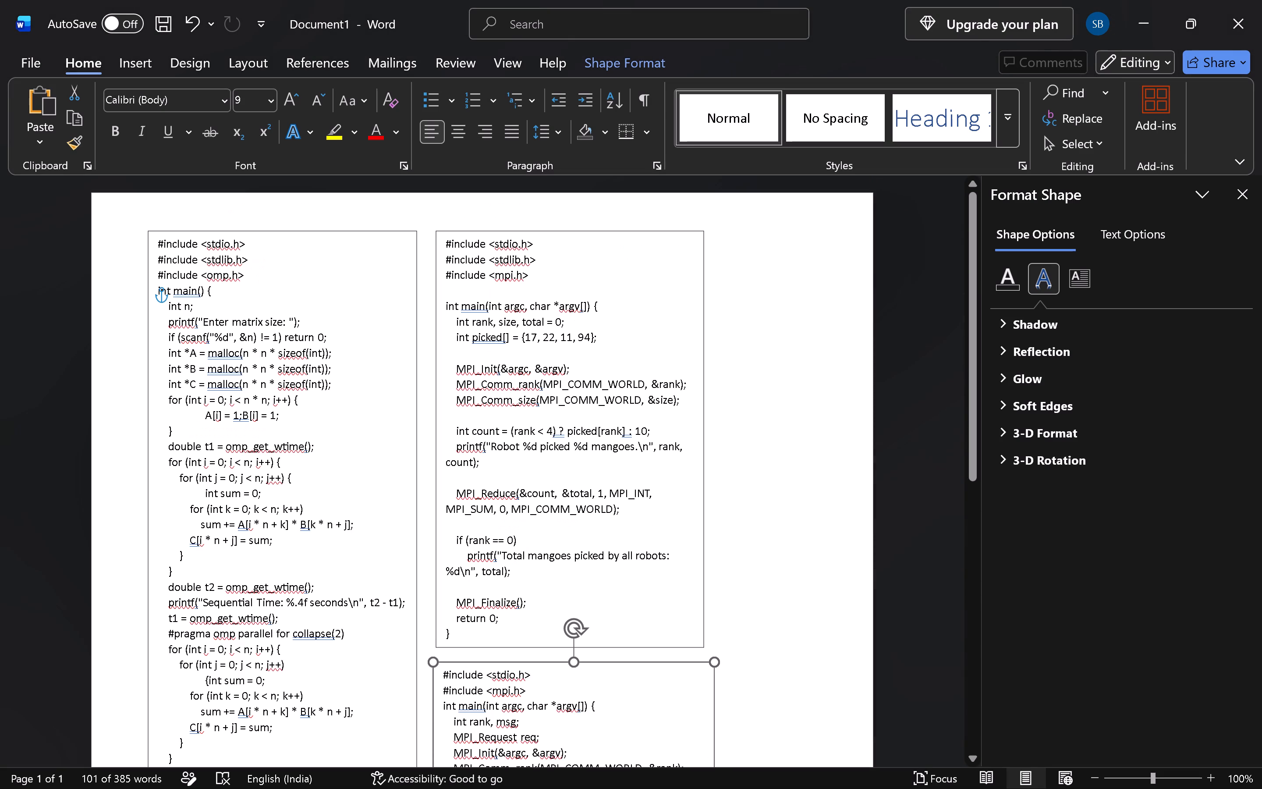
{"action": "scroll", "coordinate": [604, 608], "scroll_direction": "down", "scroll_amount": 4}
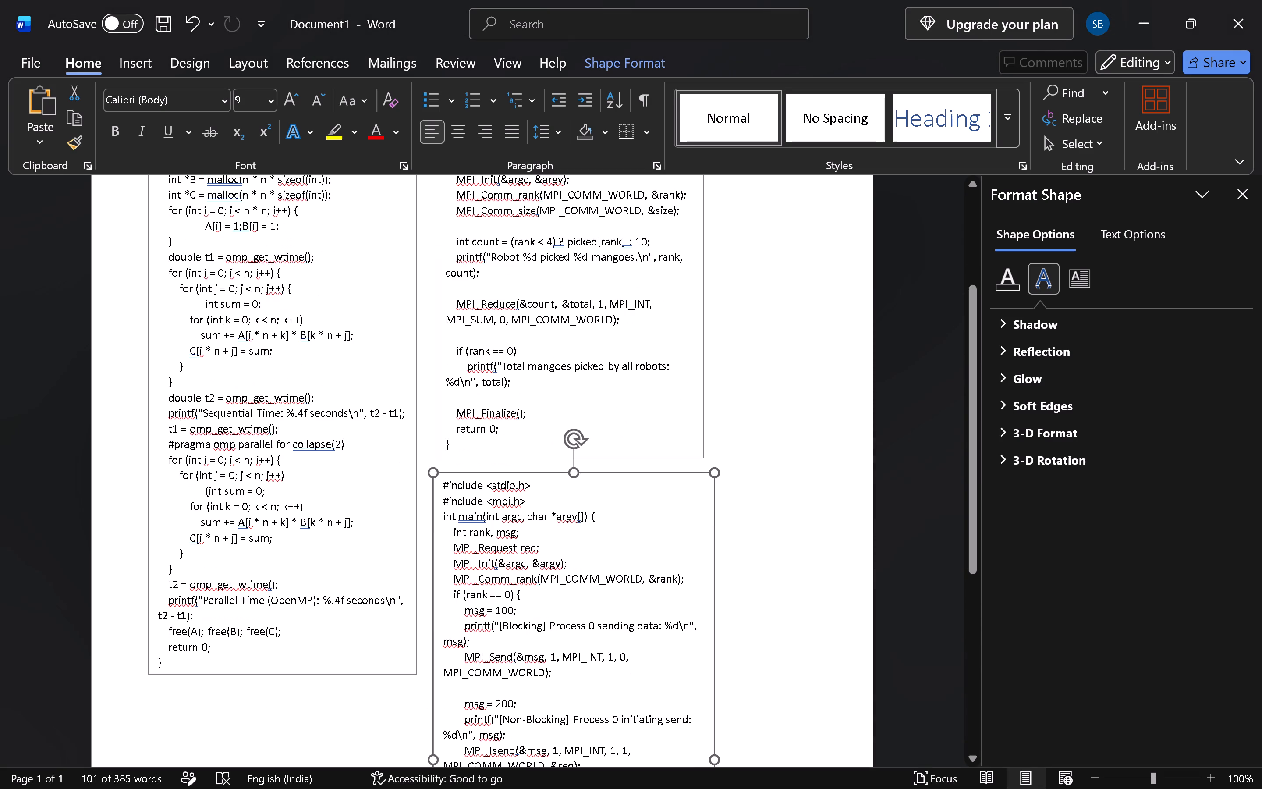
{"action": "scroll", "coordinate": [734, 585], "scroll_direction": "down", "scroll_amount": 6}
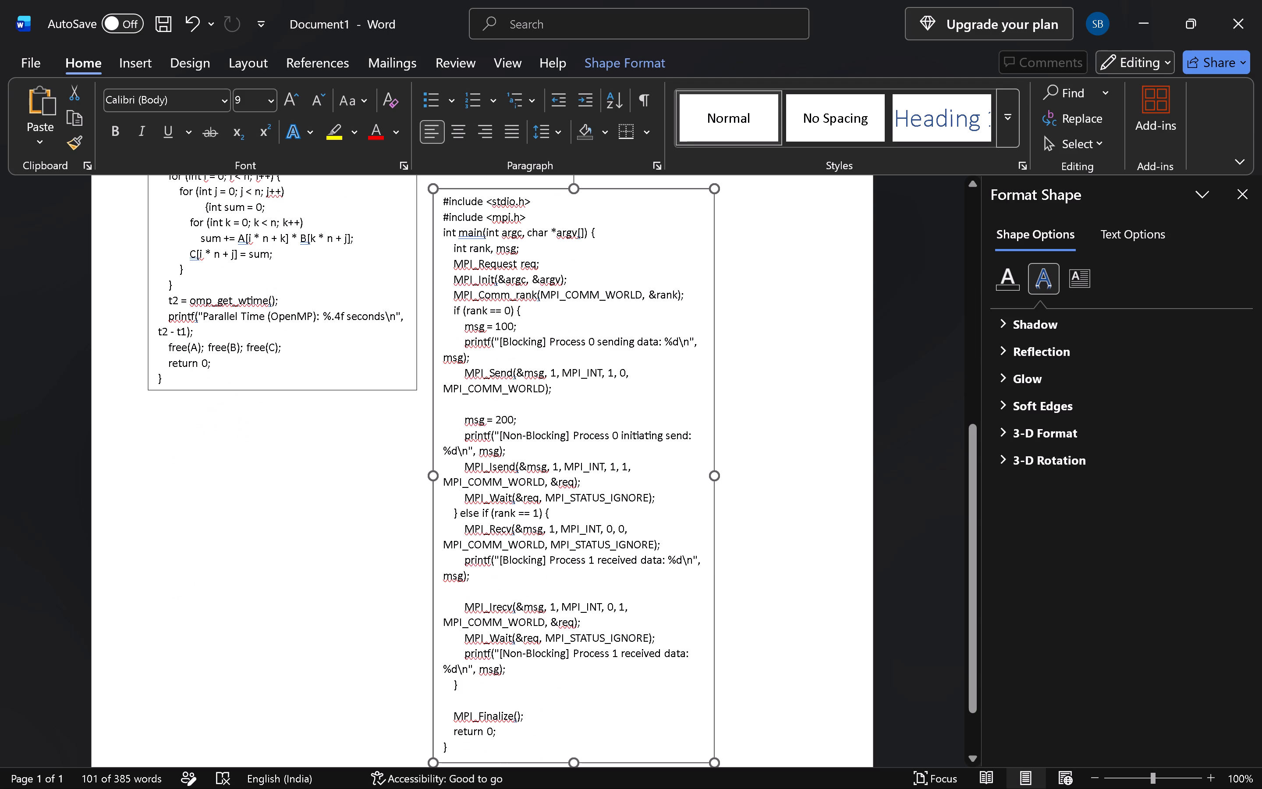
{"action": "left_click_drag", "start_coordinate": [714, 551], "coordinate": [819, 537]}
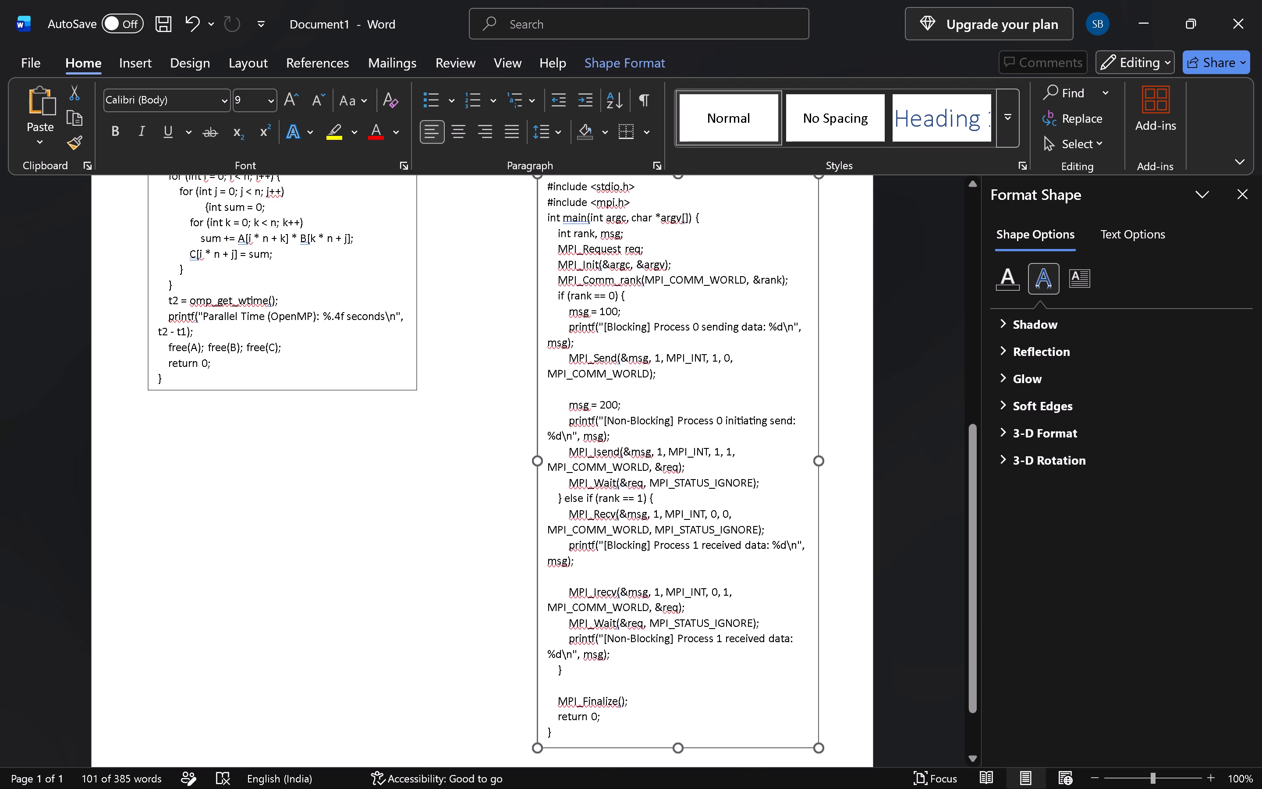
{"action": "left_click_drag", "start_coordinate": [819, 537], "coordinate": [853, 549]}
Move the Program 6 text box slightly up so its top edge sits above the Program 7 box's top edge.
{"action": "scroll", "coordinate": [397, 558], "scroll_direction": "up", "scroll_amount": 6}
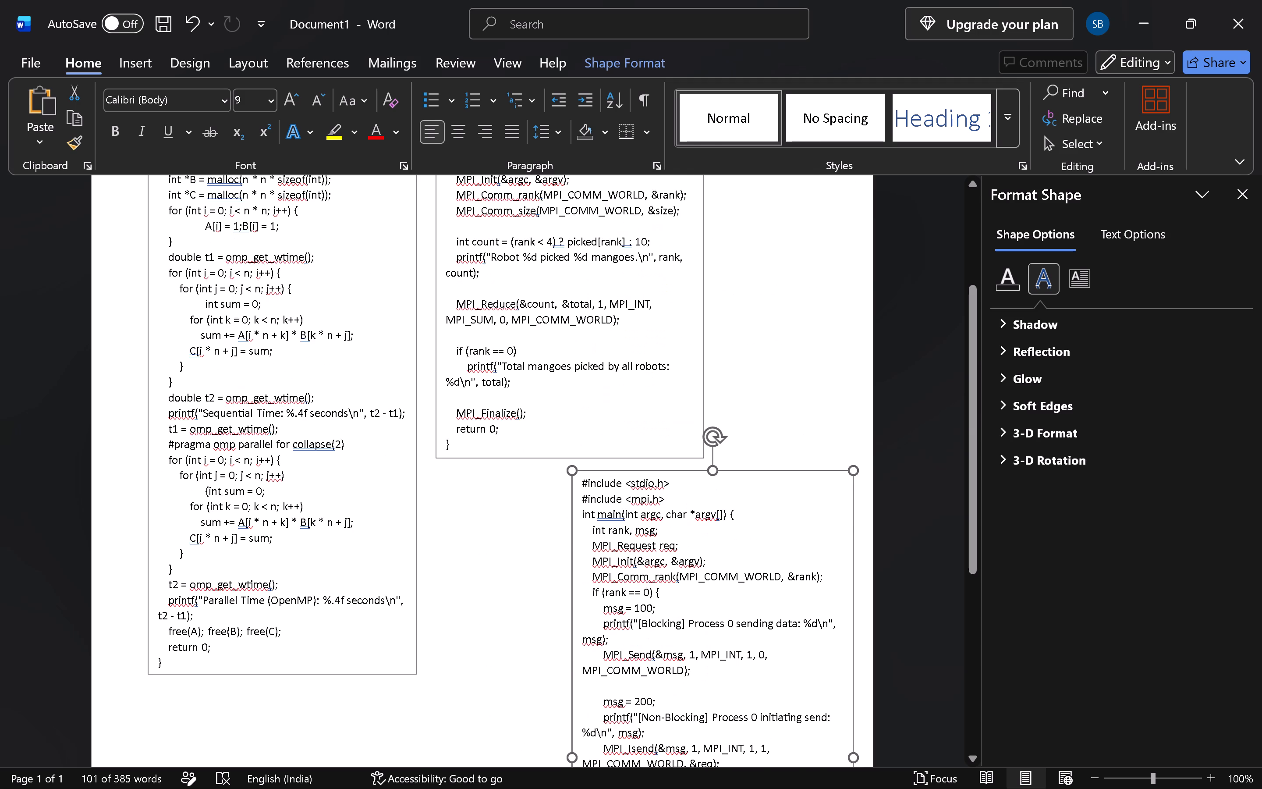
{"action": "scroll", "coordinate": [404, 563], "scroll_direction": "up", "scroll_amount": 1}
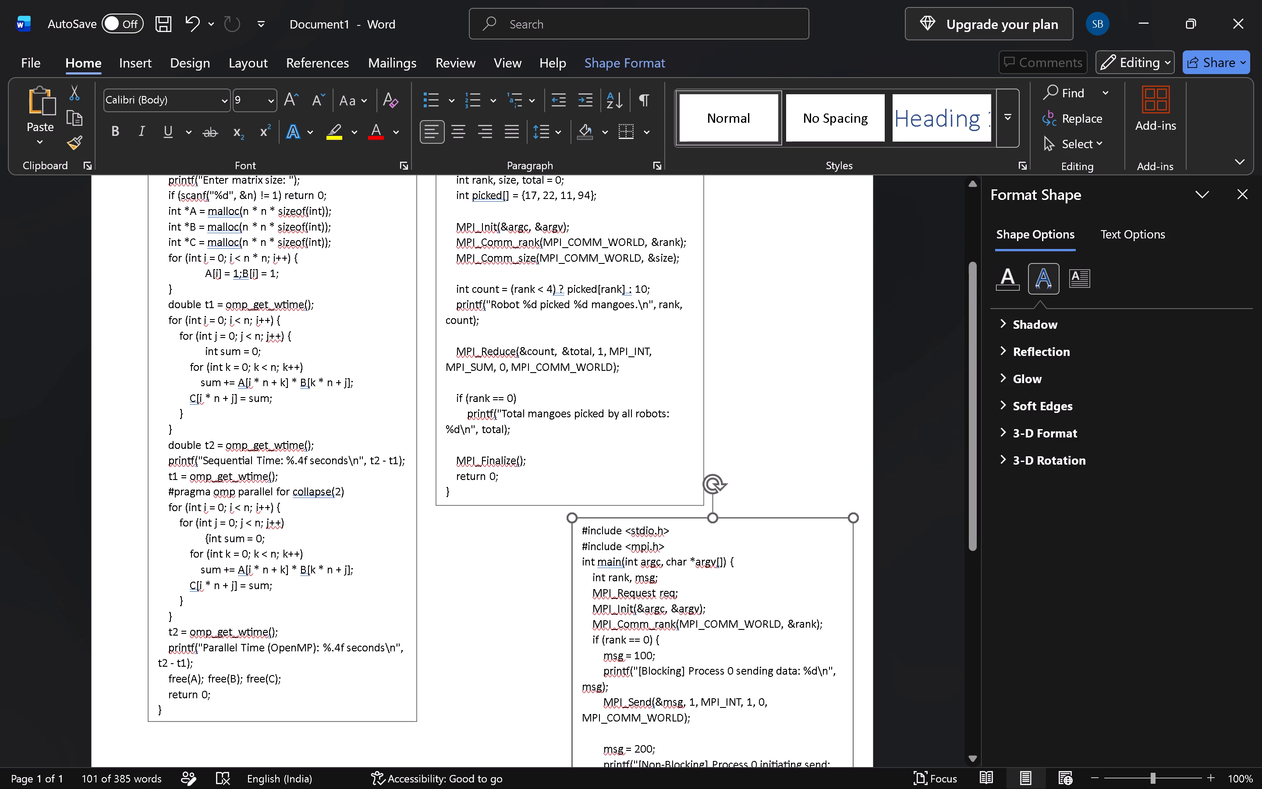
{"action": "scroll", "coordinate": [412, 713], "scroll_direction": "up", "scroll_amount": 5}
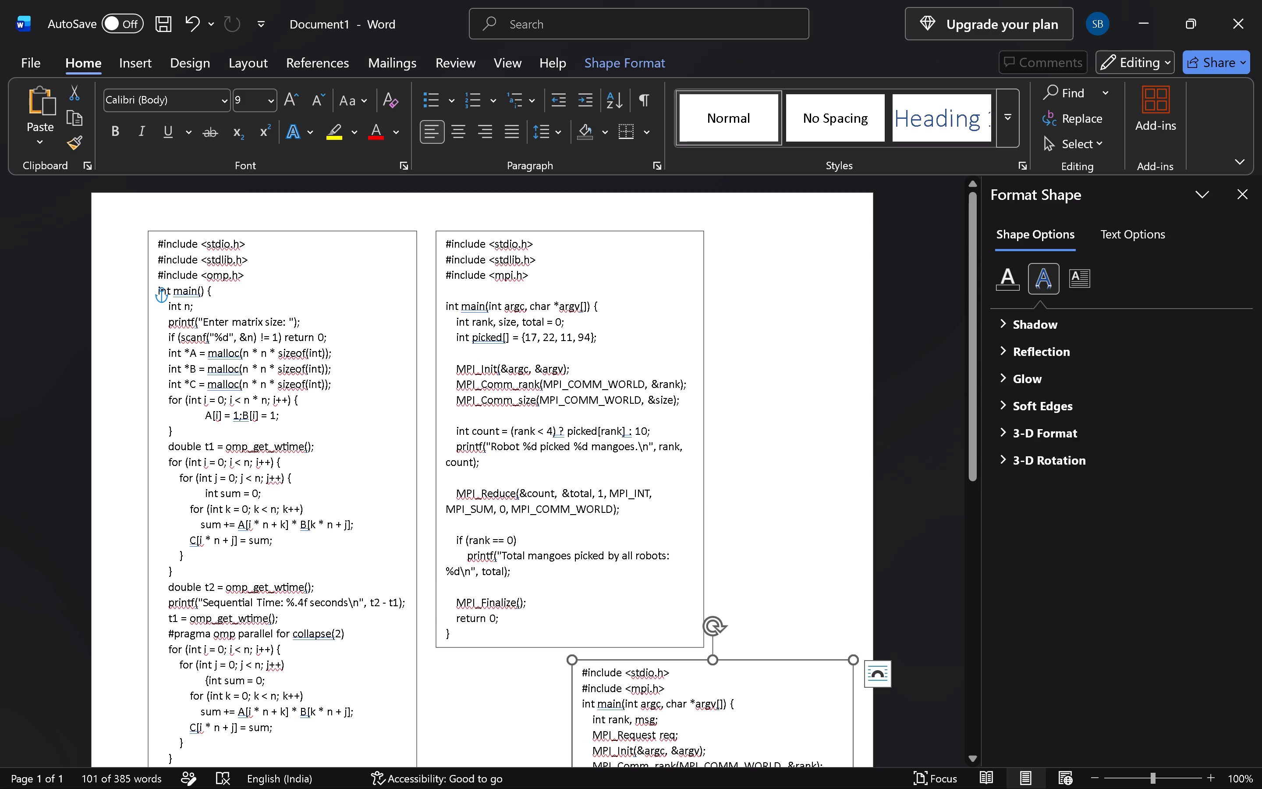
{"action": "left_click", "coordinate": [418, 640]}
{"action": "left_click_drag", "start_coordinate": [418, 640], "coordinate": [422, 596]}
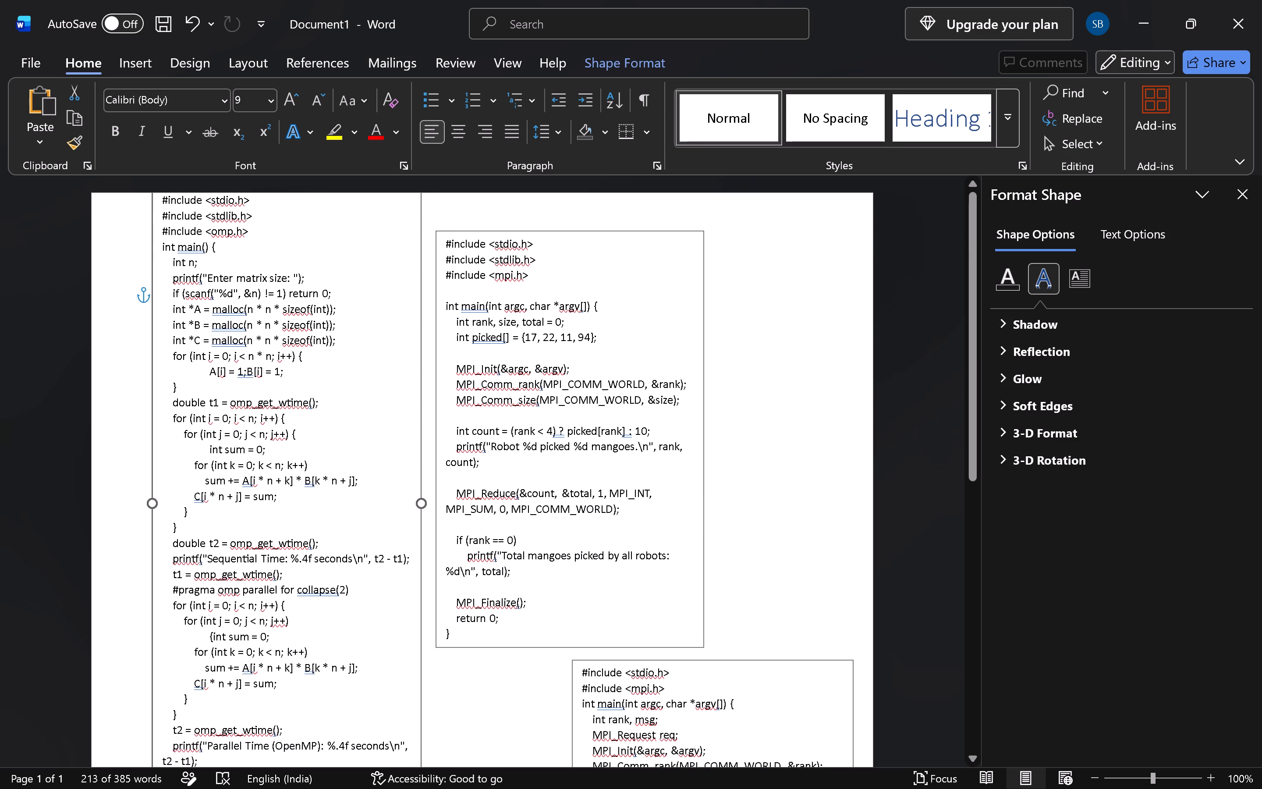
{"action": "left_click_drag", "start_coordinate": [422, 596], "coordinate": [418, 620]}
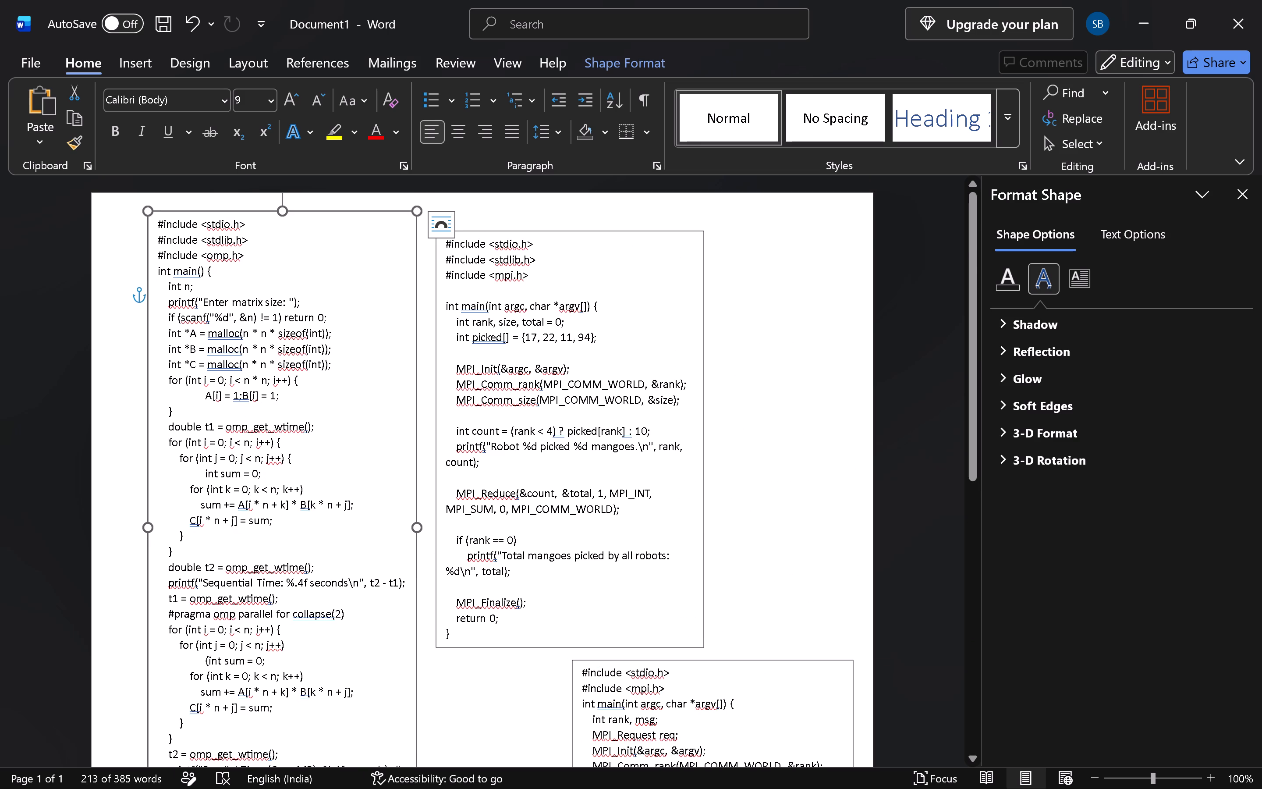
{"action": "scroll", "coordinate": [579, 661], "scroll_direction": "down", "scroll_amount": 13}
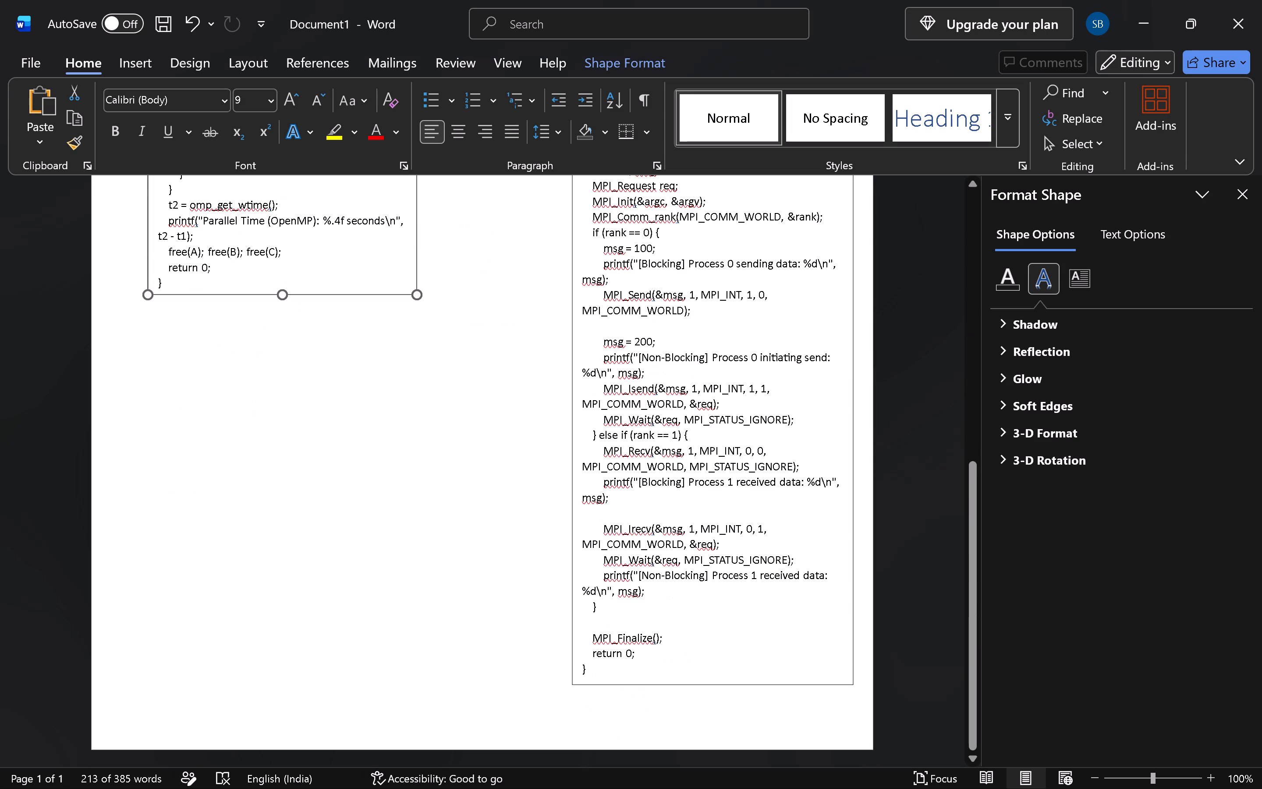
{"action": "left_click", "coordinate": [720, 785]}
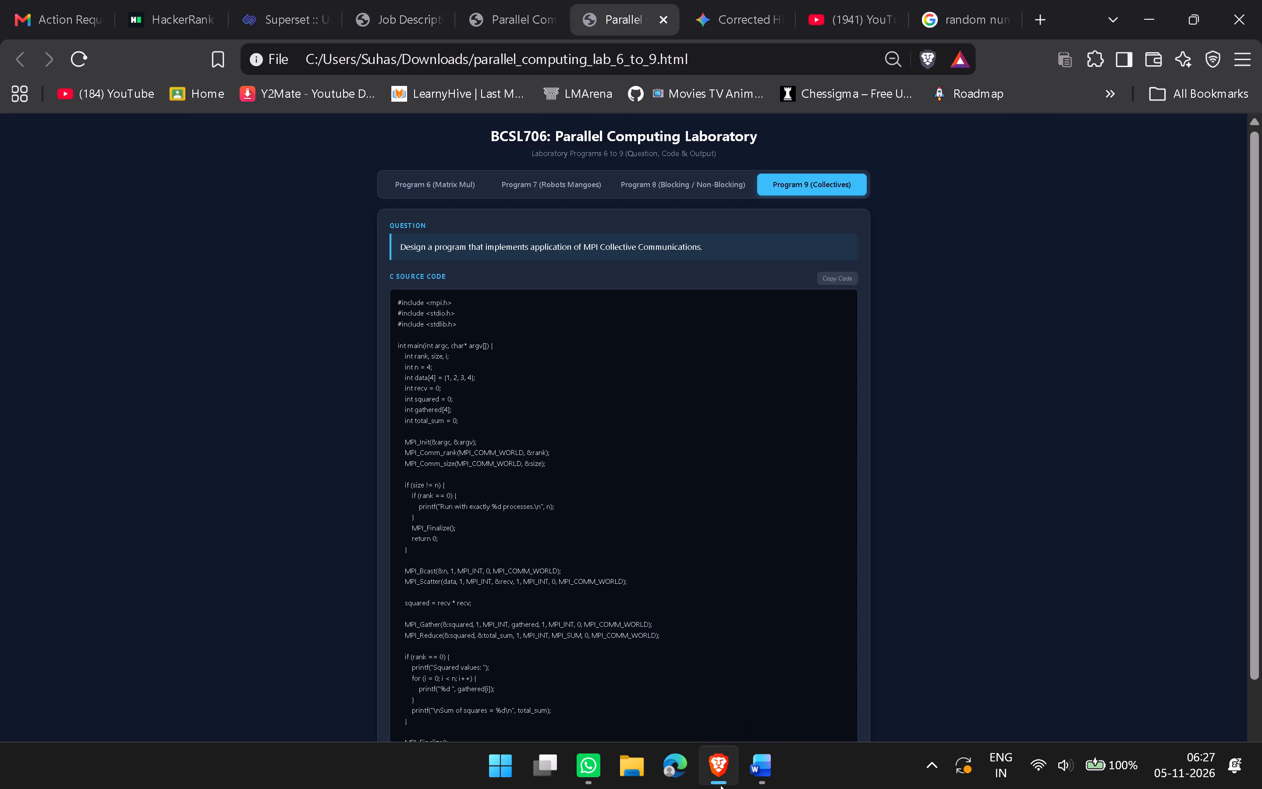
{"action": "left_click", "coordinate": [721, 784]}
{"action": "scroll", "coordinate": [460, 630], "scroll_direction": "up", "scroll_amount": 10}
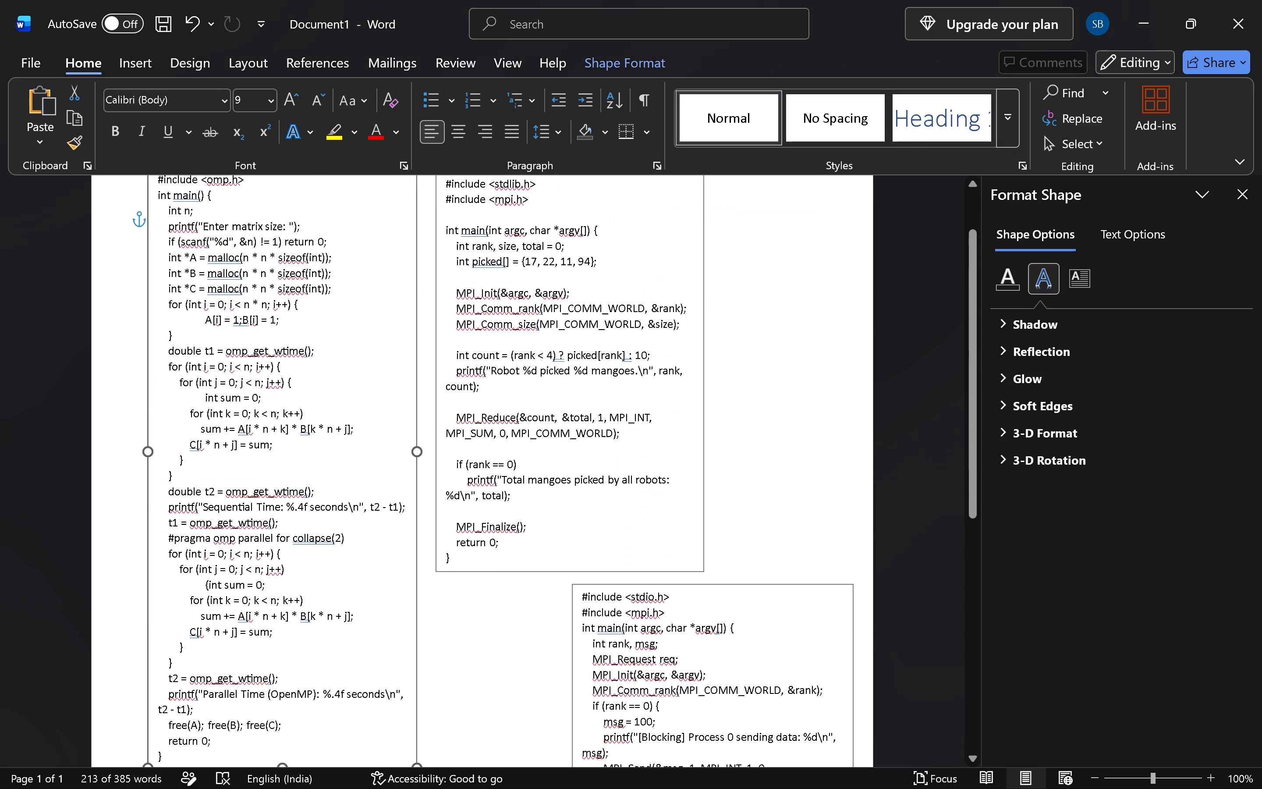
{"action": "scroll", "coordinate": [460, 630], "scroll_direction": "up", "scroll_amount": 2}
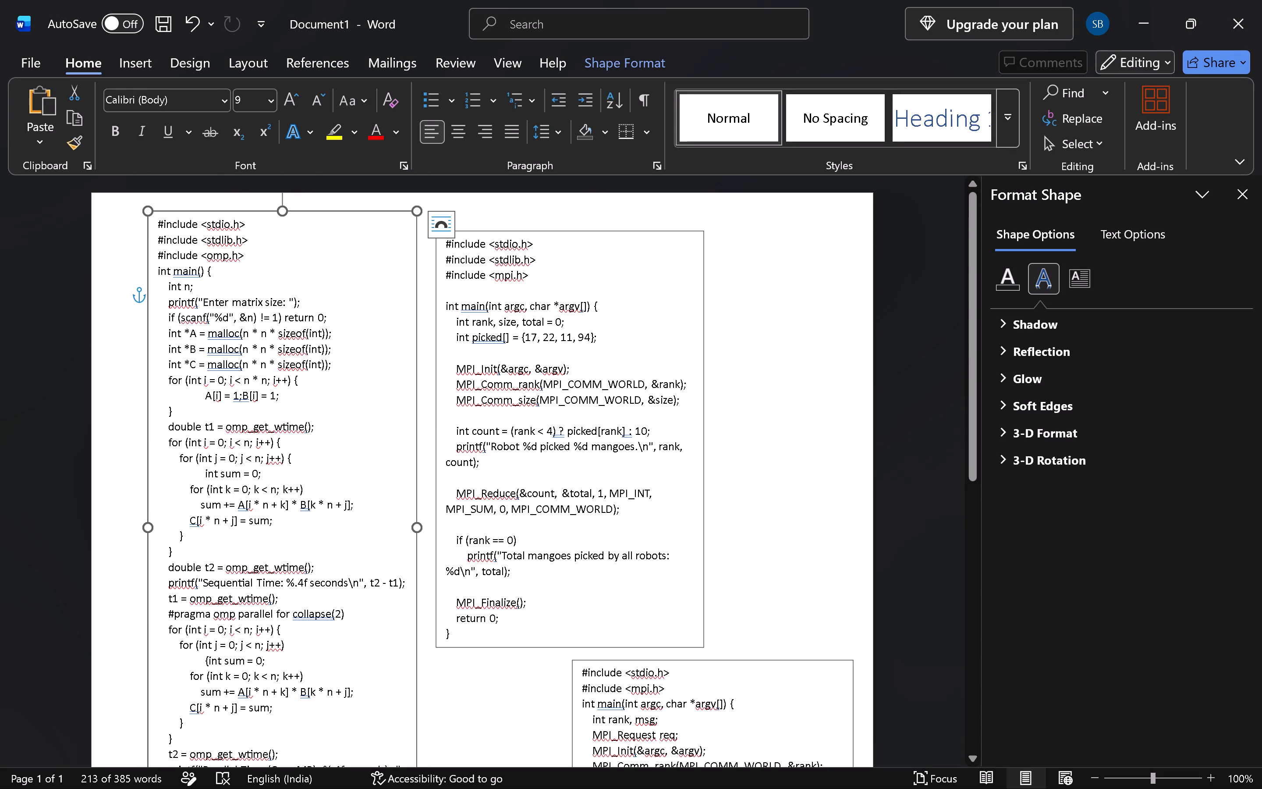
Resize the Program 7 text box narrower, with its lower edge just above the top of the Program 8 box.
{"action": "left_click", "coordinate": [676, 647]}
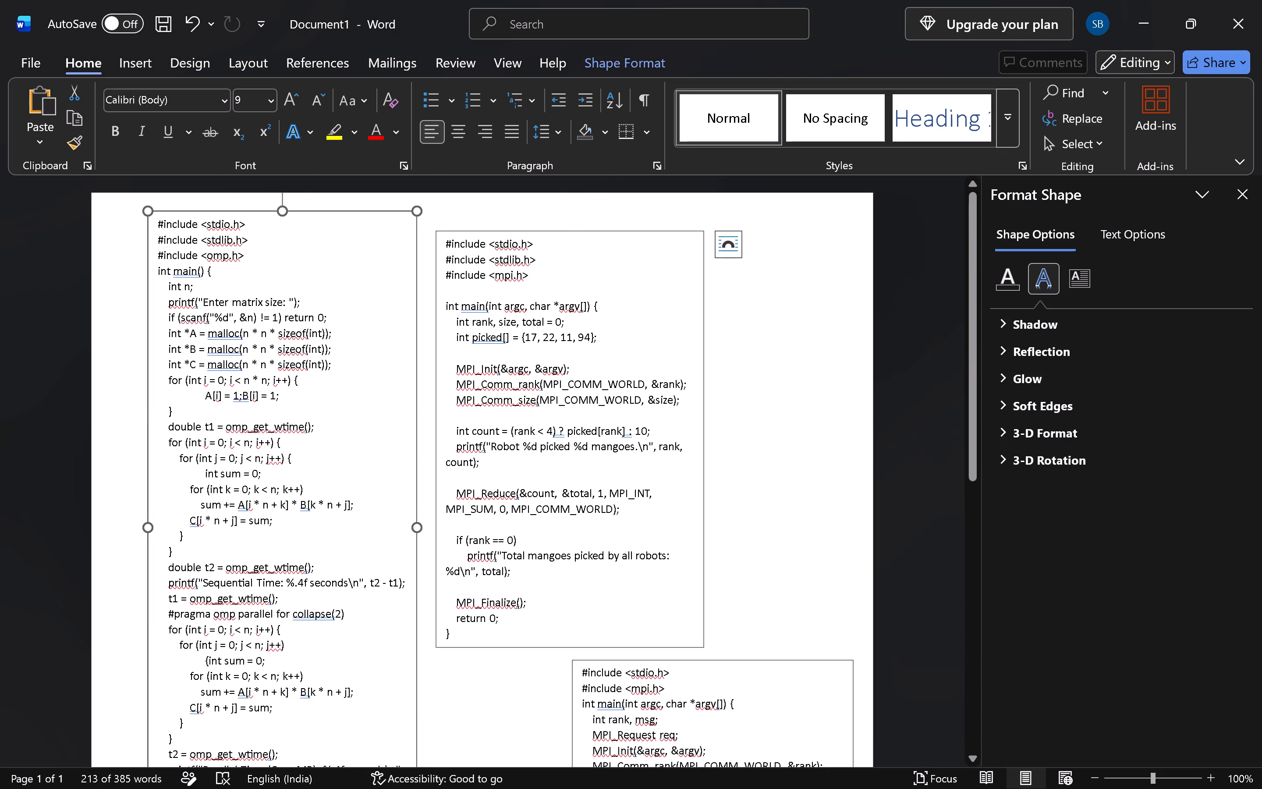
{"action": "left_click_drag", "start_coordinate": [705, 643], "coordinate": [754, 594]}
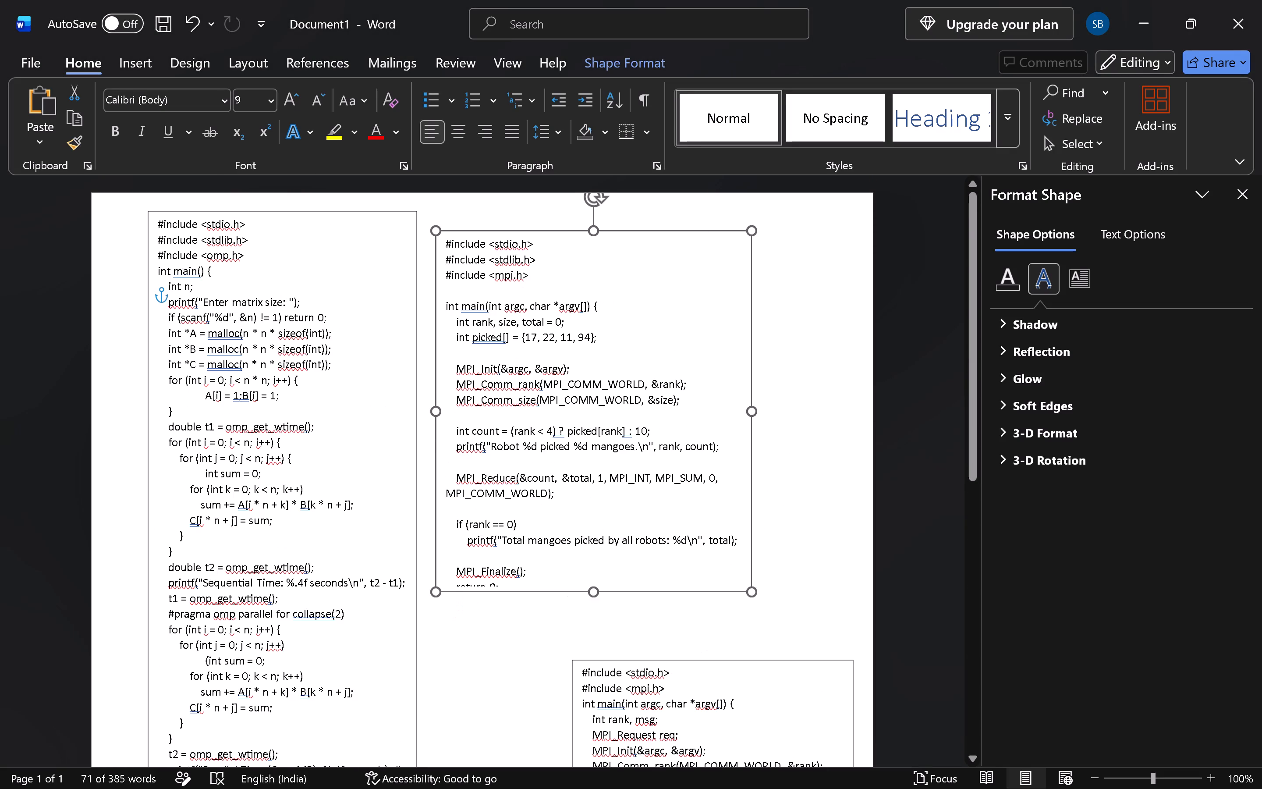
{"action": "left_click_drag", "start_coordinate": [754, 594], "coordinate": [681, 617]}
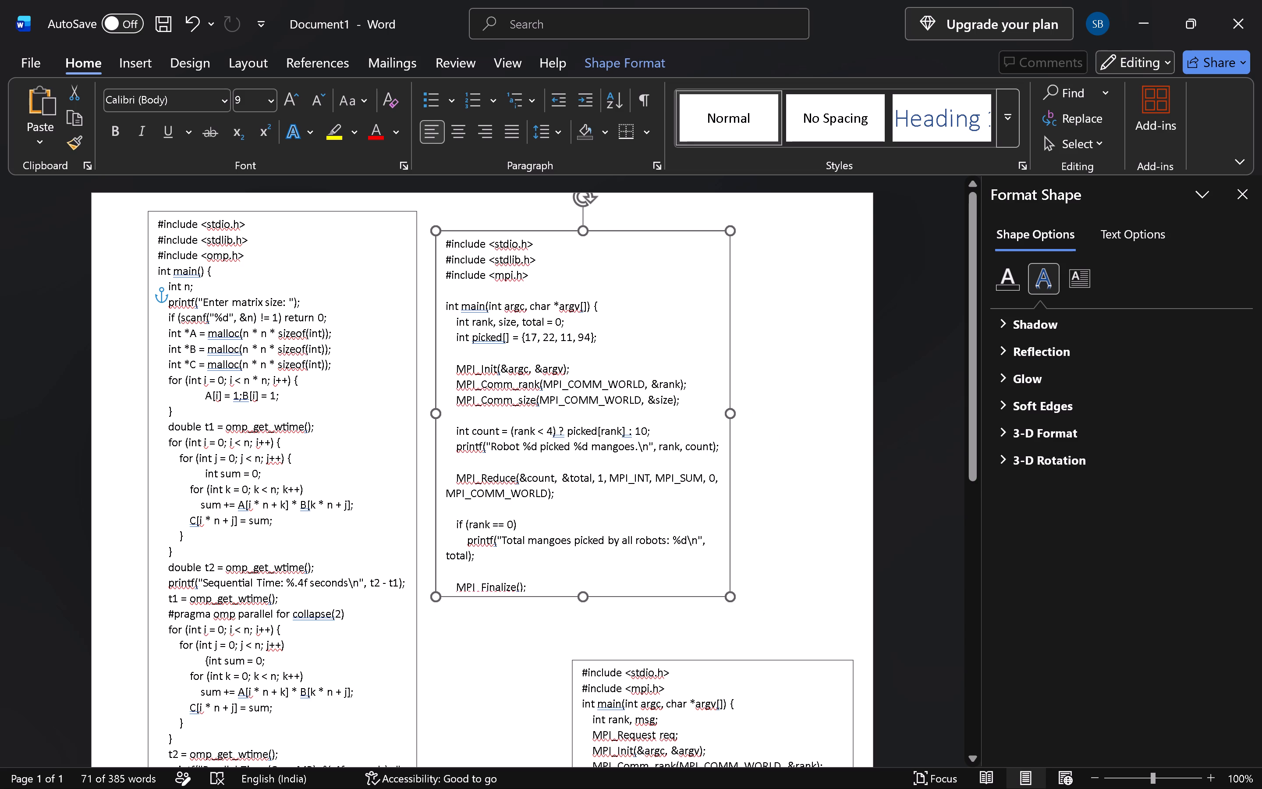
{"action": "left_click_drag", "start_coordinate": [681, 617], "coordinate": [633, 672]}
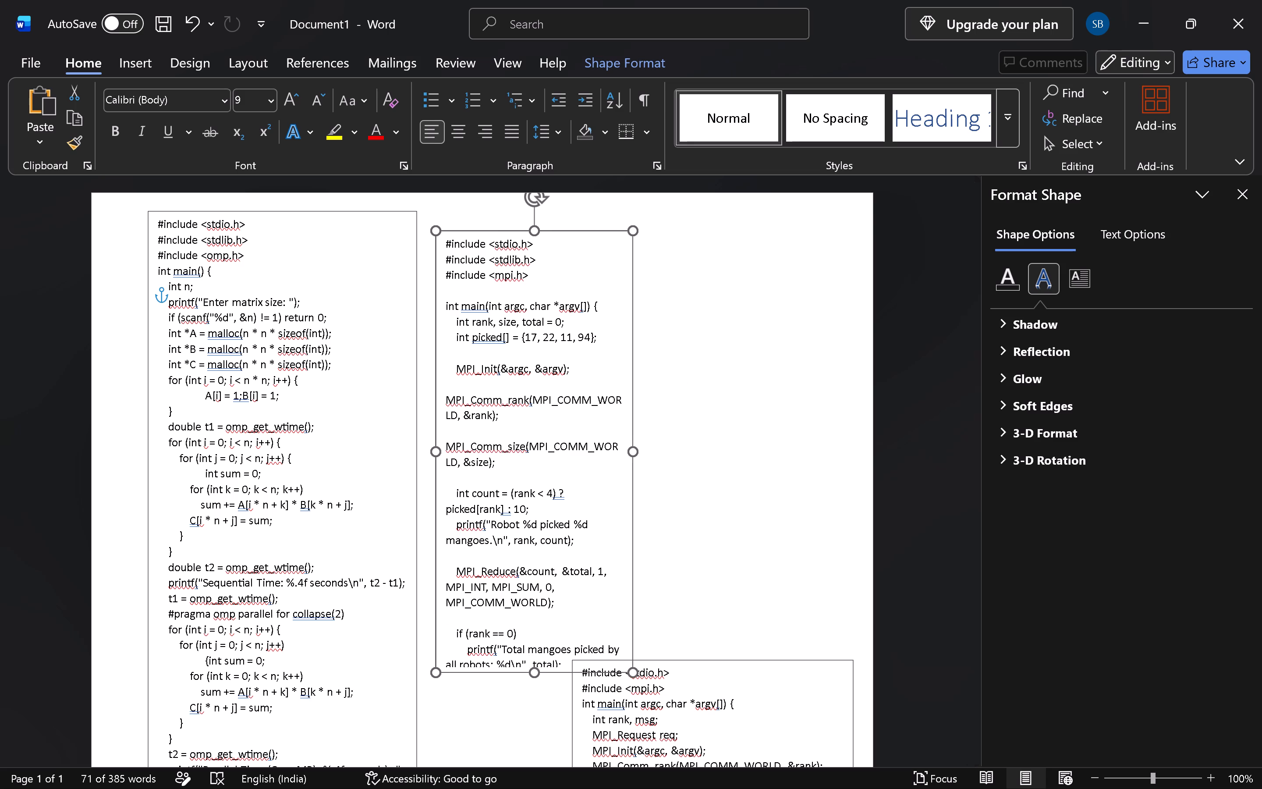
{"action": "left_click_drag", "start_coordinate": [633, 672], "coordinate": [667, 649]}
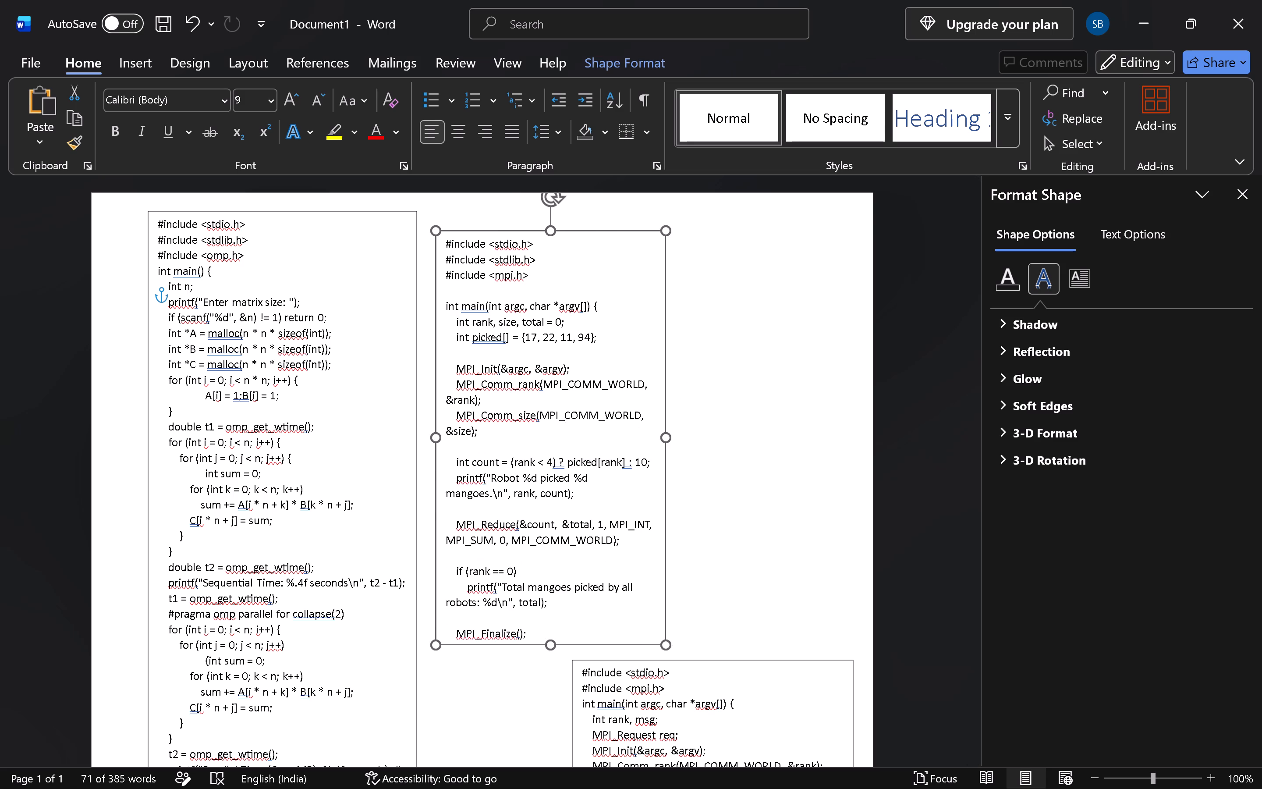
{"action": "left_click_drag", "start_coordinate": [667, 649], "coordinate": [671, 660]}
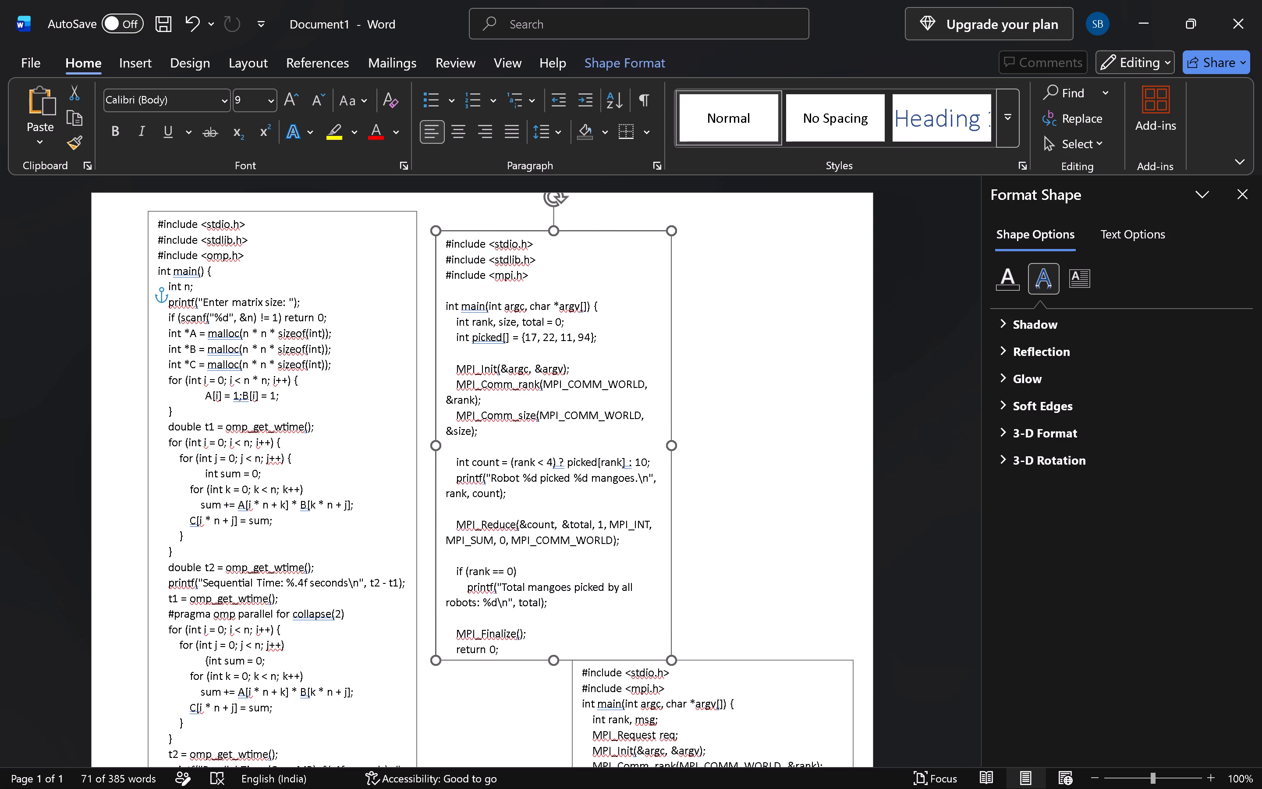
{"action": "left_click_drag", "start_coordinate": [671, 660], "coordinate": [679, 665]}
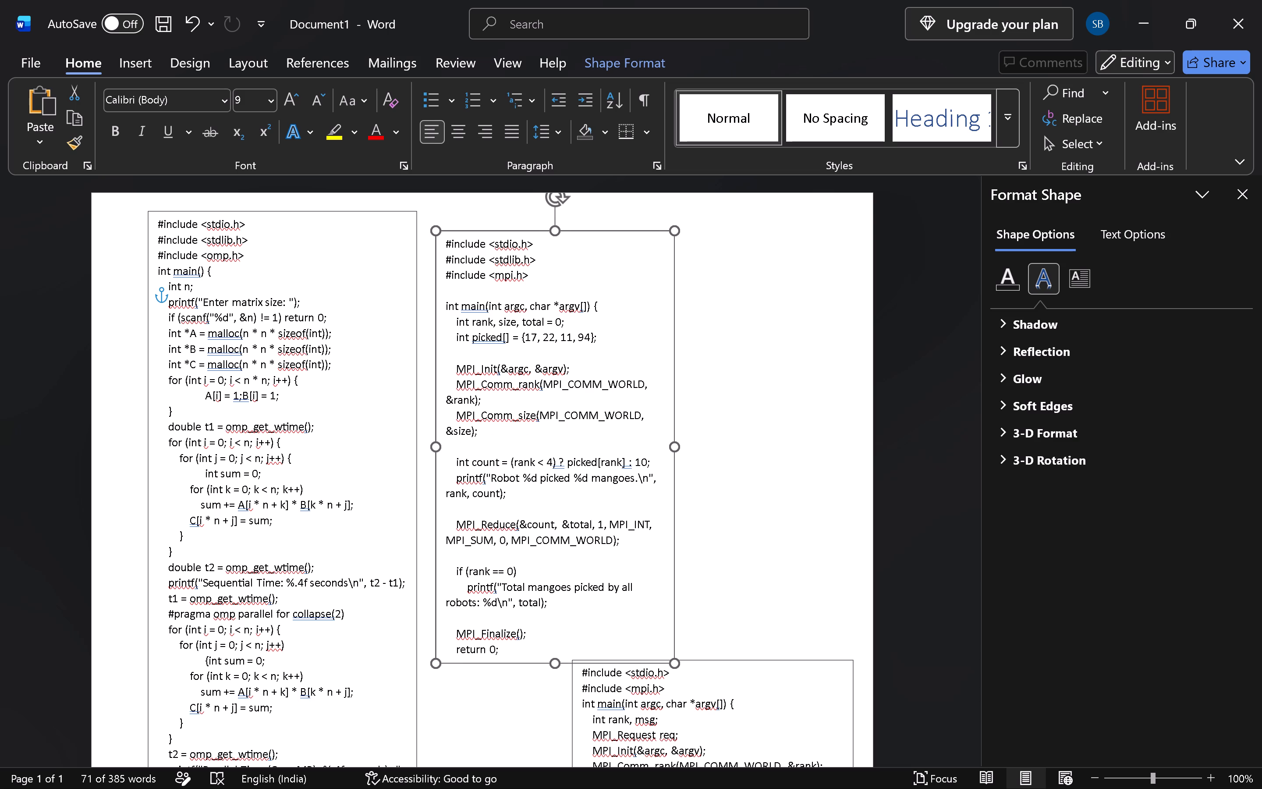
{"action": "left_click_drag", "start_coordinate": [679, 665], "coordinate": [676, 652]}
Nudge the Program 7 text box slightly up and lengthen it so the code's closing brace fits inside.
{"action": "left_click_drag", "start_coordinate": [520, 228], "coordinate": [518, 226]}
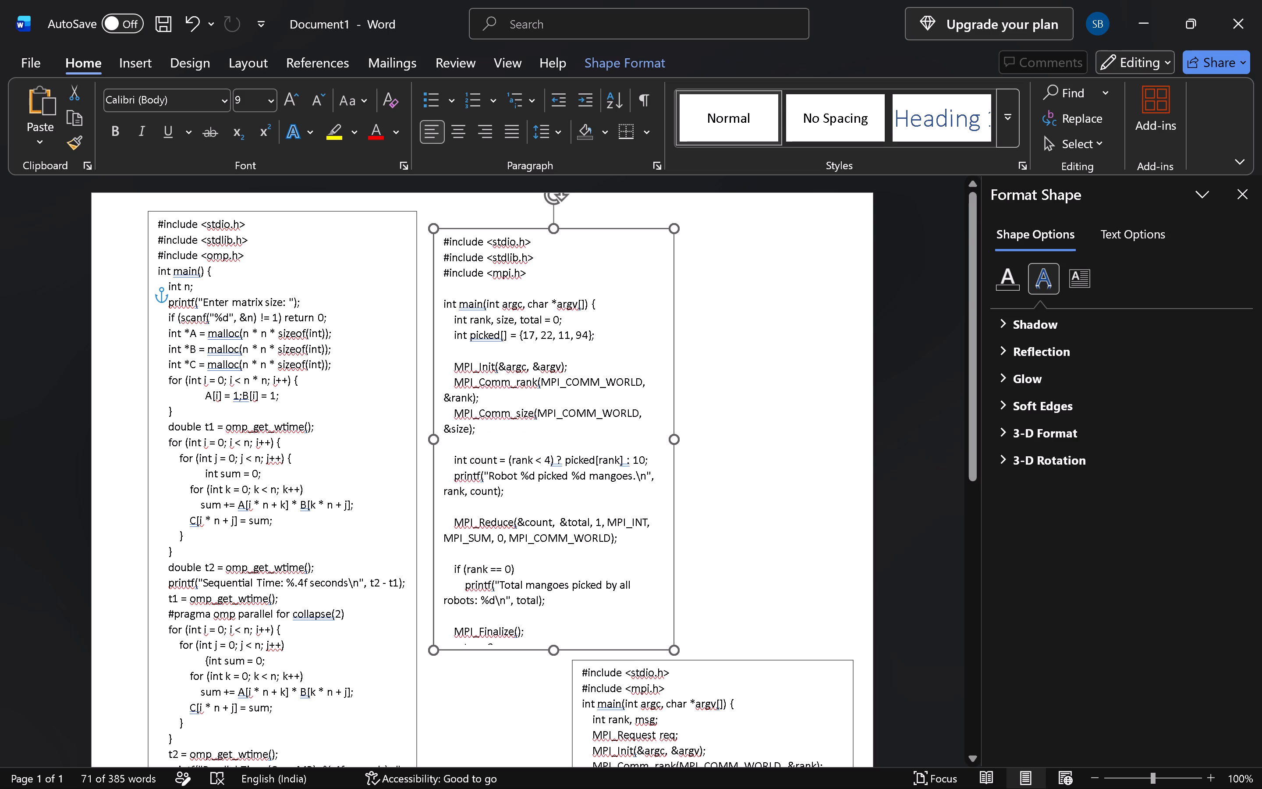
{"action": "left_click_drag", "start_coordinate": [518, 226], "coordinate": [518, 223]}
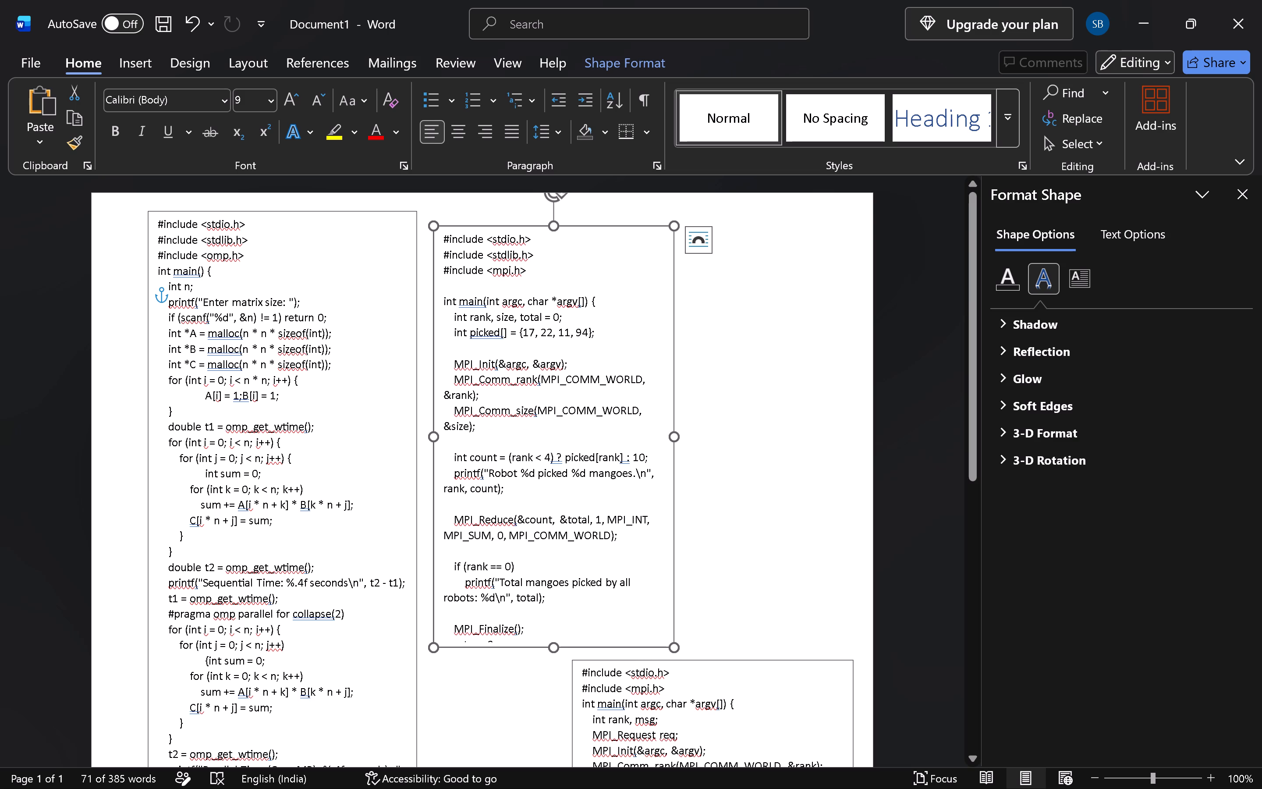
{"action": "left_click_drag", "start_coordinate": [674, 645], "coordinate": [671, 660]}
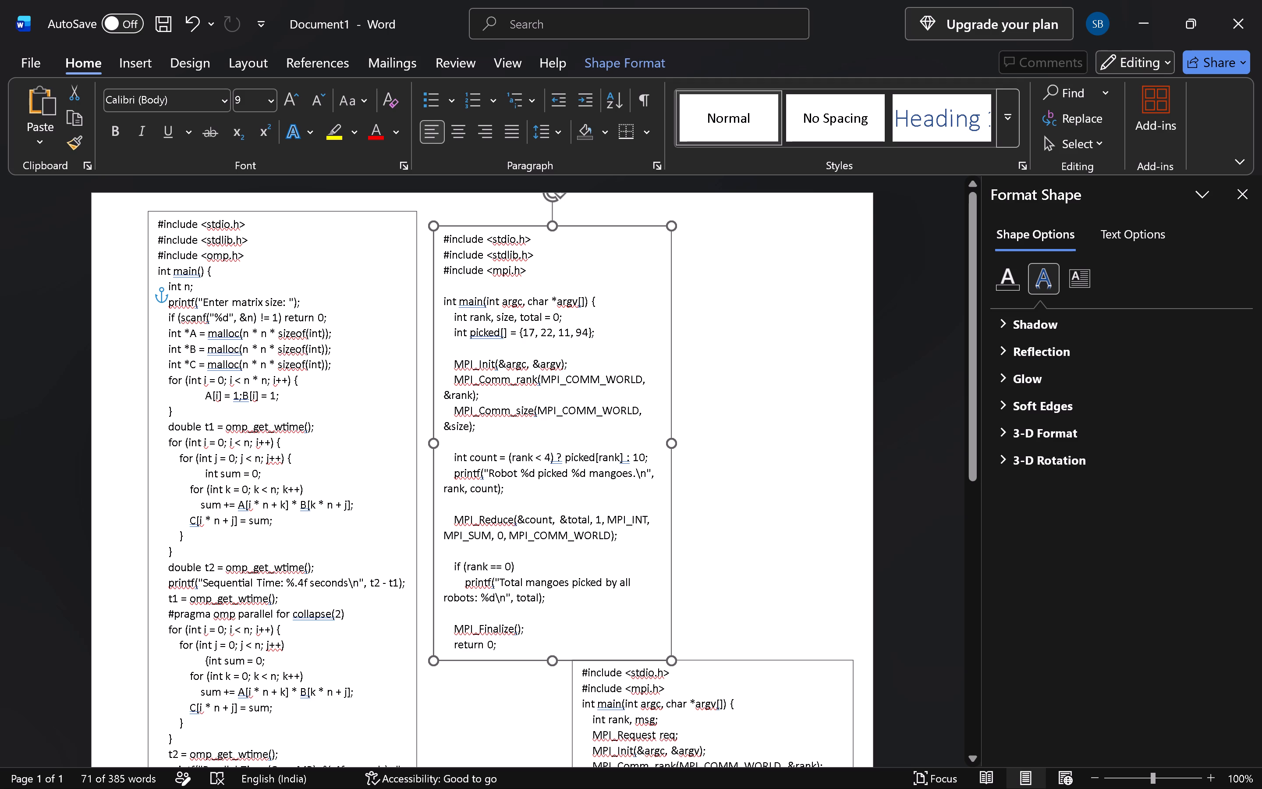
{"action": "left_click_drag", "start_coordinate": [671, 660], "coordinate": [670, 672]}
{"action": "left_click", "coordinate": [698, 553]}
Move the Program 8 text box slightly down and inward from the page's right edge, clearing the bottom of the Program 7 box.
{"action": "scroll", "coordinate": [696, 551], "scroll_direction": "down", "scroll_amount": 5}
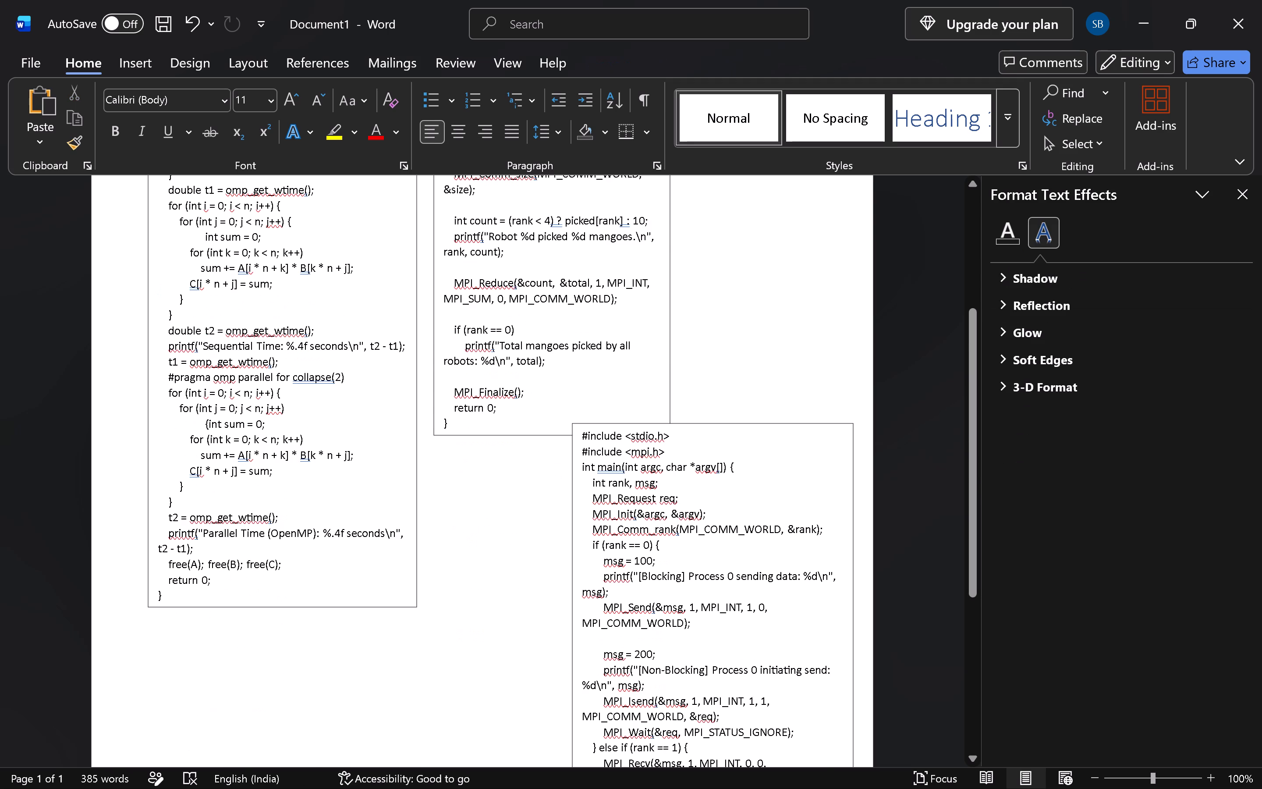
{"action": "left_click_drag", "start_coordinate": [720, 428], "coordinate": [673, 456]}
{"action": "scroll", "coordinate": [673, 456], "scroll_direction": "down", "scroll_amount": 5}
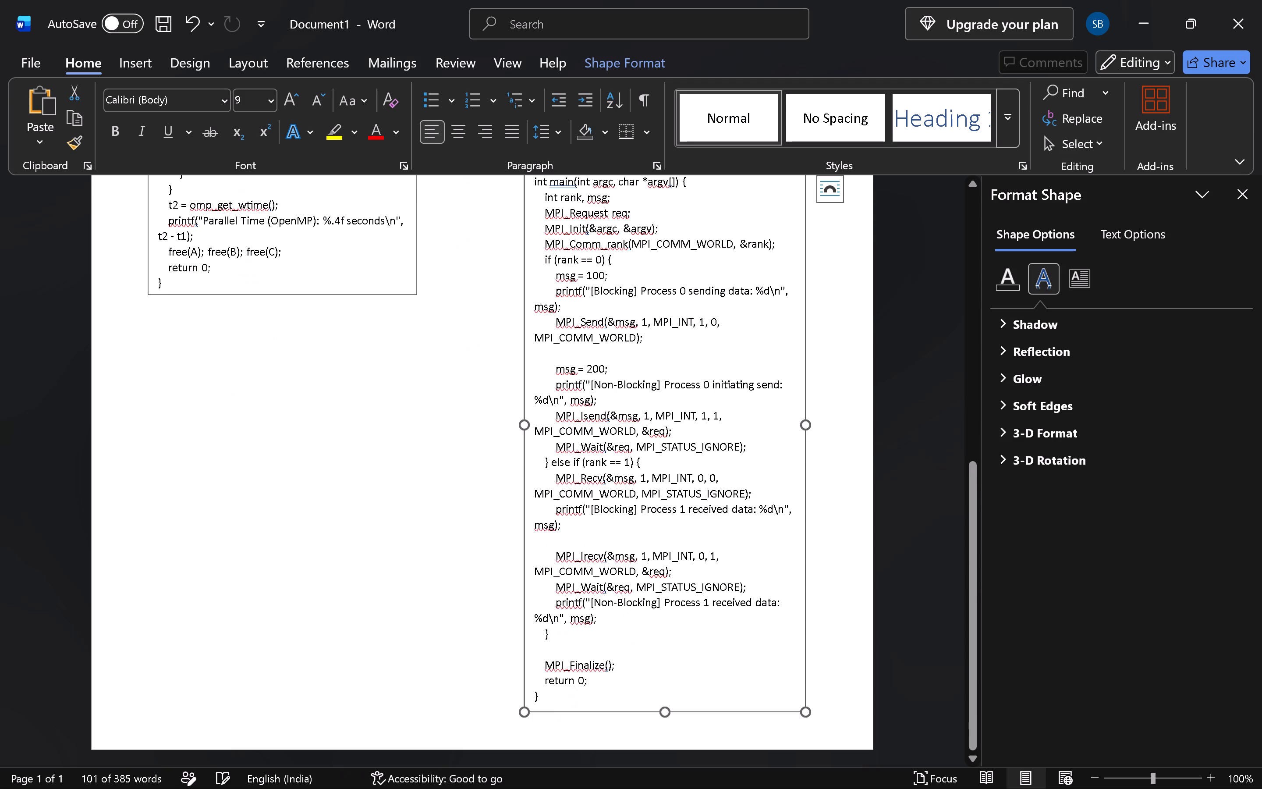
{"action": "left_click", "coordinate": [804, 714]}
Examine the free space around the three program text boxes and compare it with the Program 9 code in Brave.
{"action": "scroll", "coordinate": [719, 686], "scroll_direction": "up", "scroll_amount": 8}
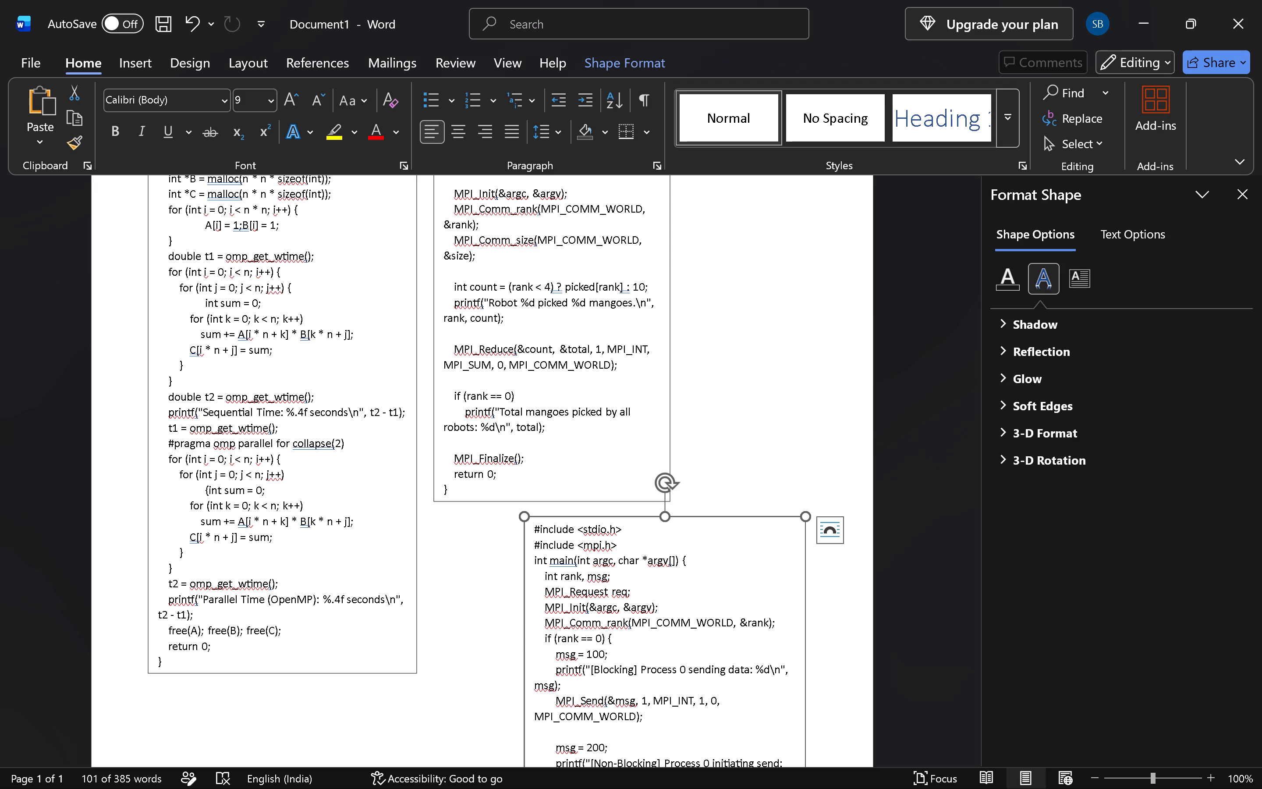
{"action": "scroll", "coordinate": [537, 608], "scroll_direction": "down", "scroll_amount": 11}
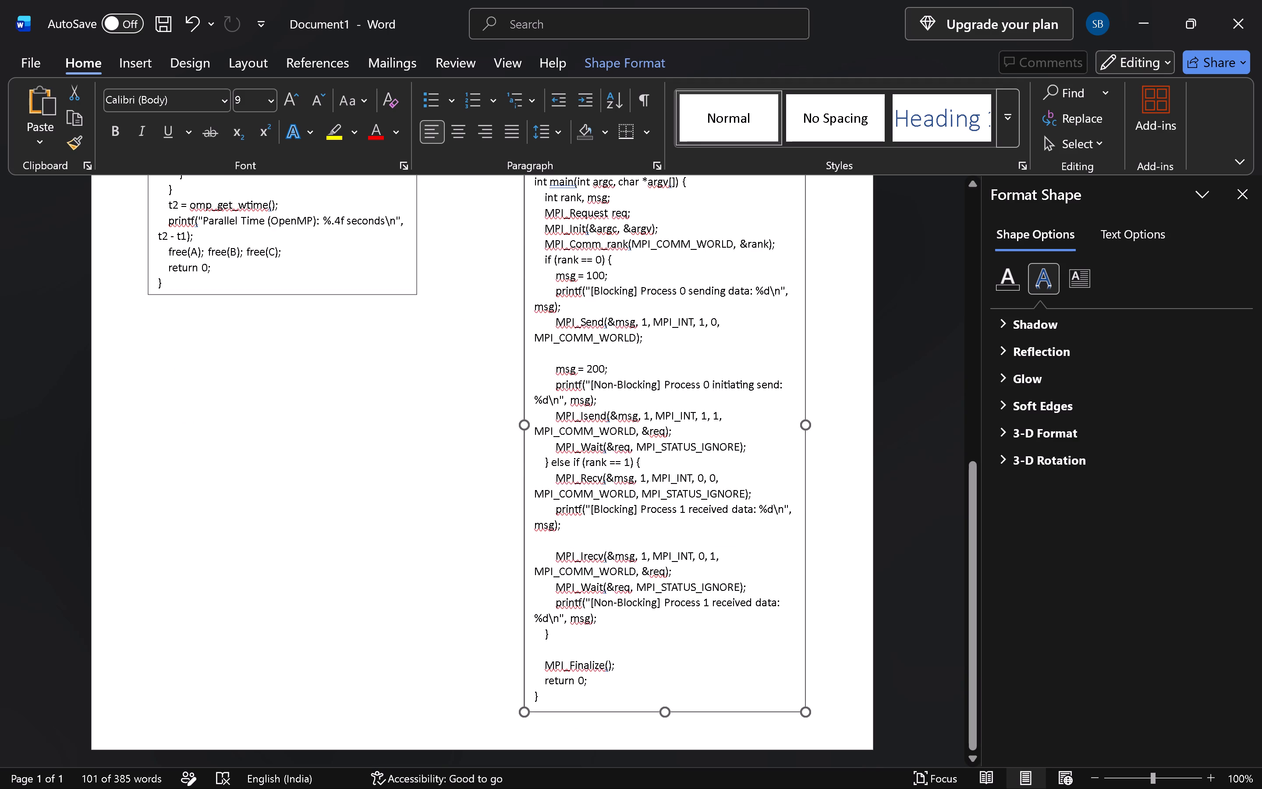
{"action": "scroll", "coordinate": [525, 589], "scroll_direction": "up", "scroll_amount": 3}
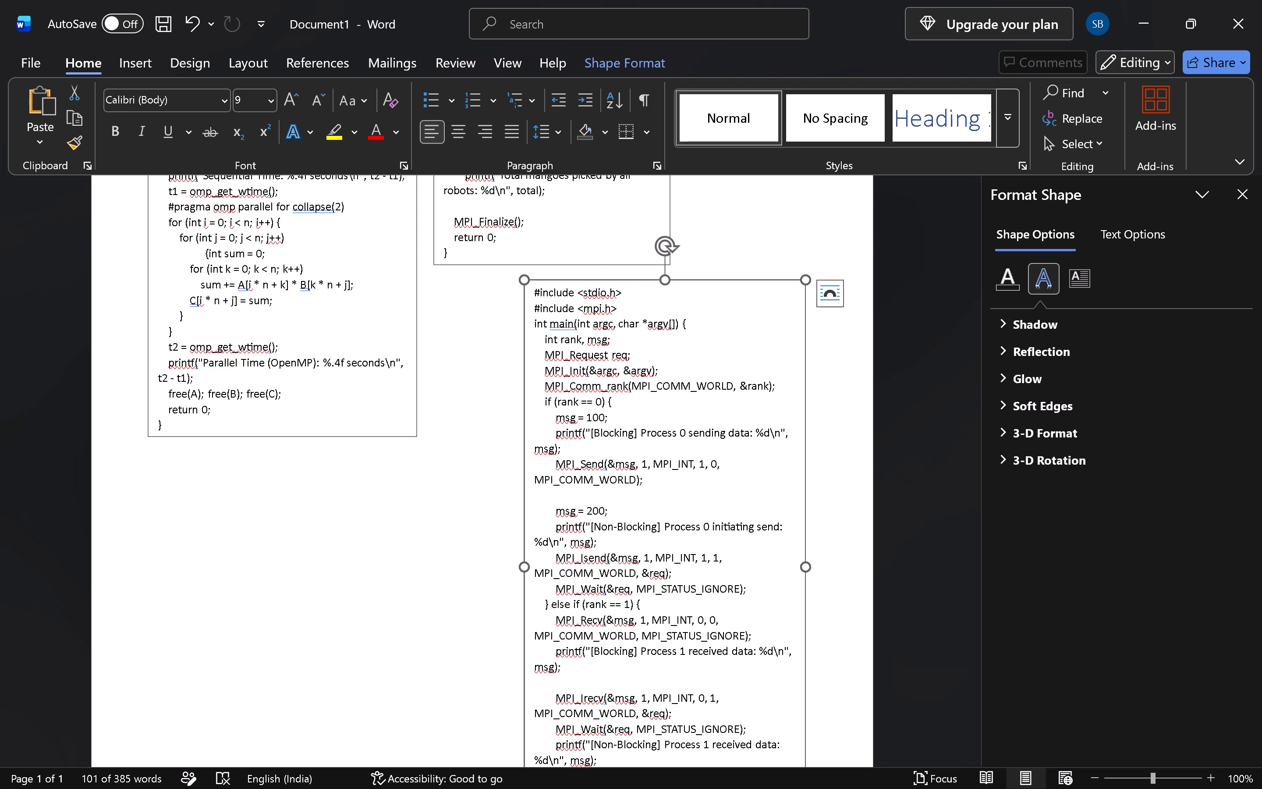
{"action": "scroll", "coordinate": [535, 590], "scroll_direction": "down", "scroll_amount": 6}
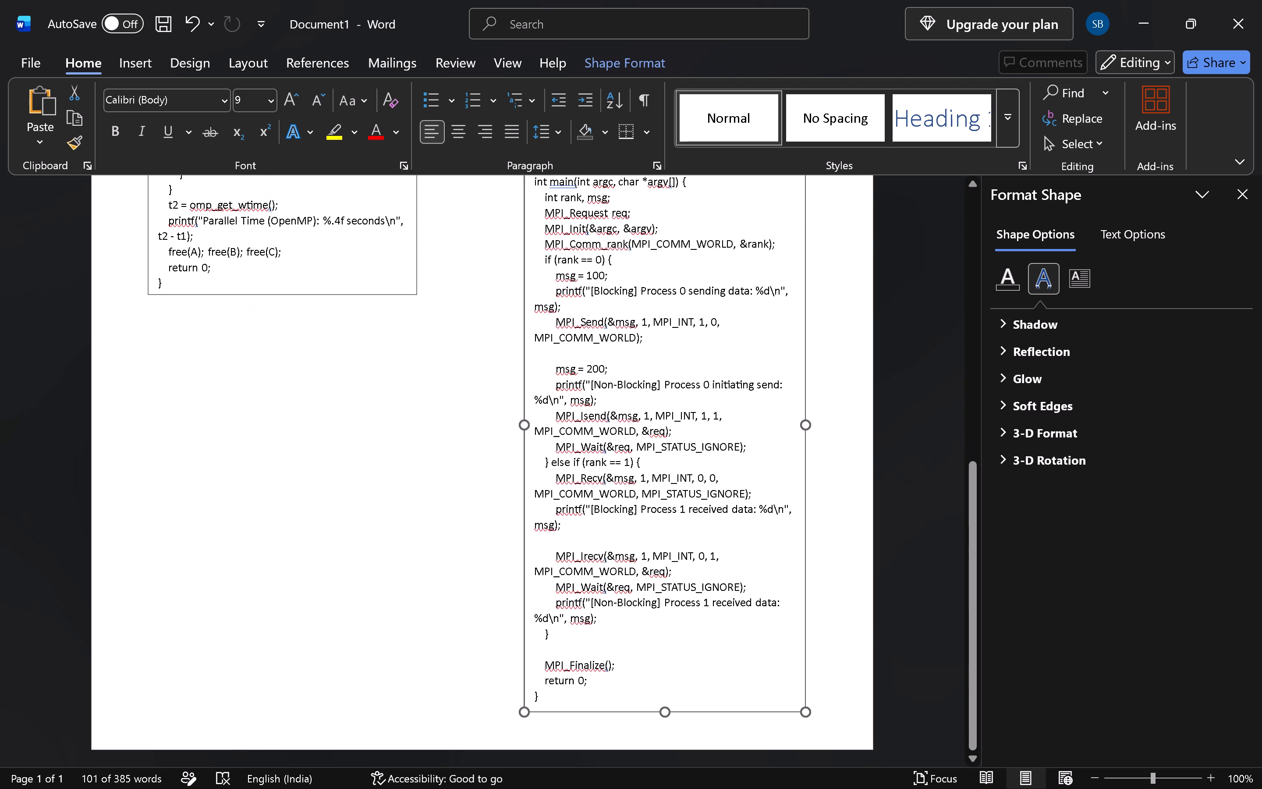
{"action": "scroll", "coordinate": [513, 515], "scroll_direction": "up", "scroll_amount": 7}
{"action": "scroll", "coordinate": [585, 424], "scroll_direction": "up", "scroll_amount": 4}
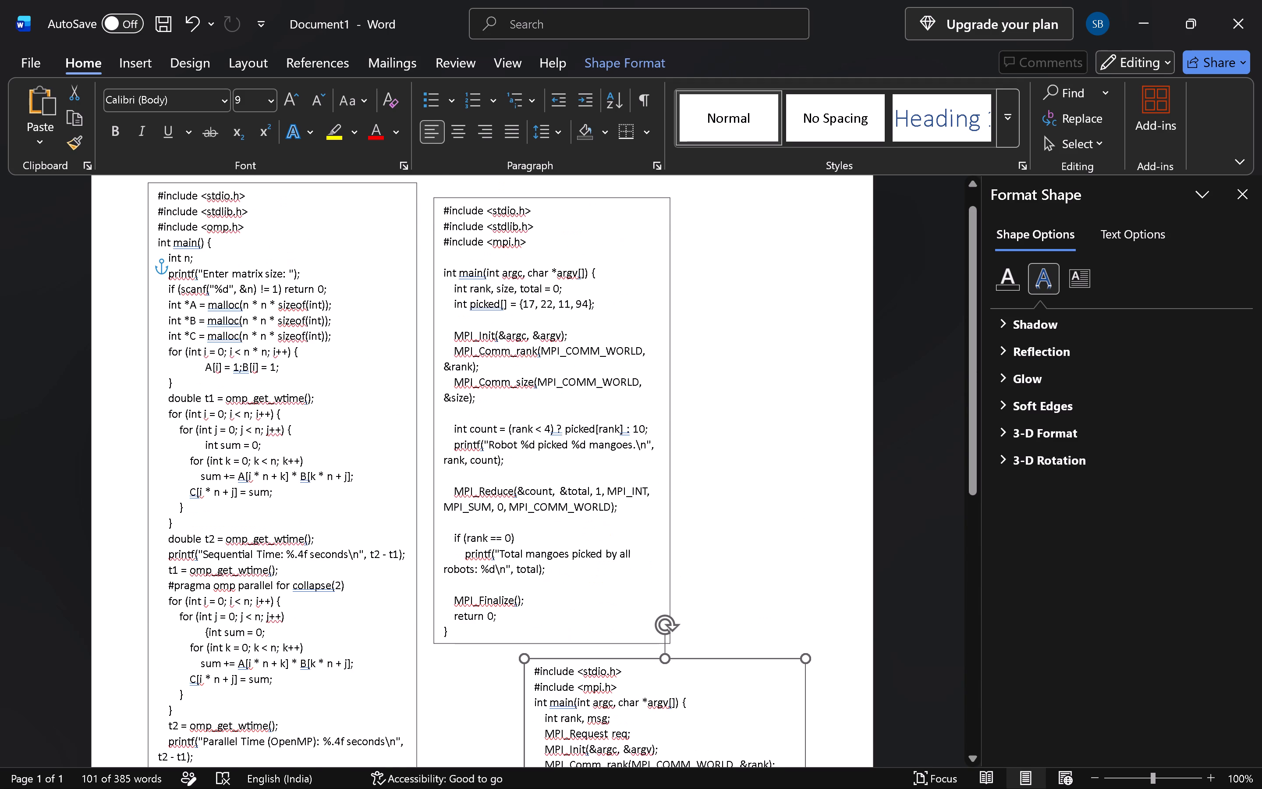
{"action": "scroll", "coordinate": [585, 424], "scroll_direction": "up", "scroll_amount": 3}
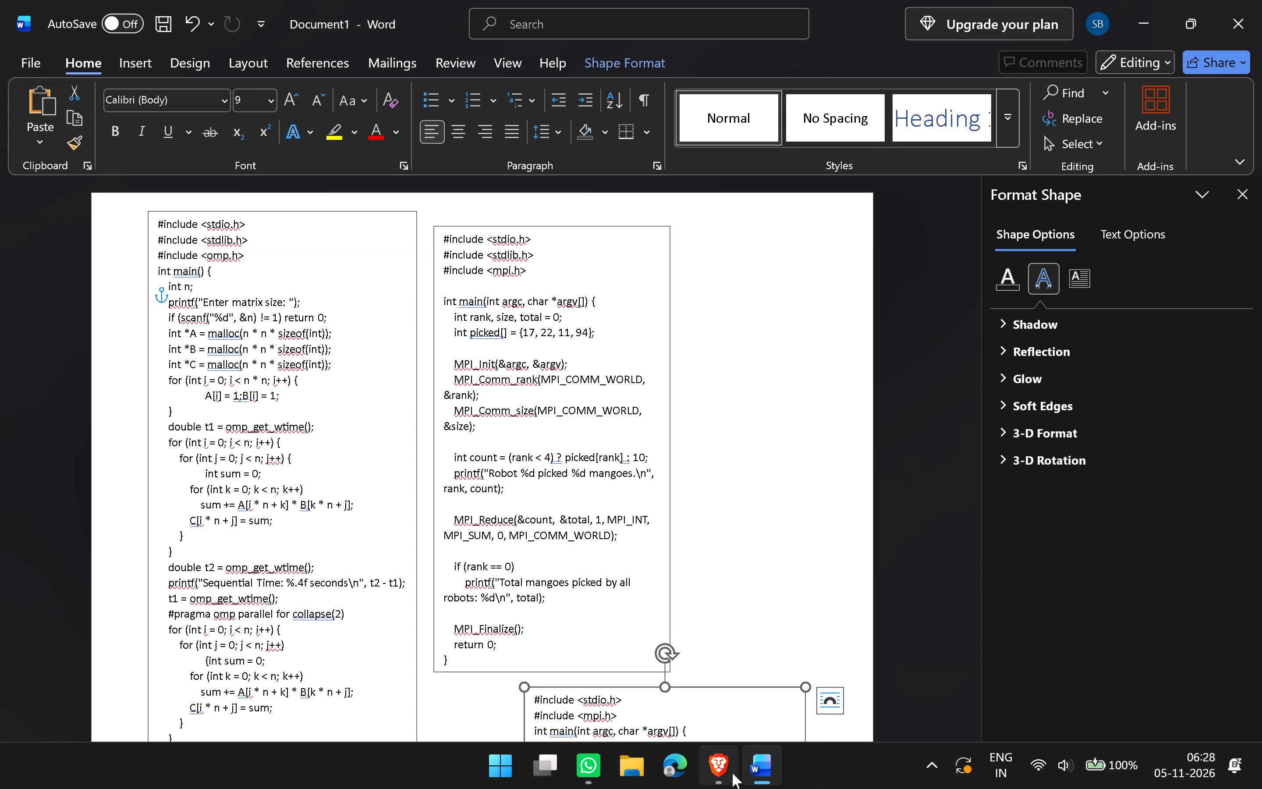
{"action": "scroll", "coordinate": [809, 435], "scroll_direction": "down", "scroll_amount": 12}
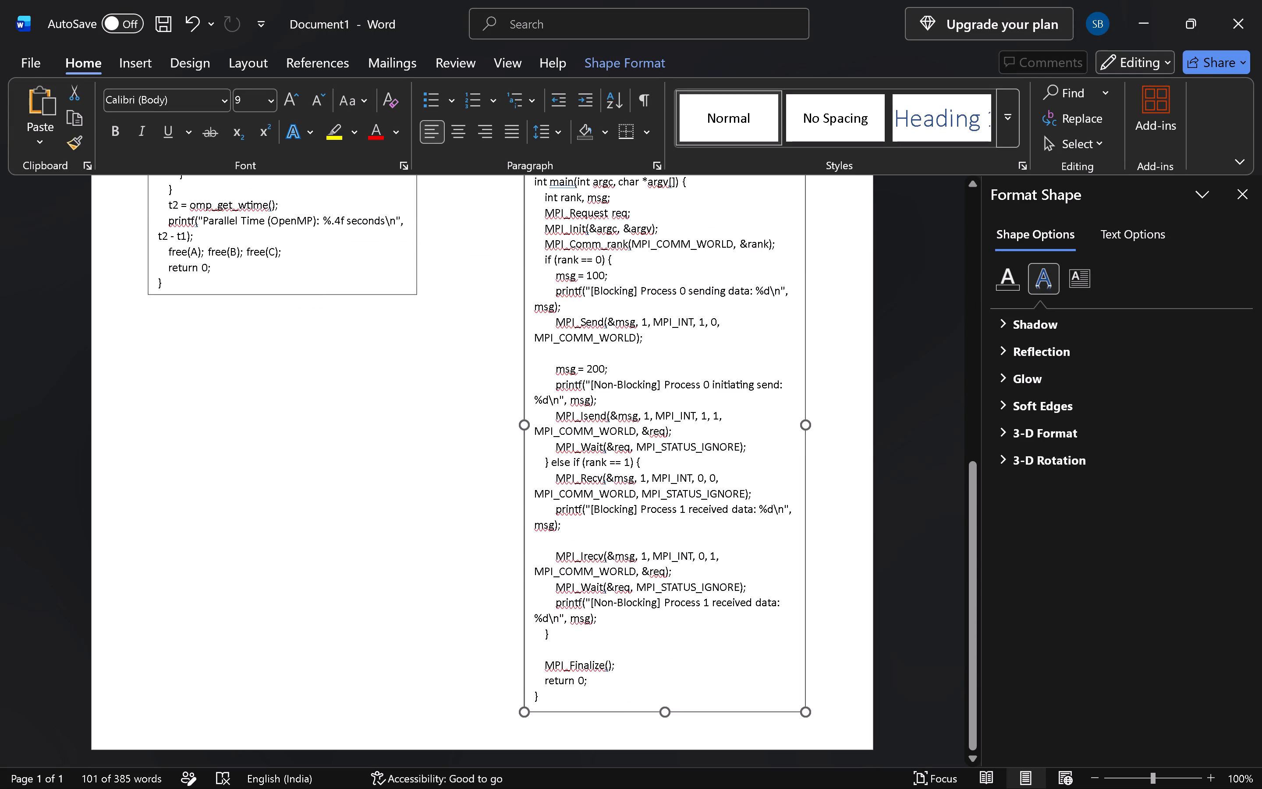
{"action": "left_click", "coordinate": [711, 764]}
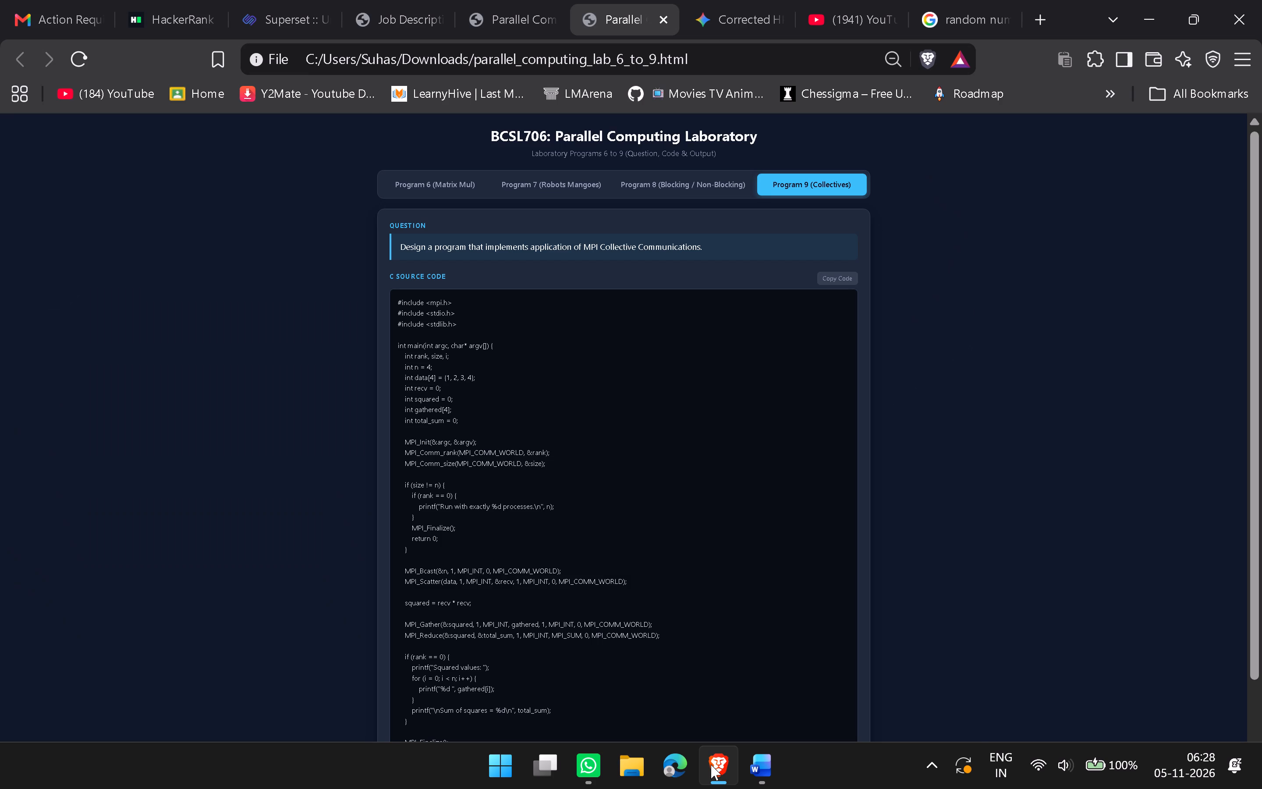
{"action": "left_click", "coordinate": [711, 764]}
{"action": "scroll", "coordinate": [774, 729], "scroll_direction": "down", "scroll_amount": 1}
{"action": "scroll", "coordinate": [267, 560], "scroll_direction": "up", "scroll_amount": 5}
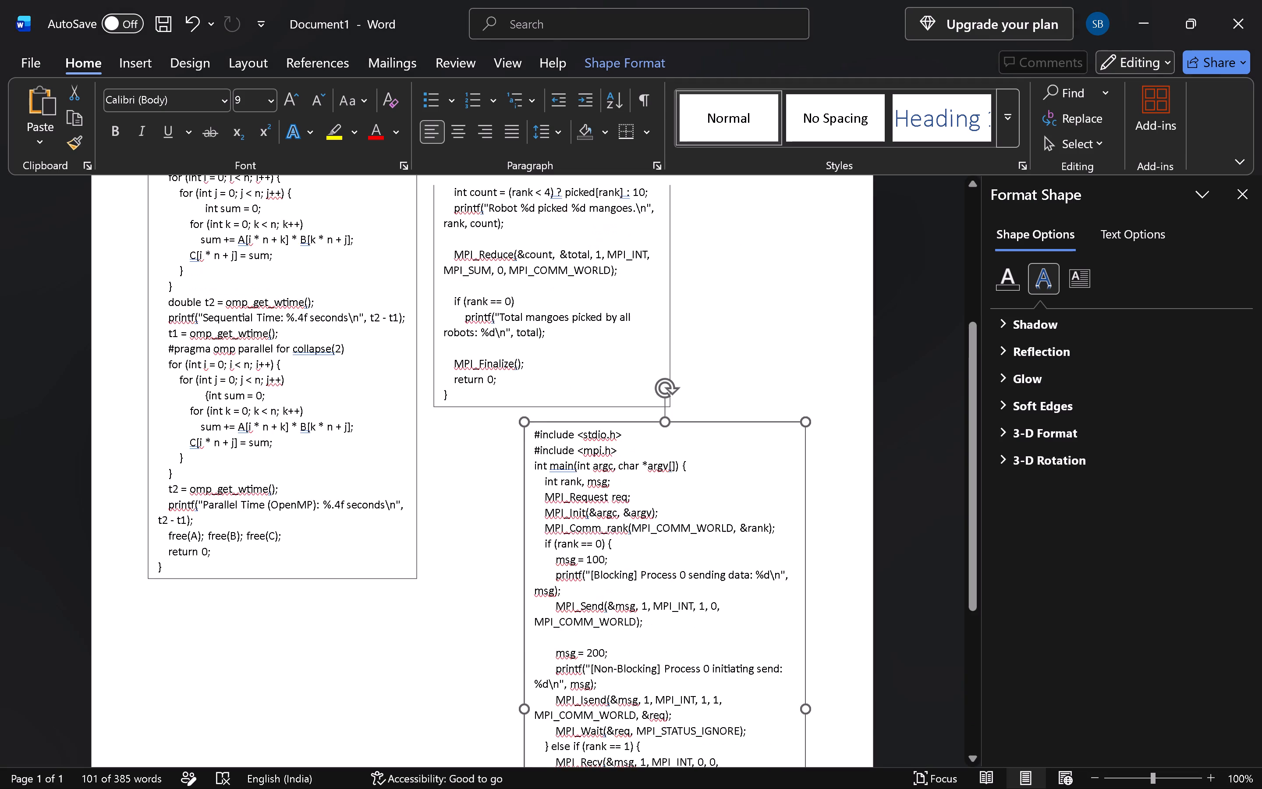
{"action": "scroll", "coordinate": [267, 560], "scroll_direction": "up", "scroll_amount": 6}
Insert a blank page into the document.
{"action": "left_click", "coordinate": [130, 53]}
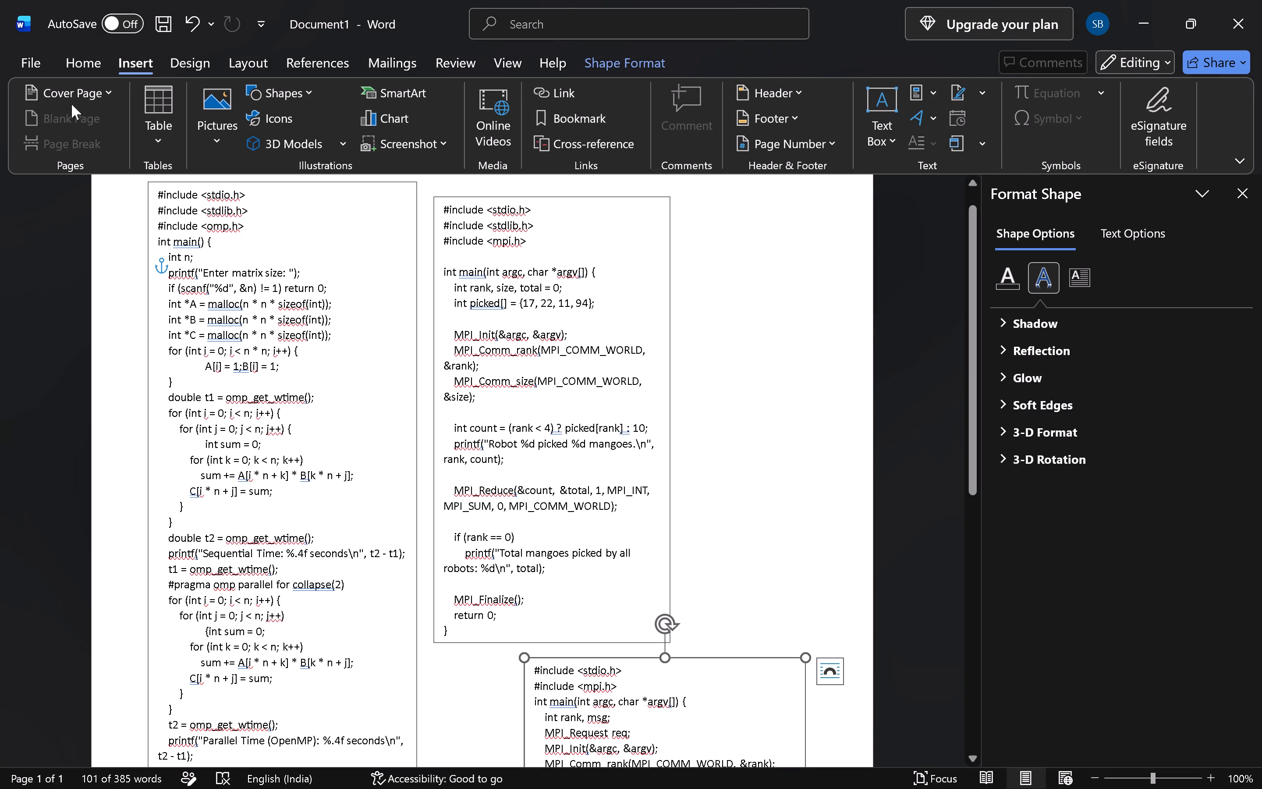
{"action": "left_click", "coordinate": [121, 402]}
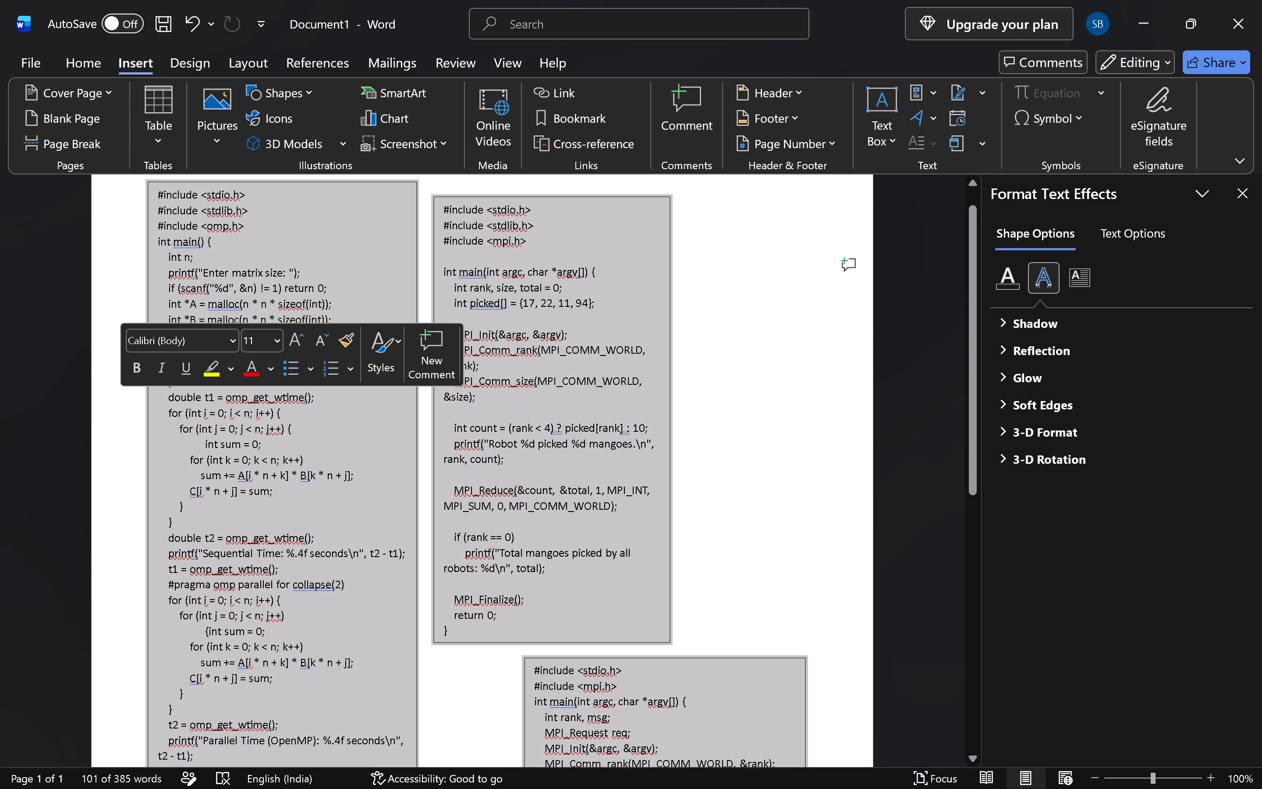
{"action": "left_click", "coordinate": [932, 363]}
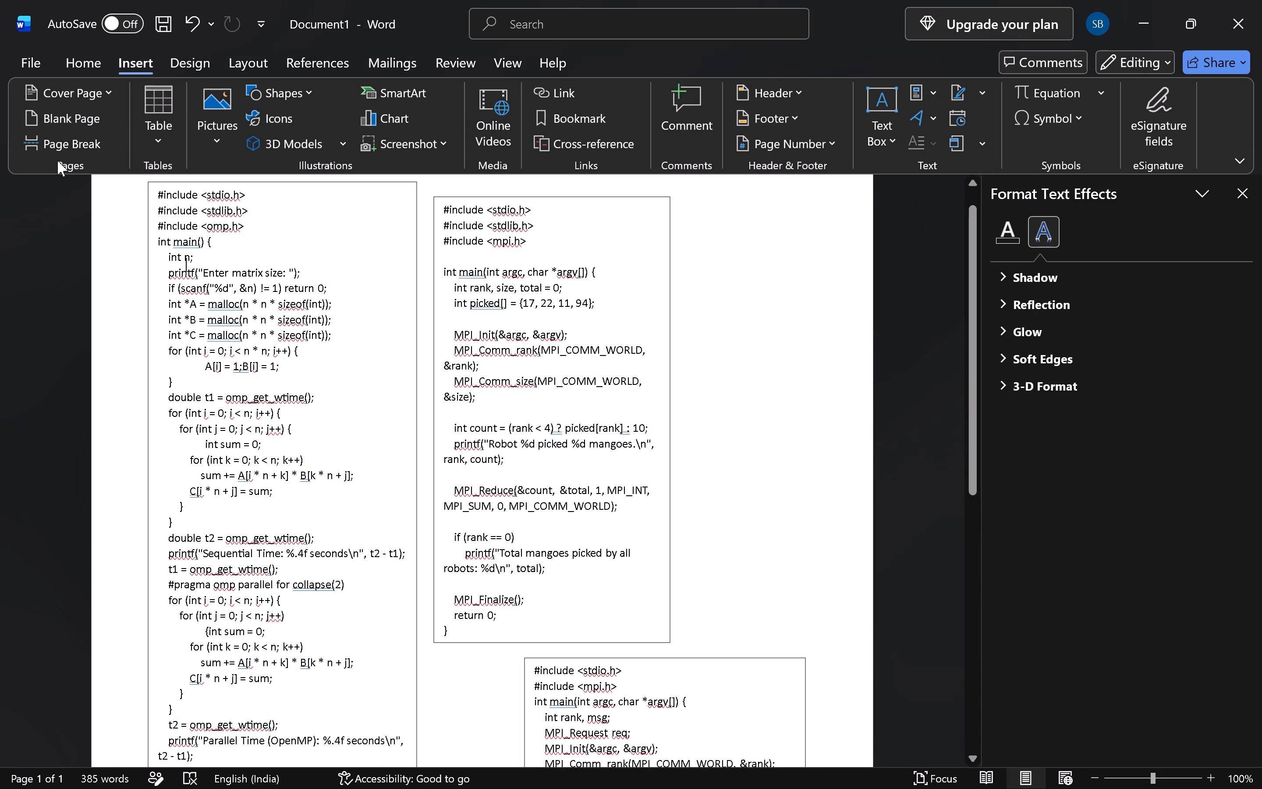
{"action": "left_click", "coordinate": [64, 113]}
Draw a text box near the upper left of the blank page and resize it to about 11.22 cm high by 6.55 cm wide.
{"action": "scroll", "coordinate": [255, 284], "scroll_direction": "up", "scroll_amount": 4}
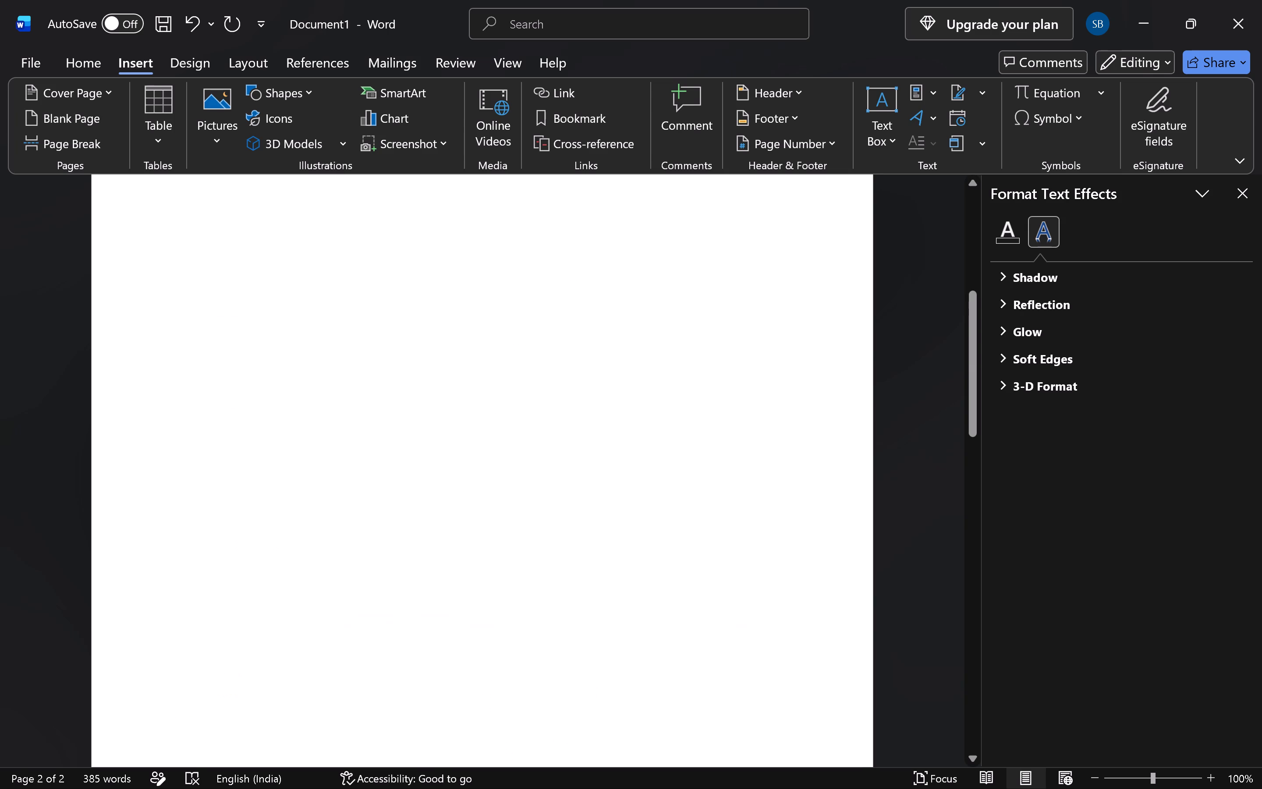
{"action": "scroll", "coordinate": [255, 284], "scroll_direction": "up", "scroll_amount": 13}
{"action": "left_click", "coordinate": [287, 82]}
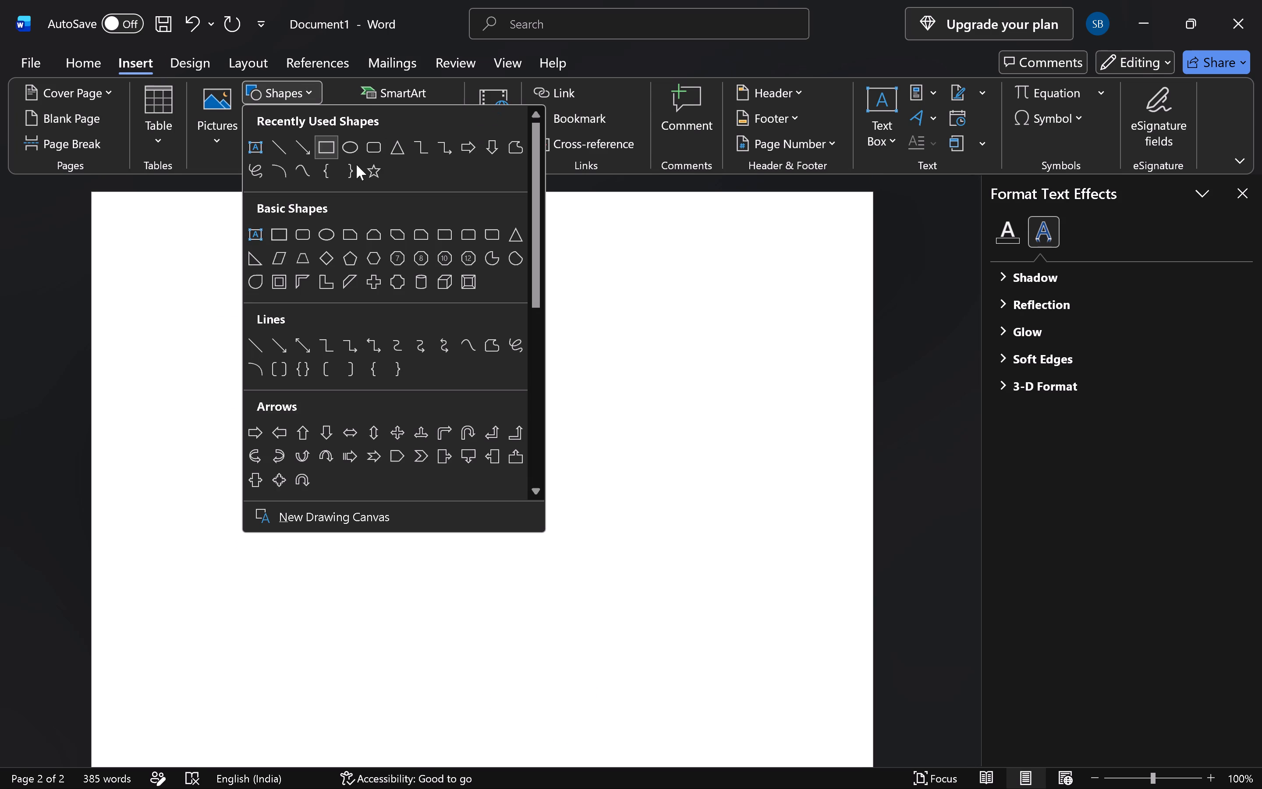
{"action": "left_click", "coordinate": [252, 154]}
{"action": "left_click_drag", "start_coordinate": [174, 237], "coordinate": [552, 788]}
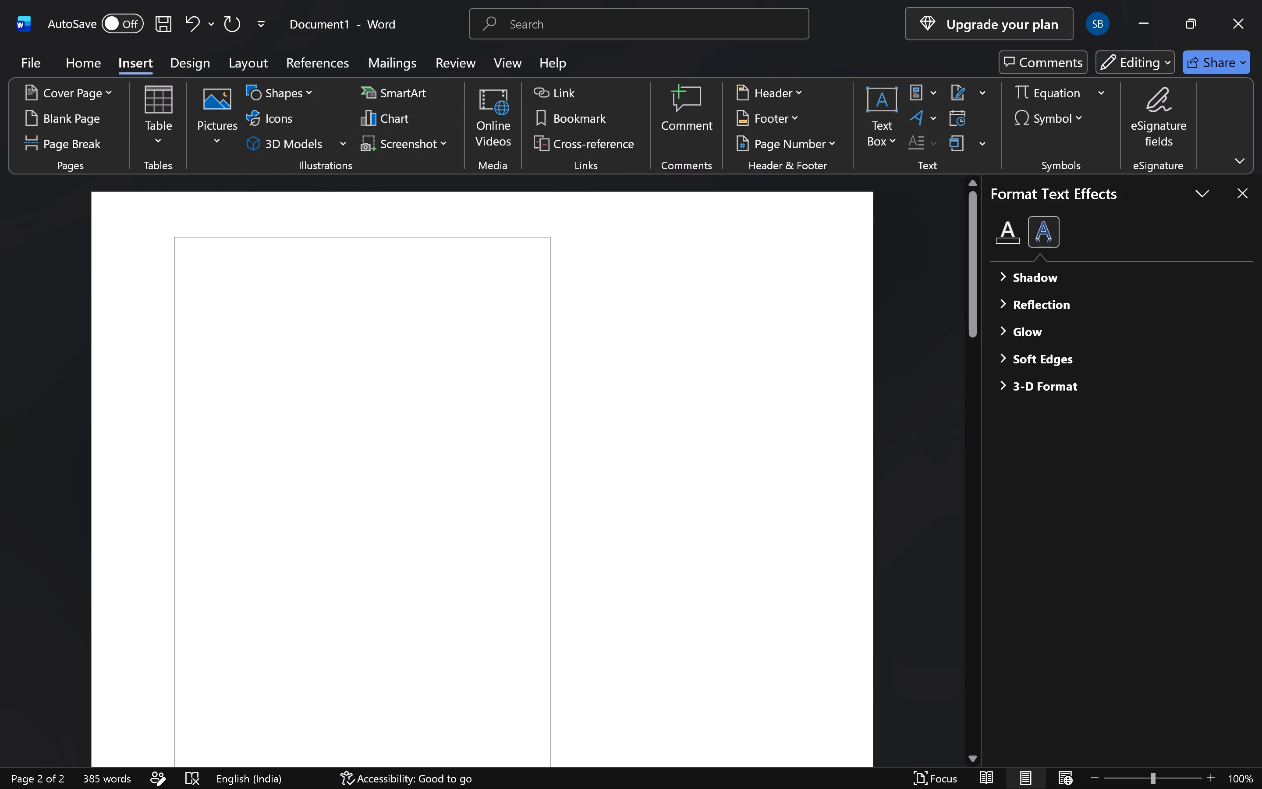
{"action": "left_click_drag", "start_coordinate": [552, 788], "coordinate": [553, 788]}
{"action": "scroll", "coordinate": [490, 526], "scroll_direction": "down", "scroll_amount": 6}
{"action": "left_click_drag", "start_coordinate": [550, 507], "coordinate": [401, 351]}
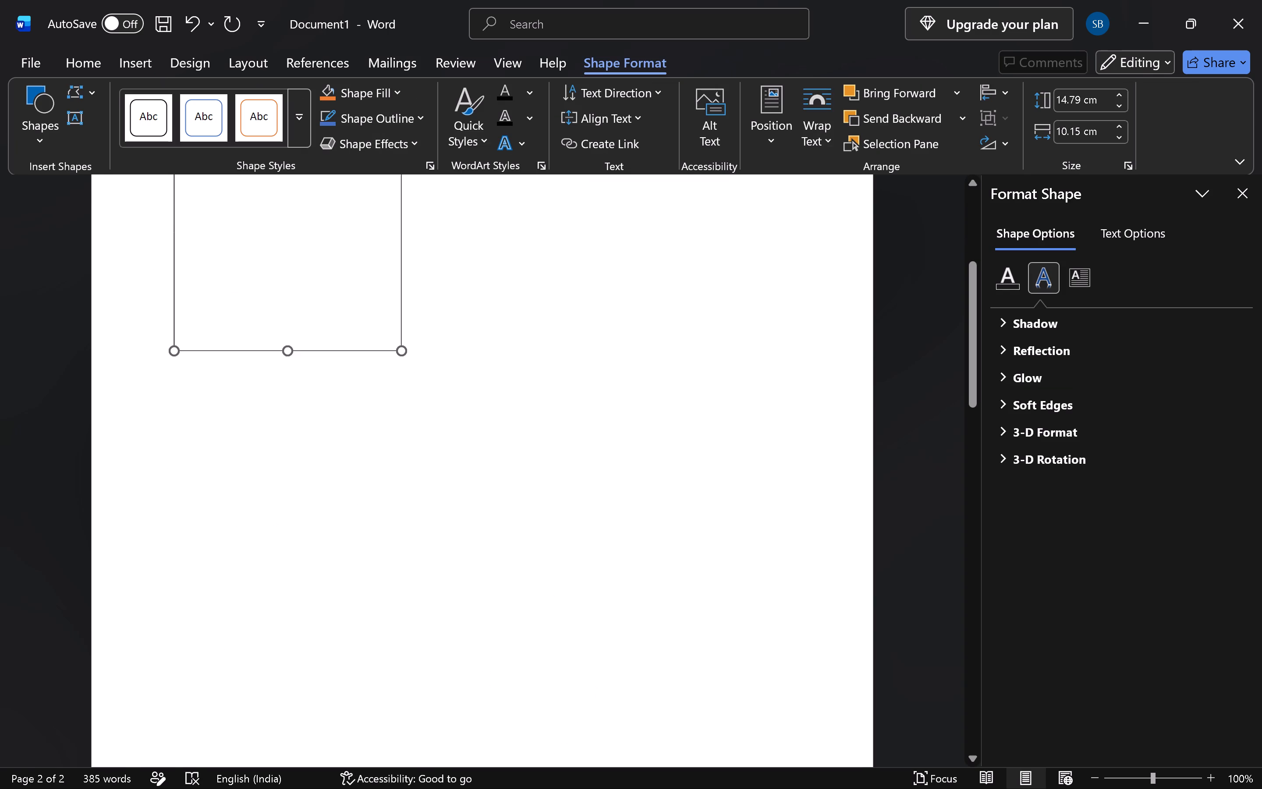
{"action": "left_click_drag", "start_coordinate": [401, 351], "coordinate": [419, 371]}
Copy the Program 9 (Collectives) source code from the Brave page and paste it into the new Word text box.
{"action": "left_click", "coordinate": [729, 759]}
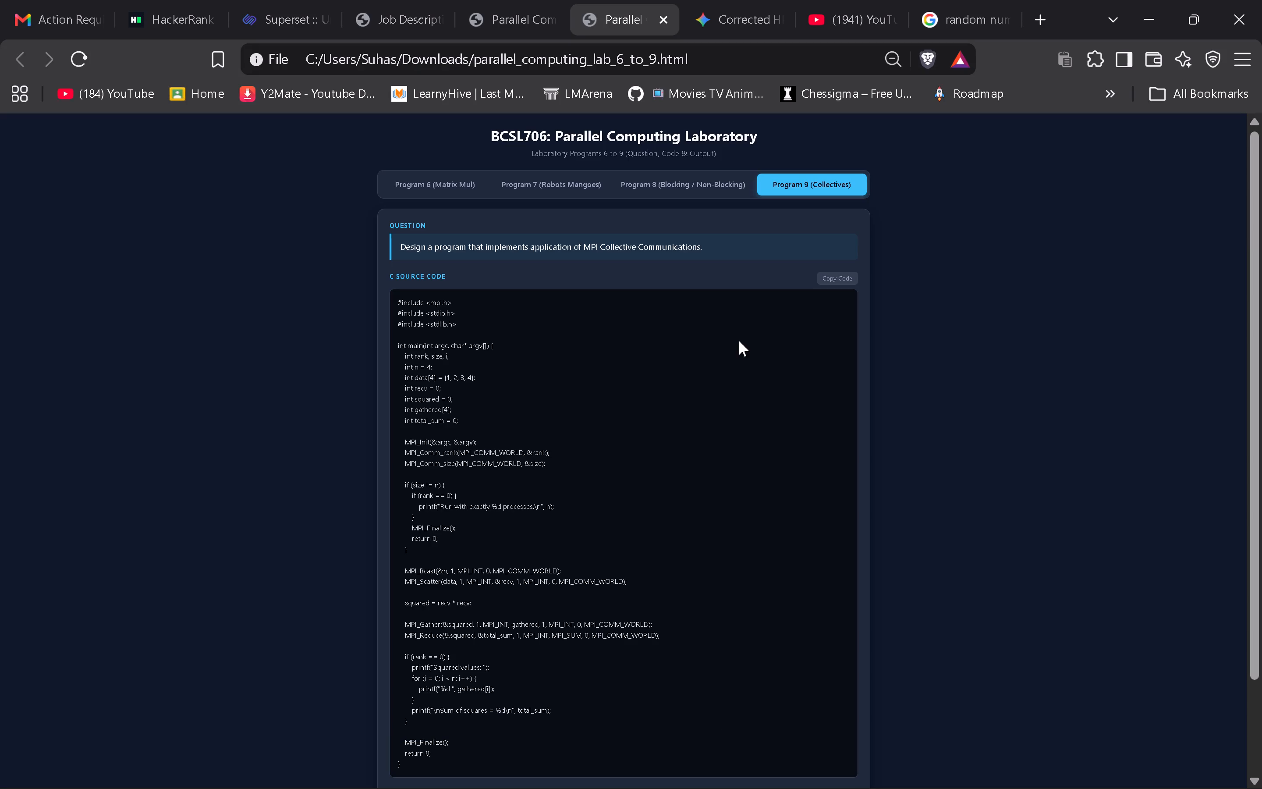
{"action": "left_click", "coordinate": [830, 282]}
{"action": "left_click", "coordinate": [827, 171]}
{"action": "left_click", "coordinate": [1142, 14]}
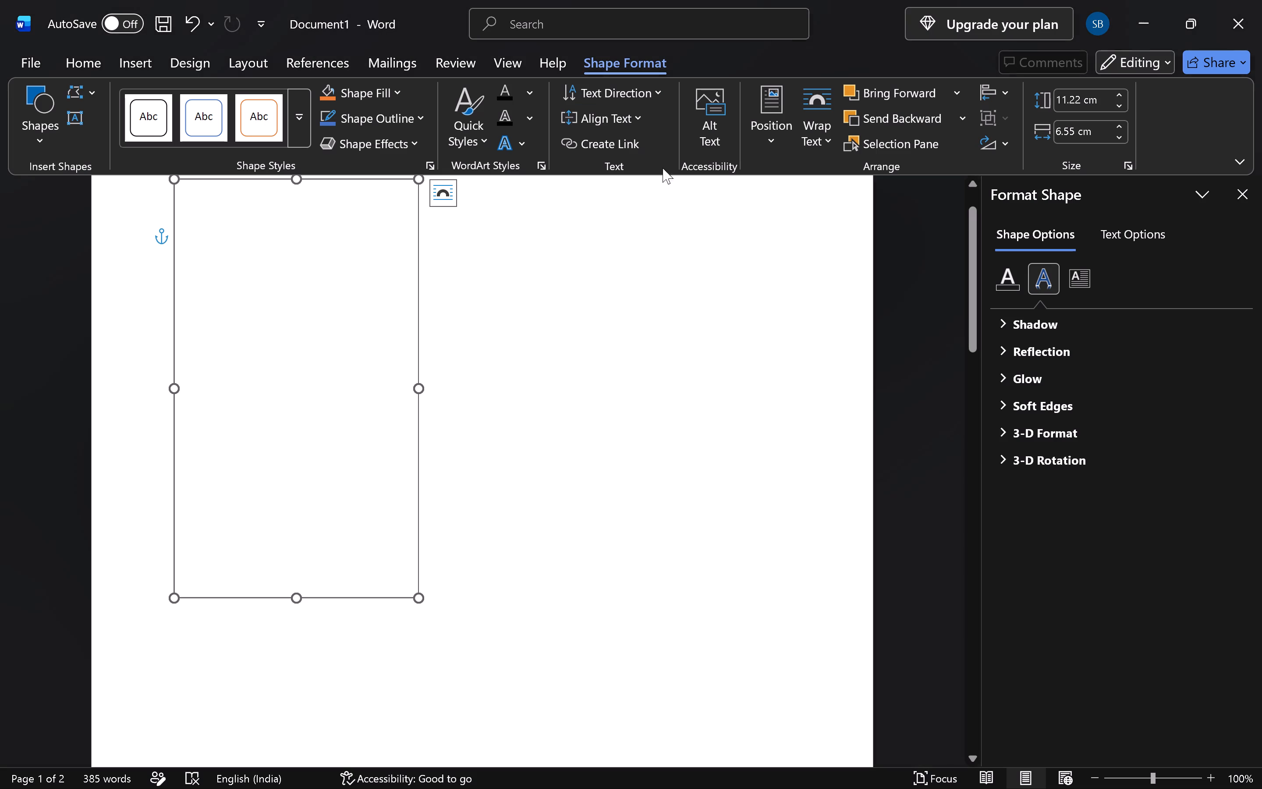
{"action": "right_click", "coordinate": [309, 220]}
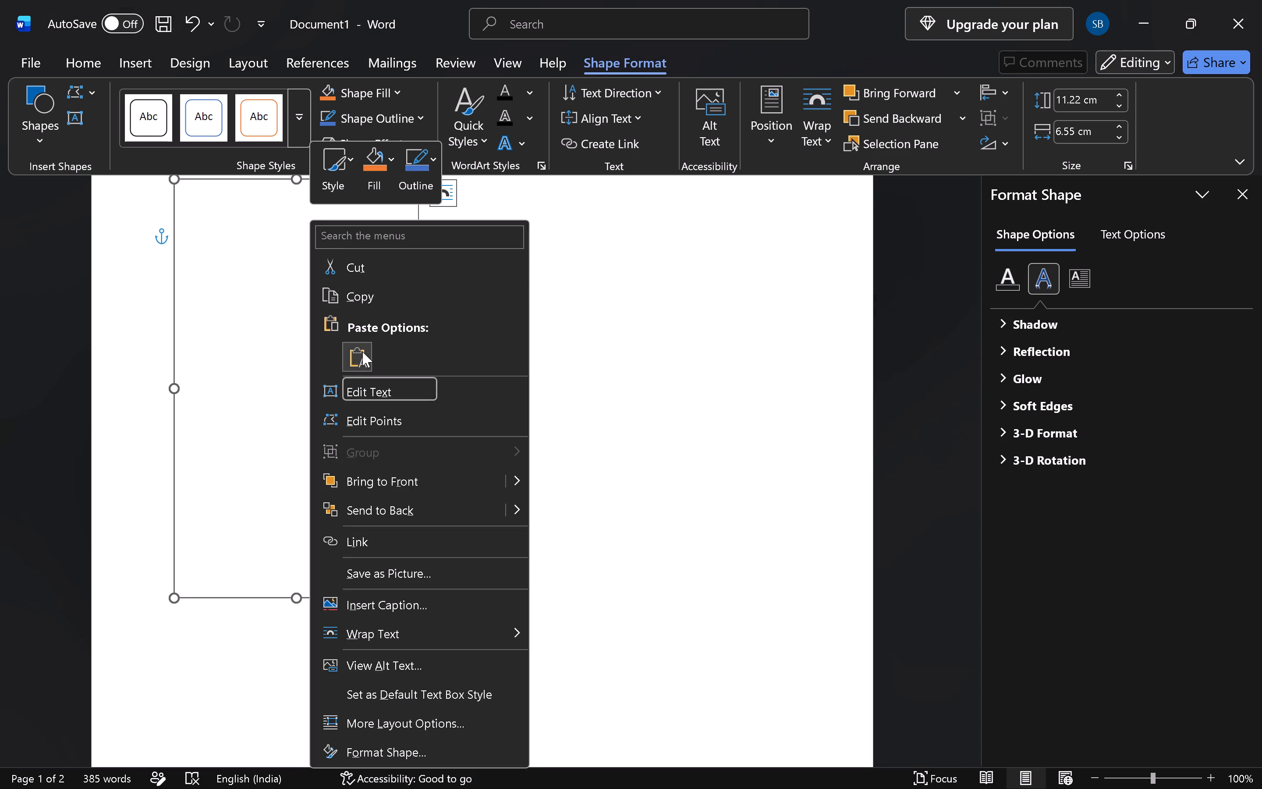
{"action": "left_click", "coordinate": [362, 352]}
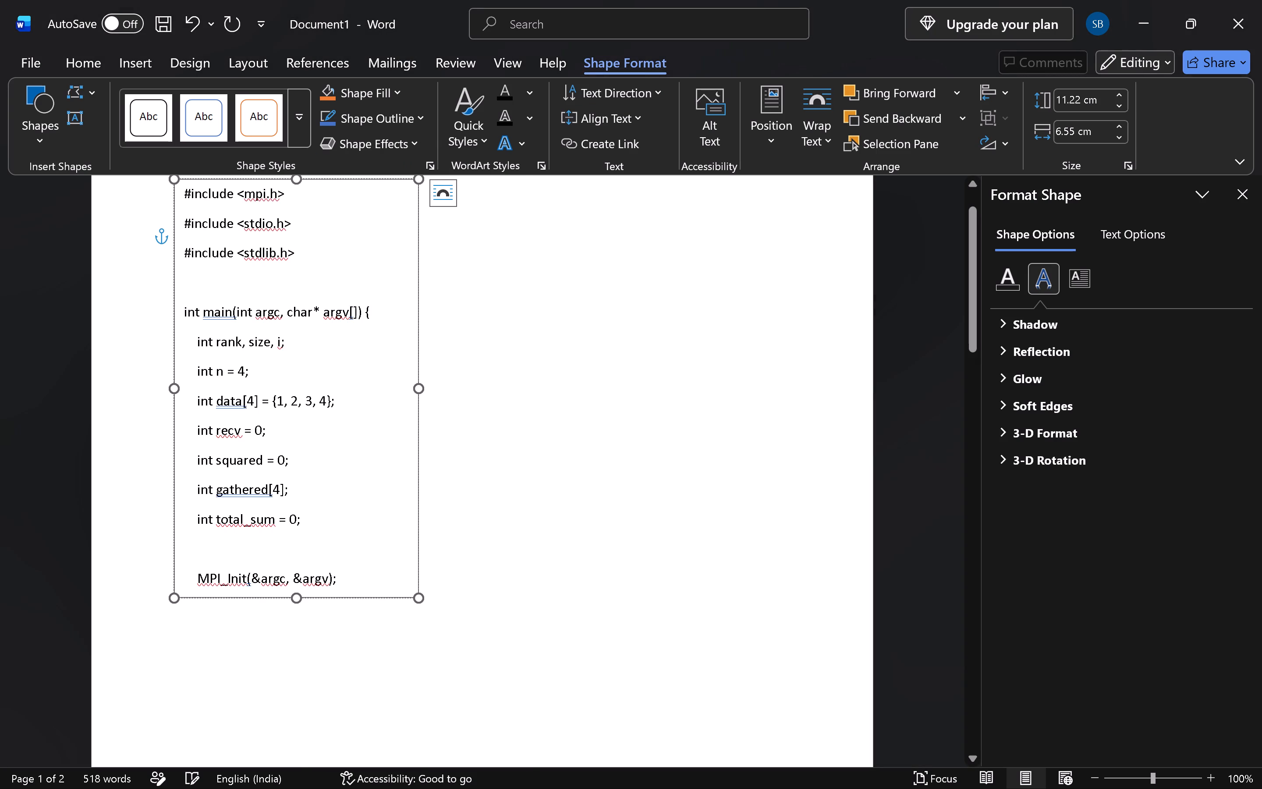
Set all the Program 9 code to font size 9 and remove the space after its paragraphs.
{"action": "key", "text": "ctrl+a"}
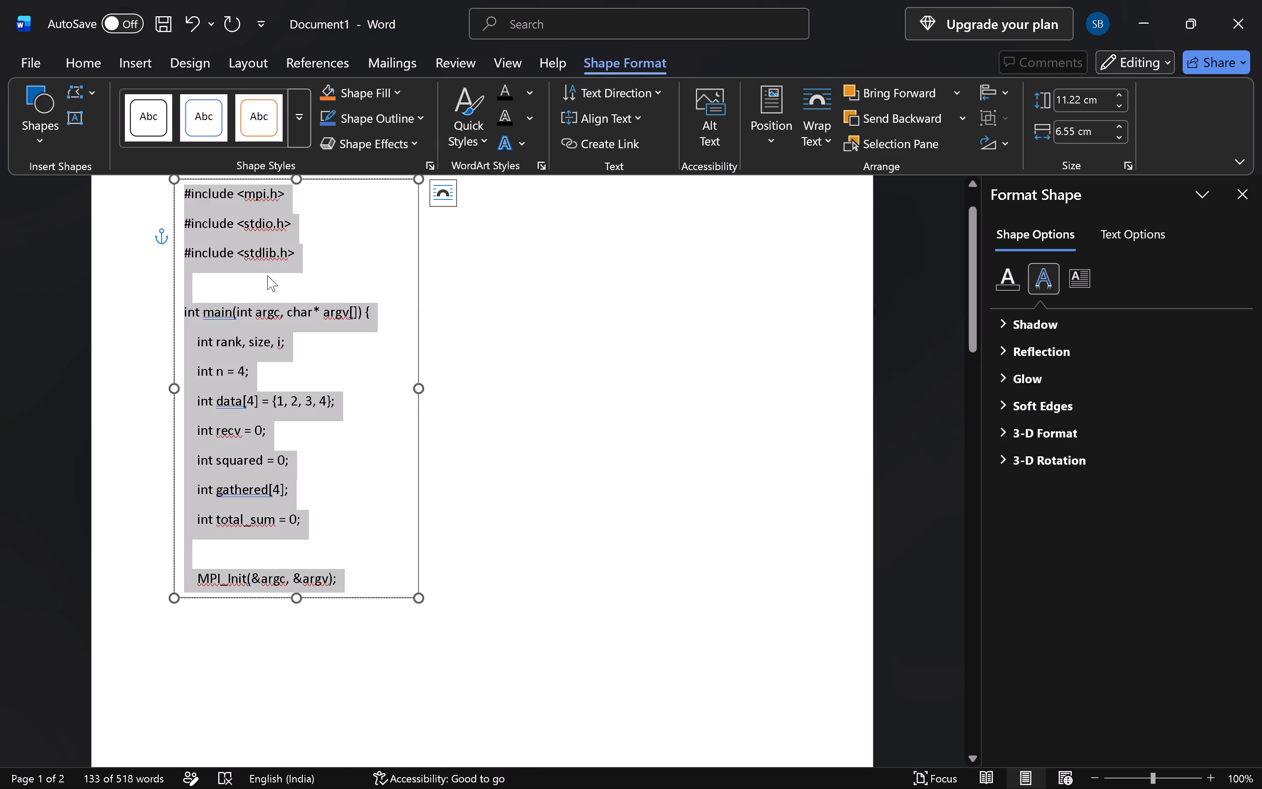
{"action": "right_click", "coordinate": [259, 259]}
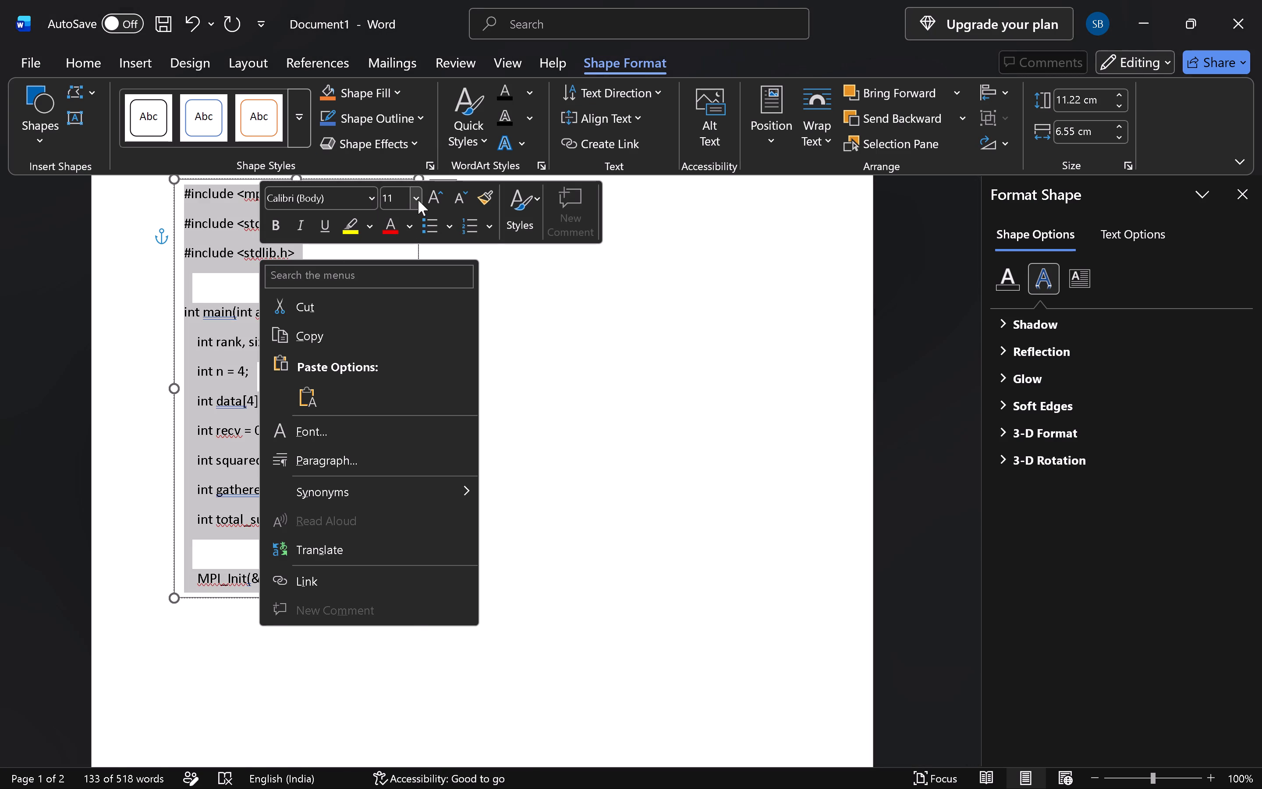
{"action": "left_click", "coordinate": [418, 200]}
{"action": "left_click", "coordinate": [399, 256]}
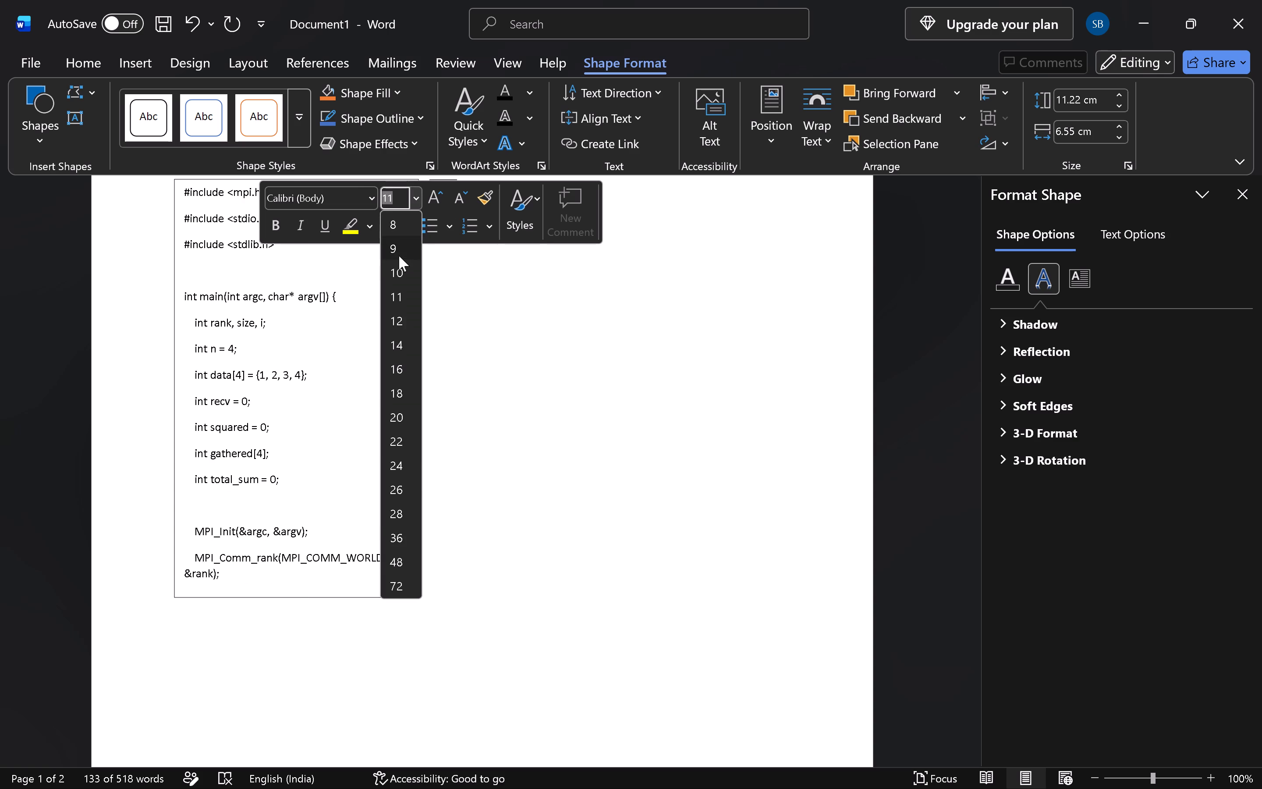
{"action": "left_click", "coordinate": [99, 60]}
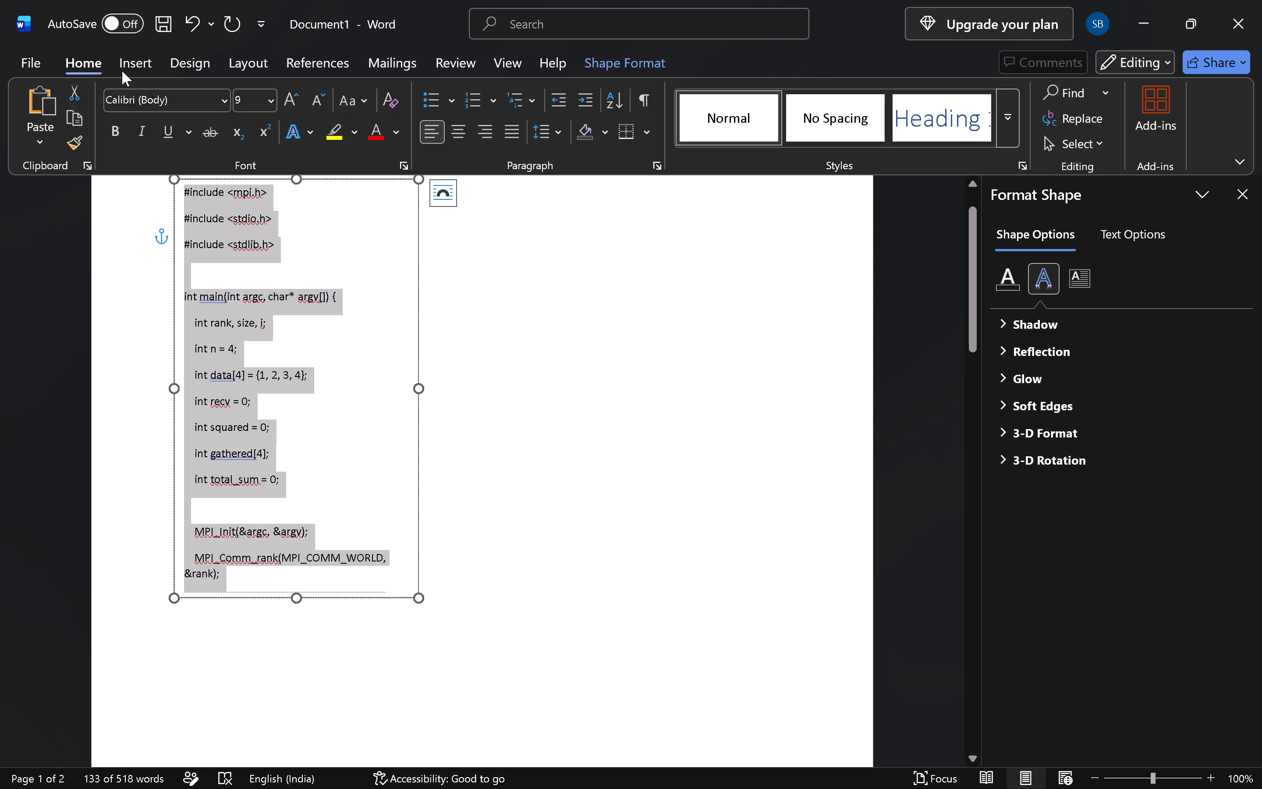
{"action": "left_click", "coordinate": [555, 128]}
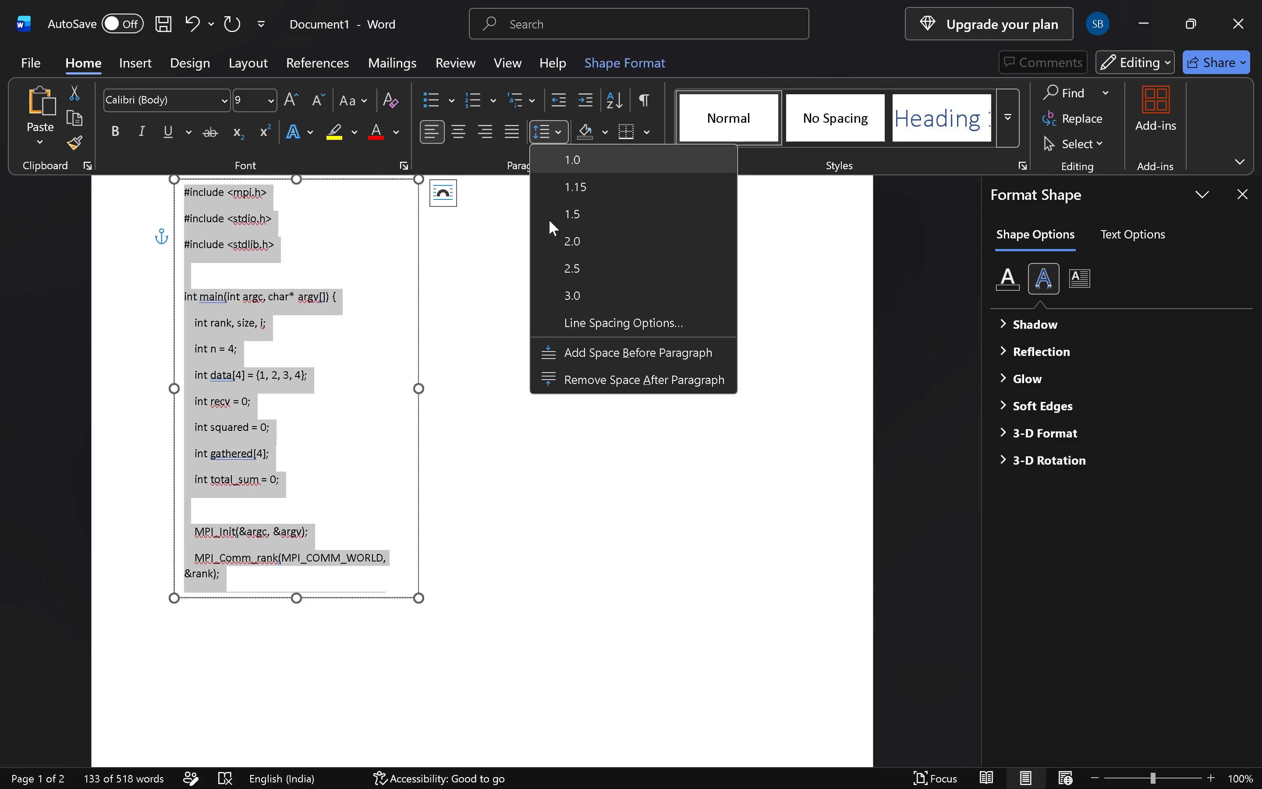
{"action": "left_click", "coordinate": [607, 384]}
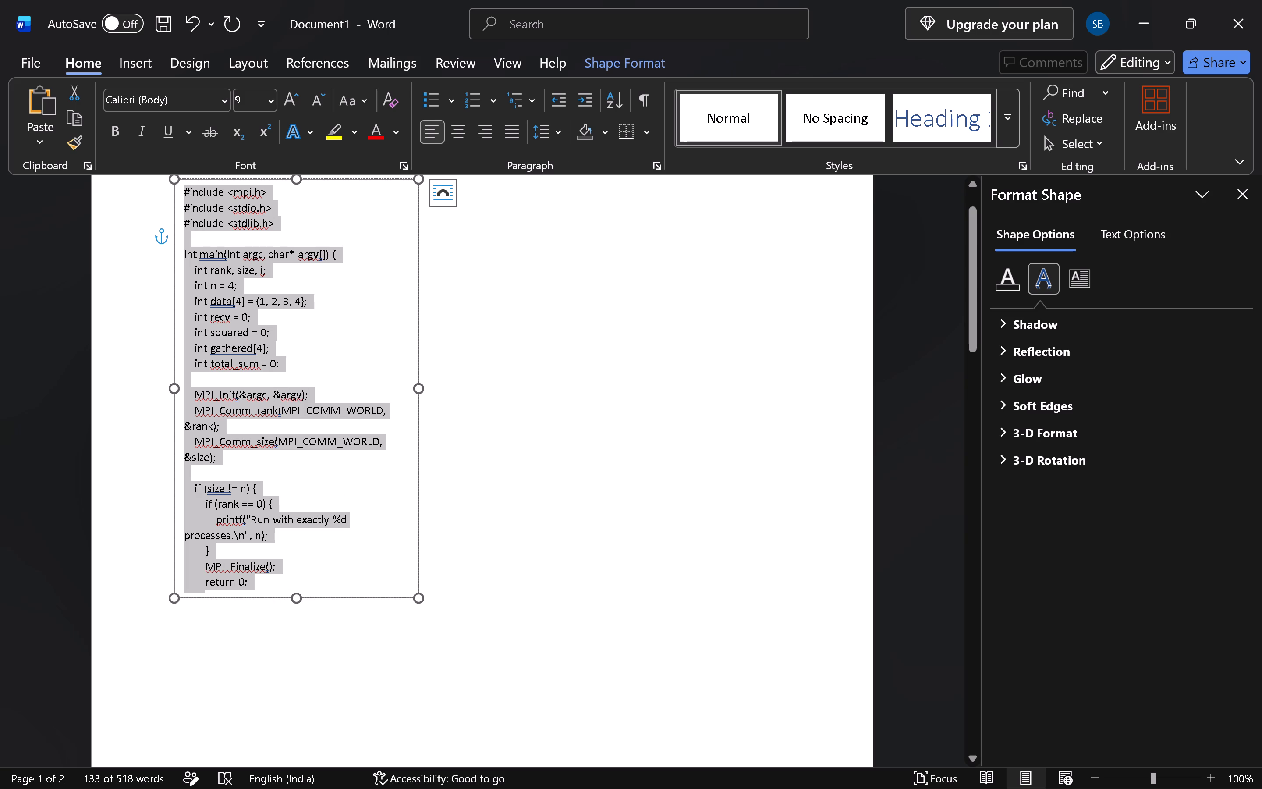
Delete the blank lines before int main and before if (size != n) in the Program 9 code.
{"action": "left_click", "coordinate": [208, 242]}
{"action": "key", "text": "BackSpace"}
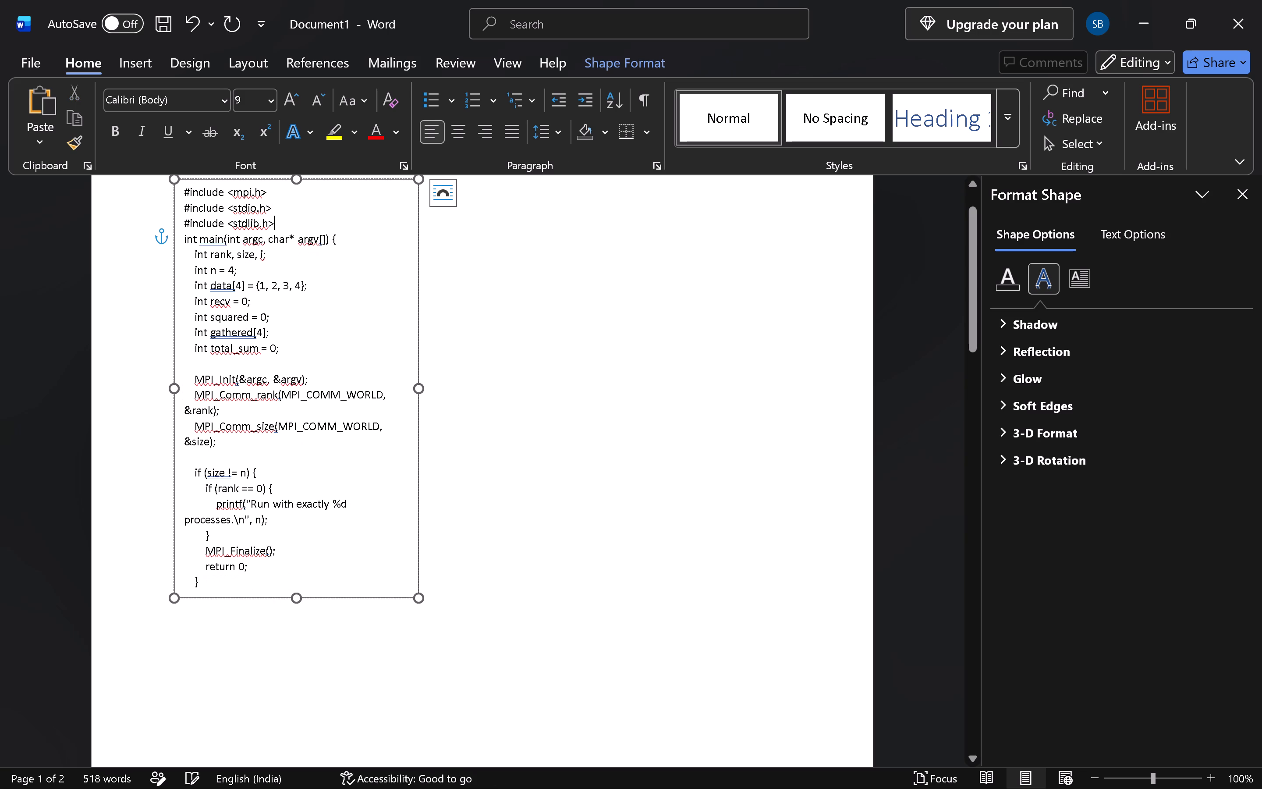
{"action": "left_click", "coordinate": [236, 461]}
{"action": "key", "text": "BackSpace"}
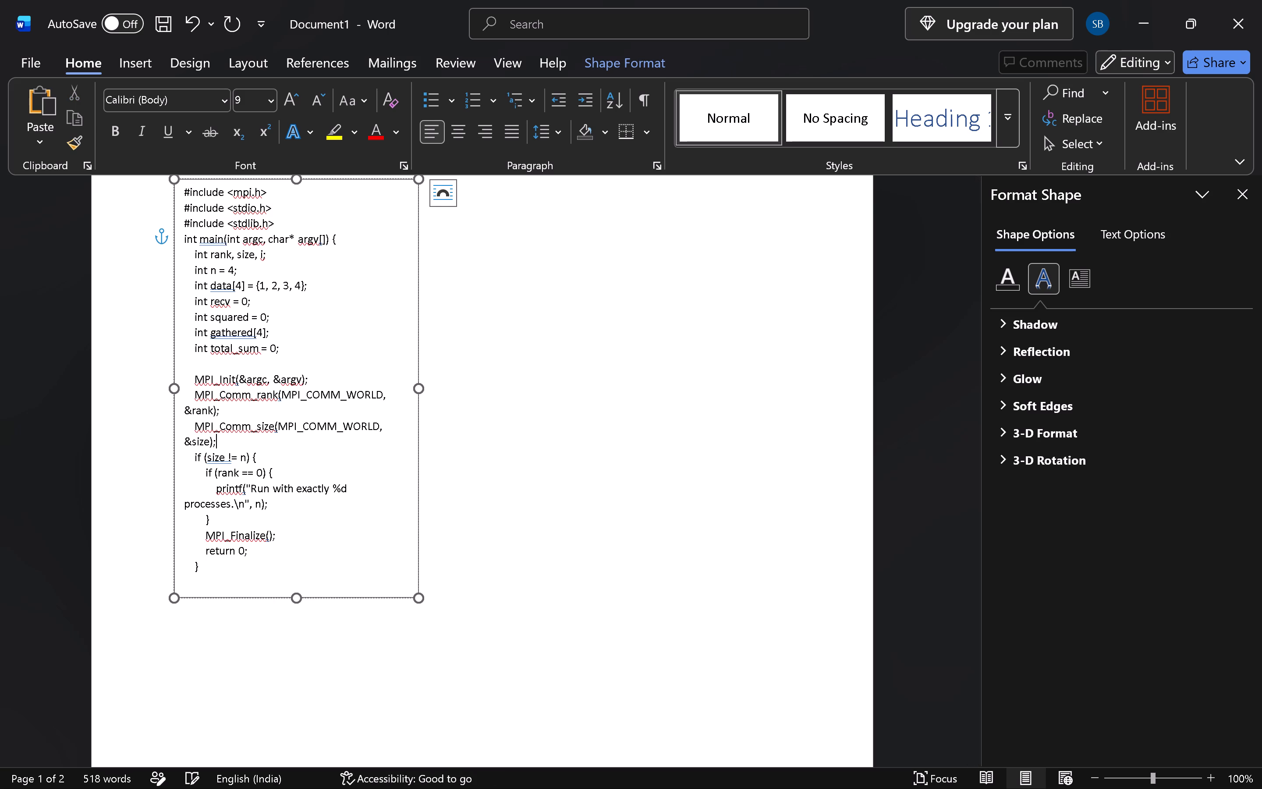
{"action": "scroll", "coordinate": [248, 529], "scroll_direction": "down", "scroll_amount": 1}
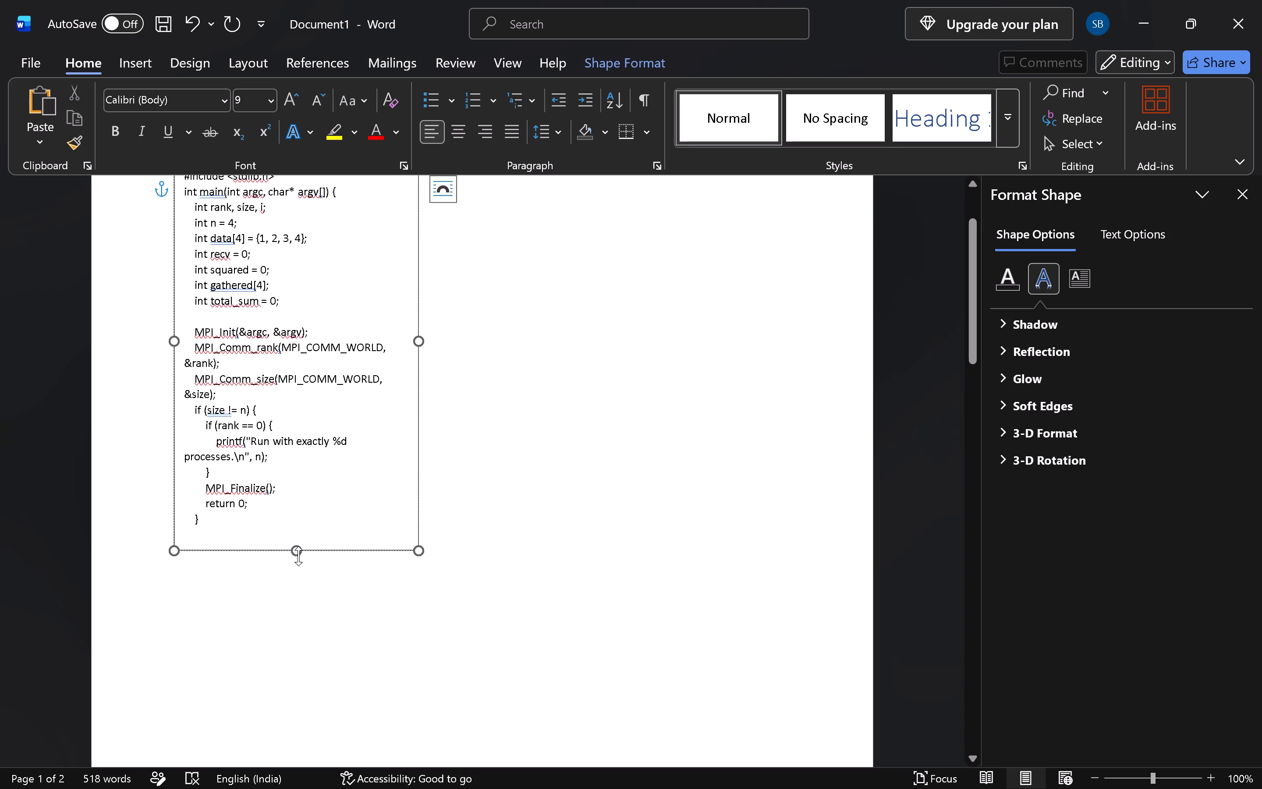
Lengthen the Program 9 text box downward and delete the blank lines before MPI_Bcast and around squared = recv * recv.
{"action": "left_click_drag", "start_coordinate": [298, 556], "coordinate": [291, 725]}
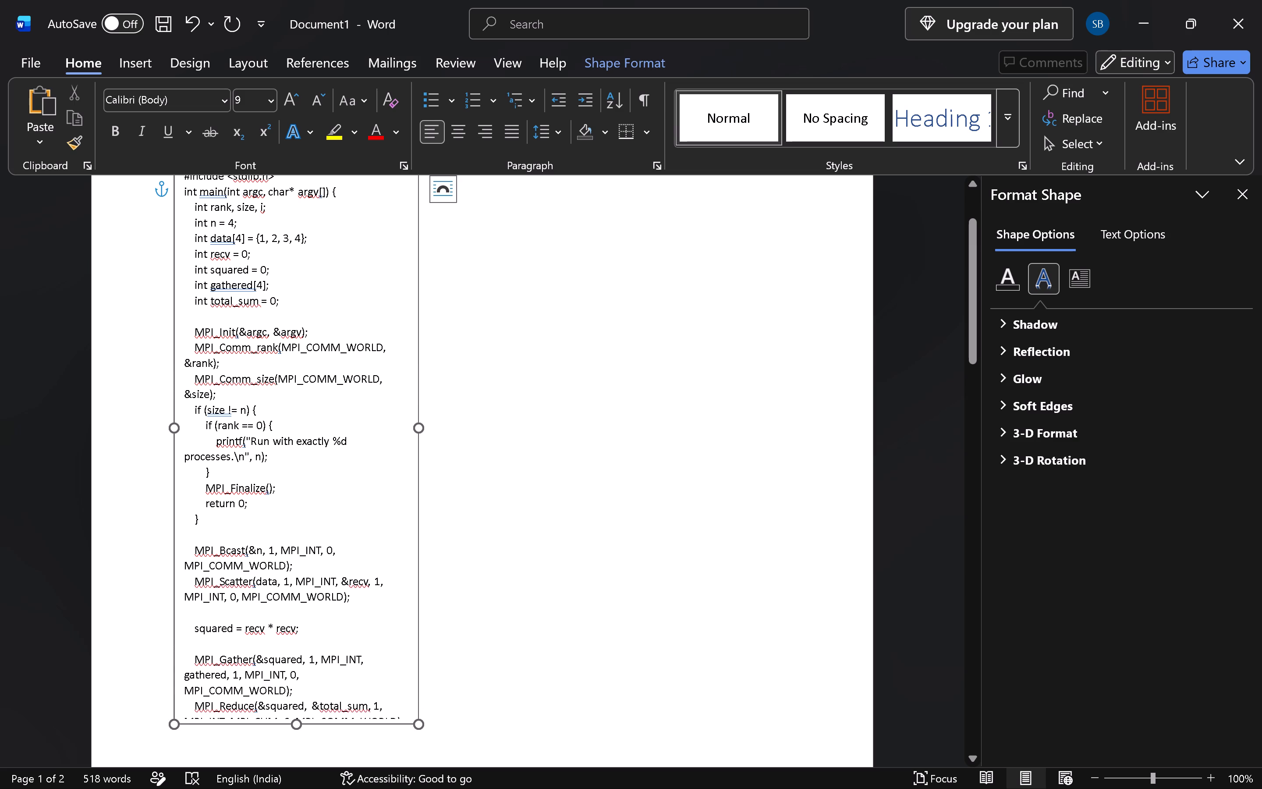
{"action": "left_click", "coordinate": [248, 524]}
{"action": "key", "text": "BackSpace"}
{"action": "key", "text": "ctrl+z"}
{"action": "key", "text": "Right"}
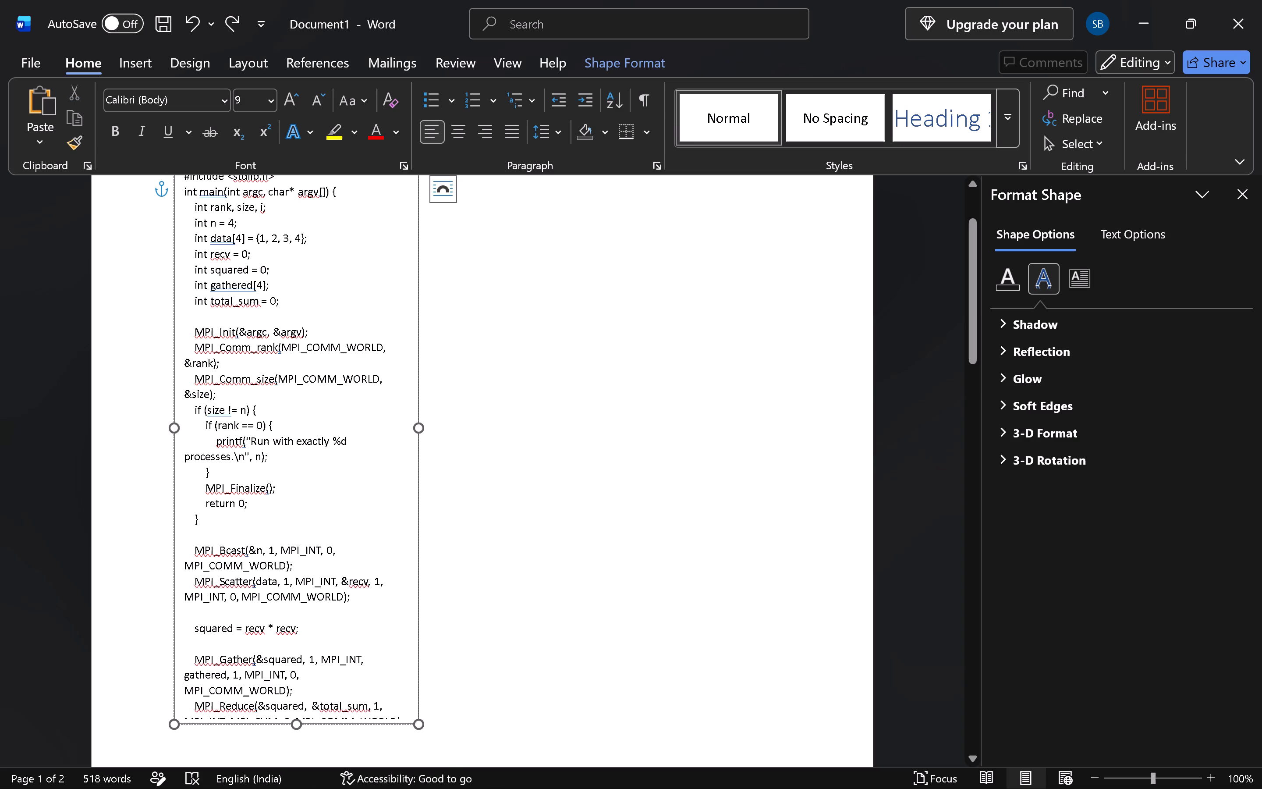
{"action": "key", "text": "BackSpace"}
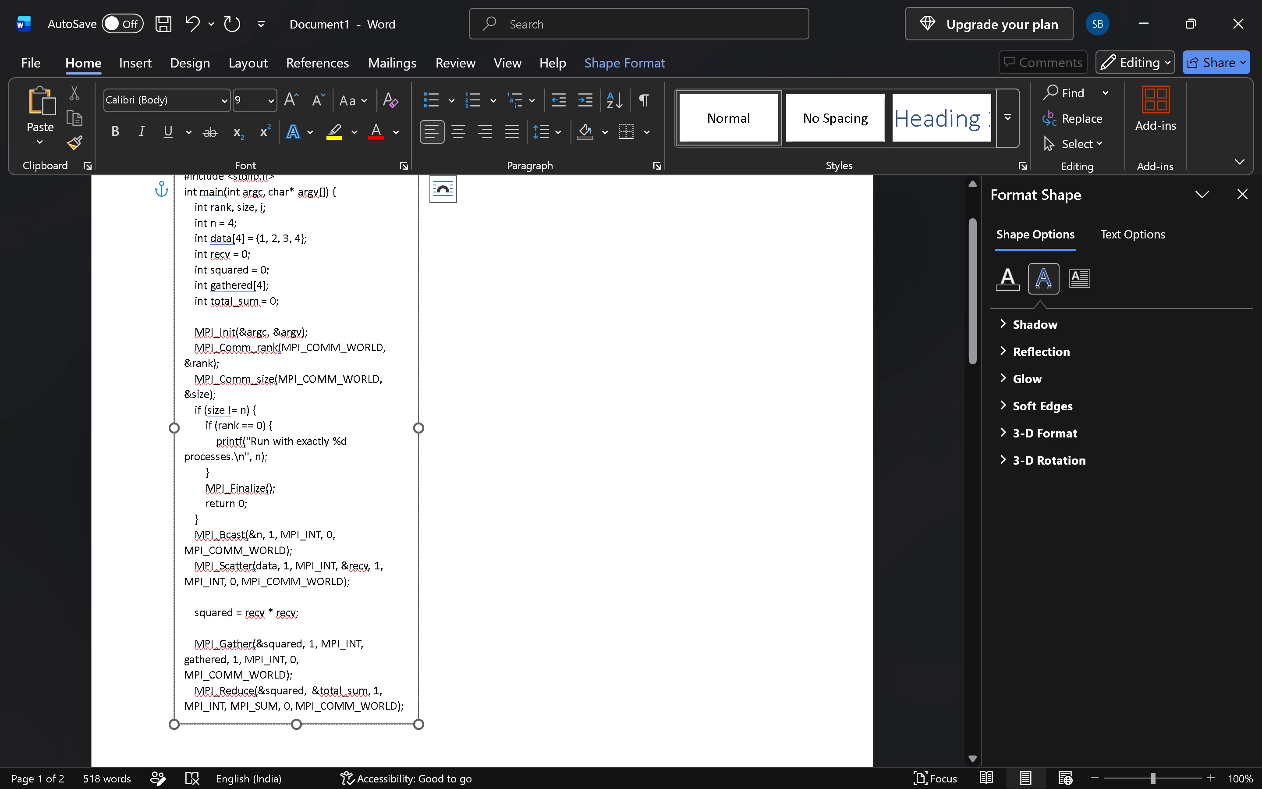
{"action": "left_click", "coordinate": [260, 626]}
{"action": "key", "text": "BackSpace"}
{"action": "left_click", "coordinate": [185, 603]}
{"action": "key", "text": "BackSpace"}
Extend the text box to fit the remaining code and delete the blank lines before the last if (rank == 0) and final MPI_Finalize.
{"action": "scroll", "coordinate": [239, 643], "scroll_direction": "down", "scroll_amount": 2}
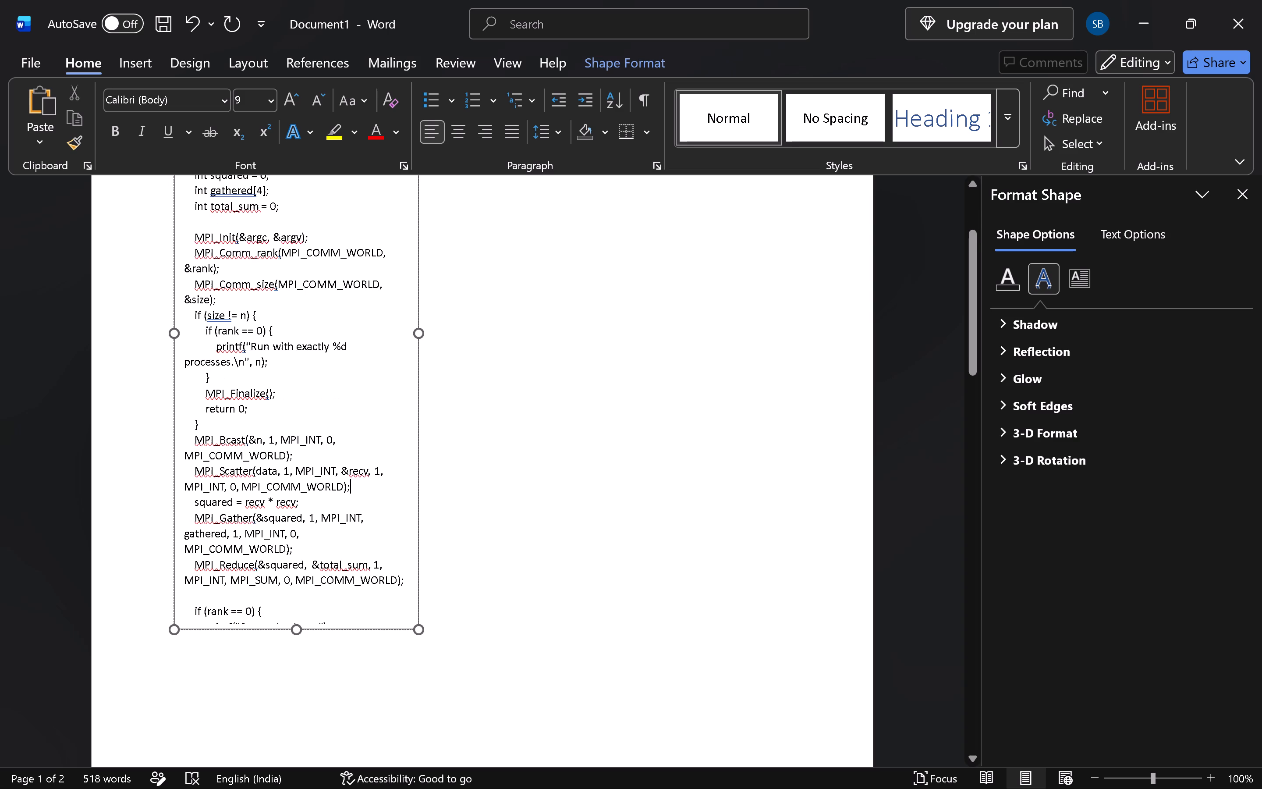
{"action": "left_click_drag", "start_coordinate": [293, 630], "coordinate": [304, 747]}
{"action": "left_click", "coordinate": [215, 593]}
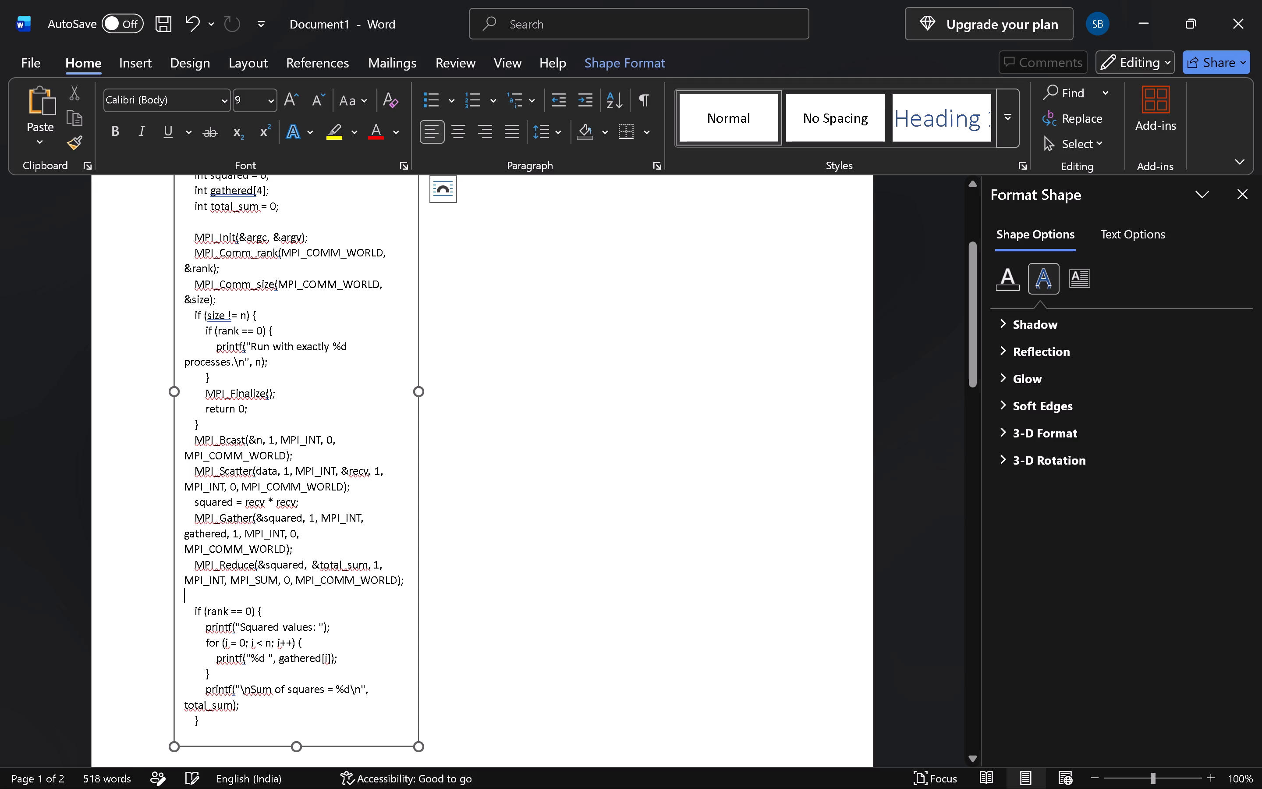
{"action": "key", "text": "BackSpace"}
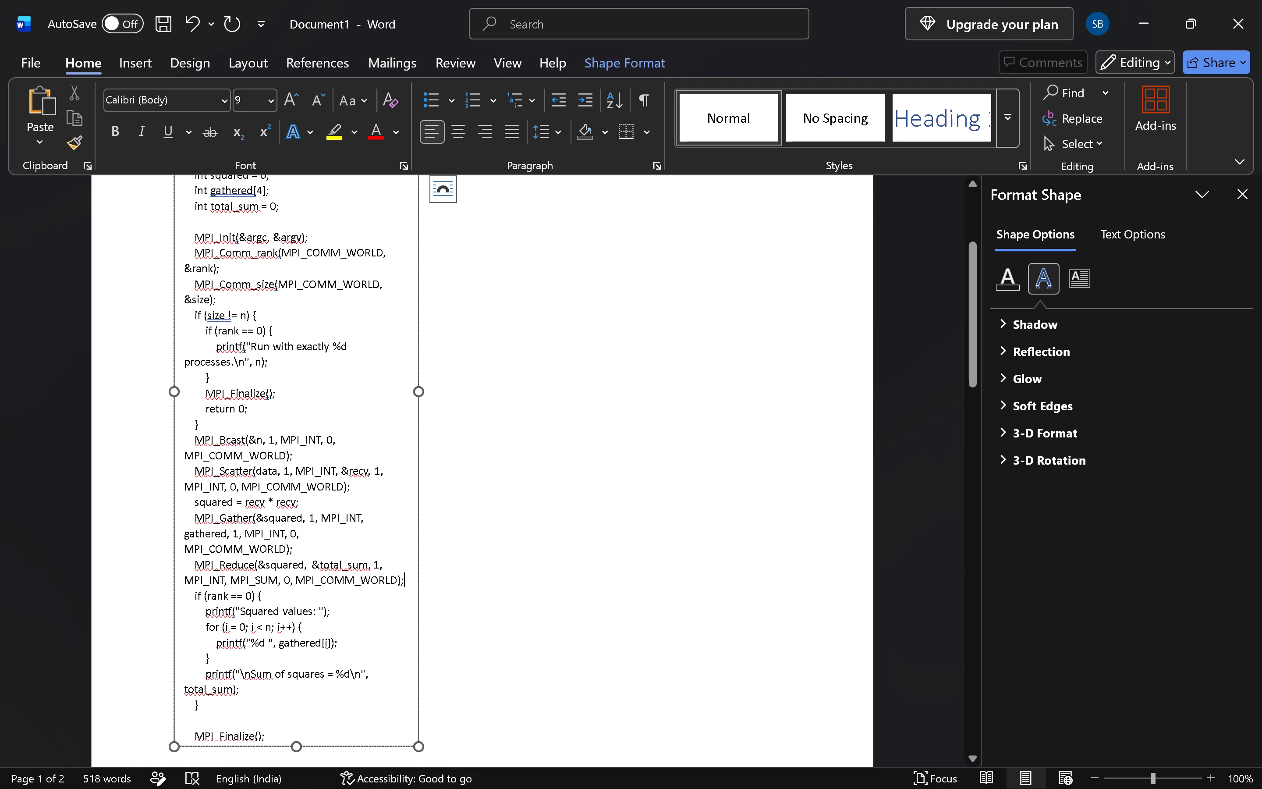
{"action": "left_click", "coordinate": [298, 737]}
{"action": "left_click", "coordinate": [272, 721]}
{"action": "key", "text": "BackSpace"}
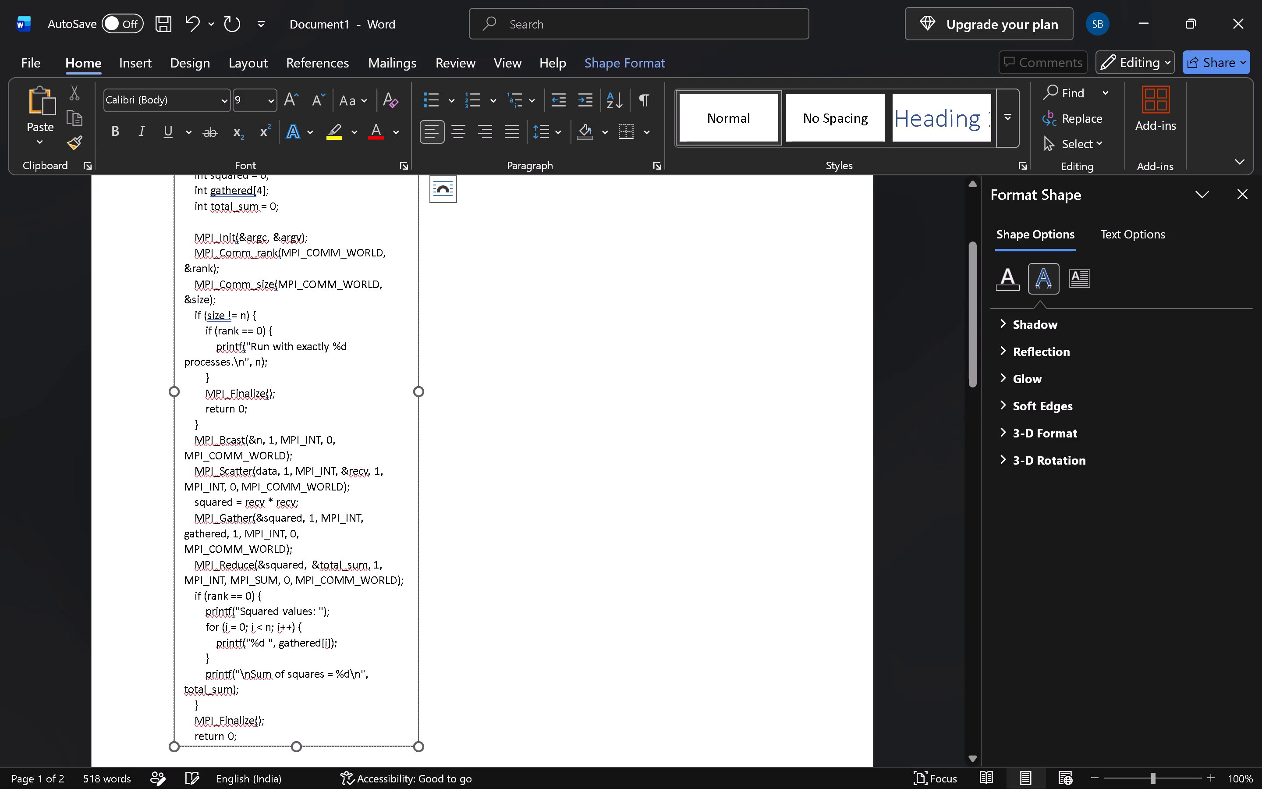
Delete the blank line between int total_sum = 0; and MPI_Init in the Program 9 code, and deselect the text box.
{"action": "scroll", "coordinate": [259, 541], "scroll_direction": "up", "scroll_amount": 5}
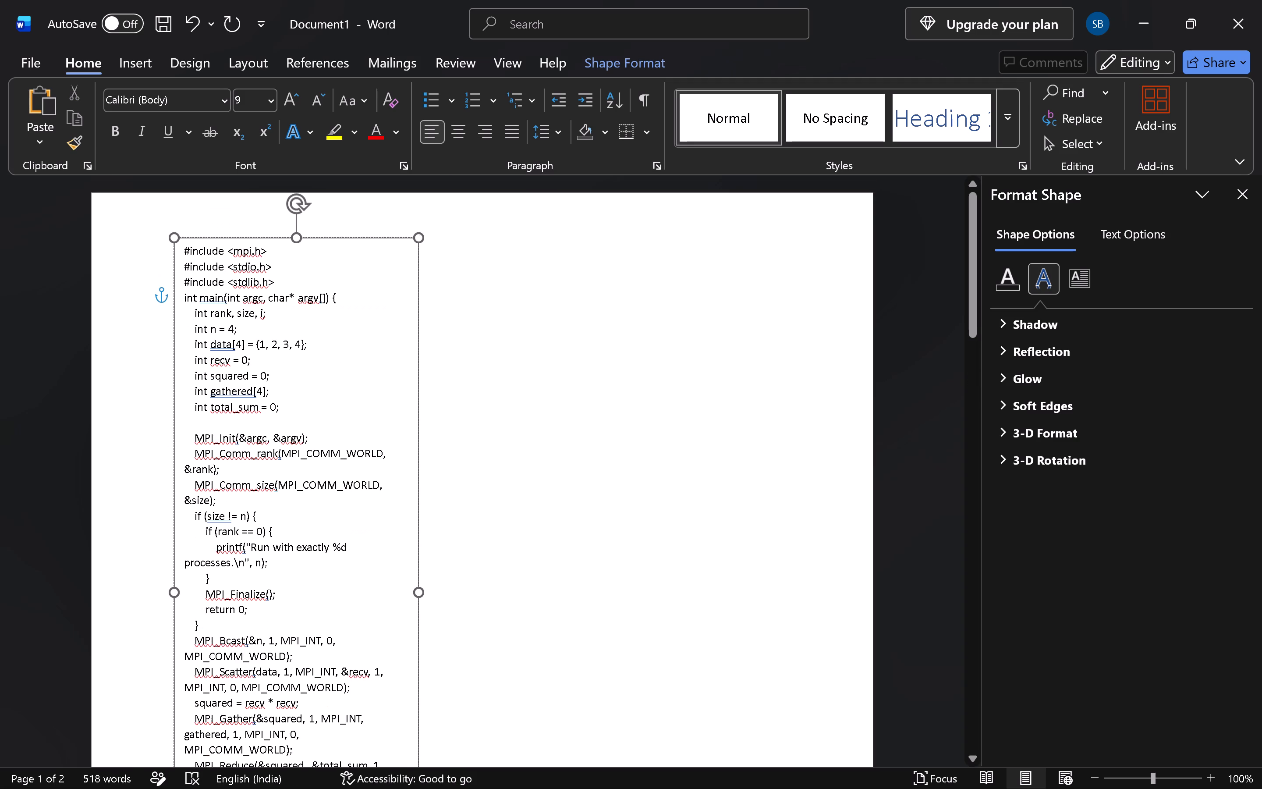
{"action": "left_click", "coordinate": [208, 419]}
{"action": "key", "text": "BackSpace"}
{"action": "scroll", "coordinate": [208, 419], "scroll_direction": "down", "scroll_amount": 3}
{"action": "scroll", "coordinate": [208, 419], "scroll_direction": "up", "scroll_amount": 1}
{"action": "scroll", "coordinate": [208, 419], "scroll_direction": "down", "scroll_amount": 3}
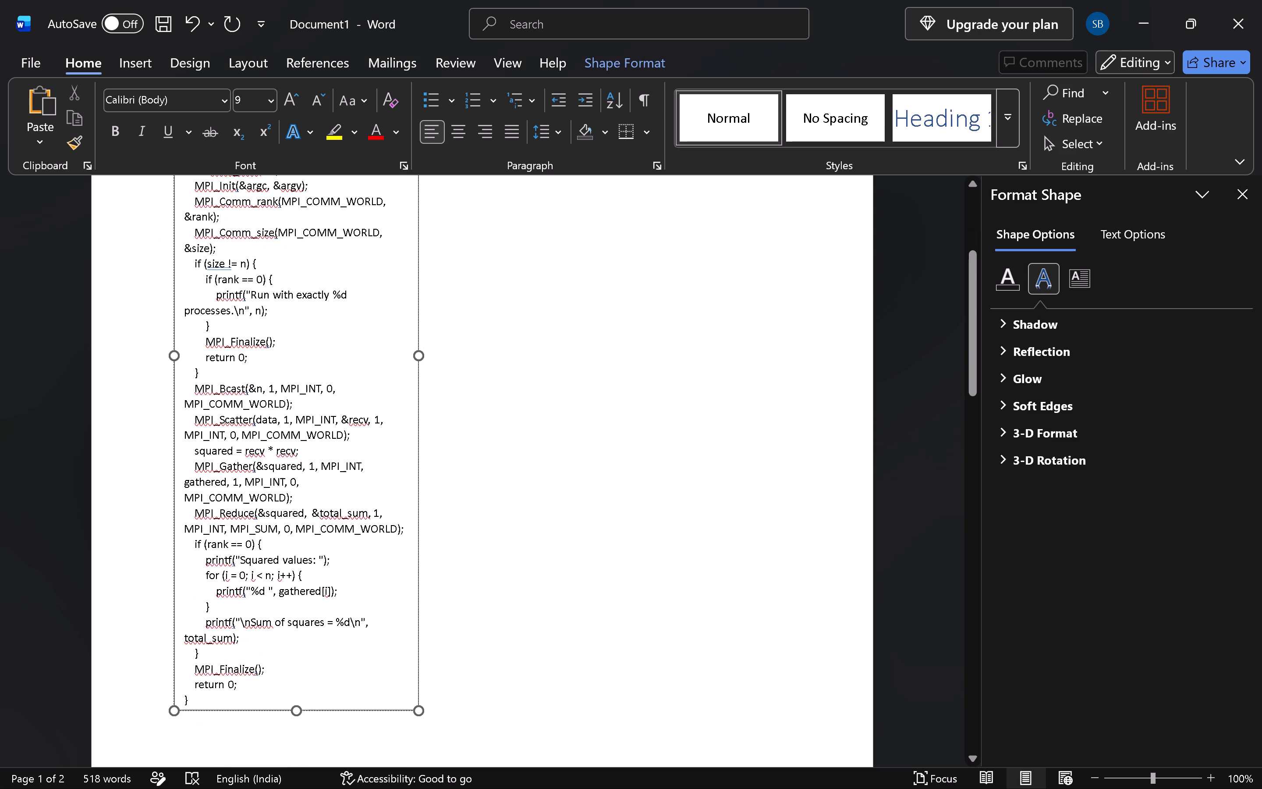
{"action": "scroll", "coordinate": [208, 419], "scroll_direction": "up", "scroll_amount": 12}
{"action": "left_click", "coordinate": [588, 412]}
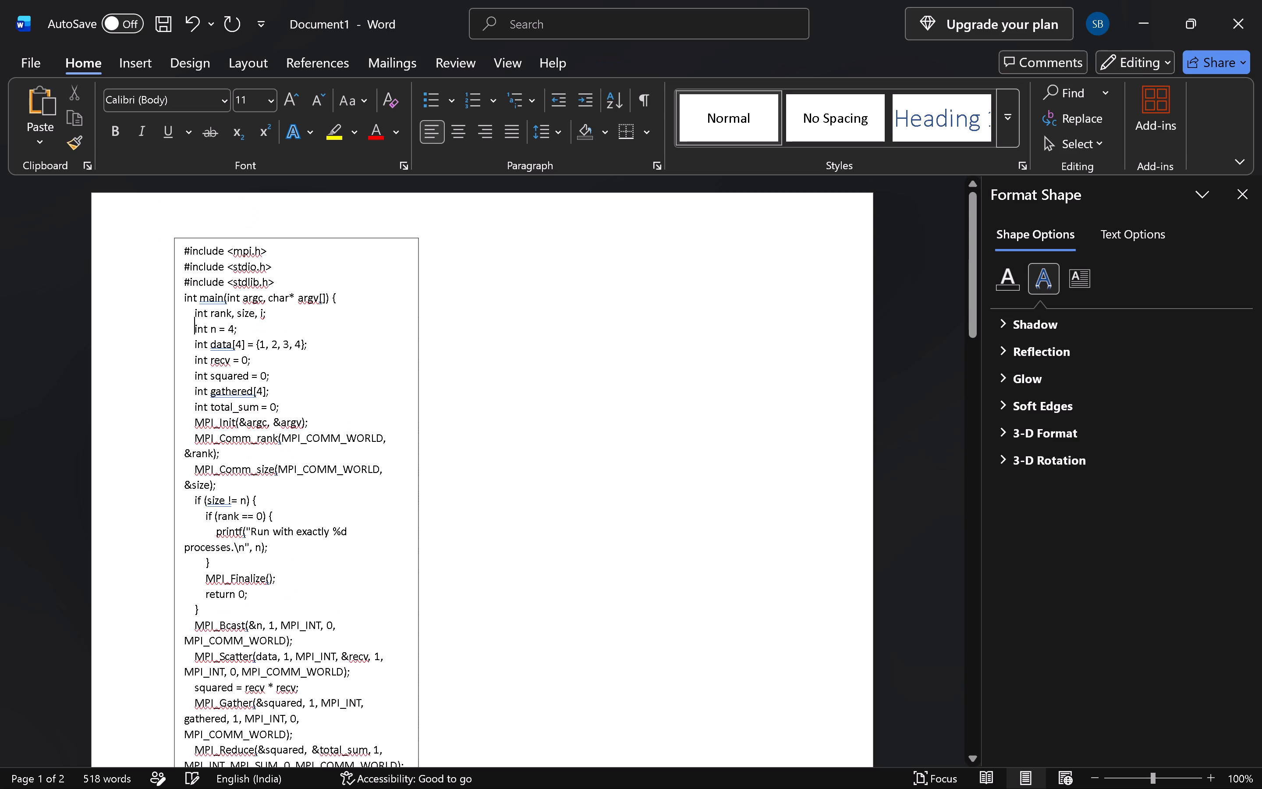
{"action": "scroll", "coordinate": [588, 412], "scroll_direction": "down", "scroll_amount": 12}
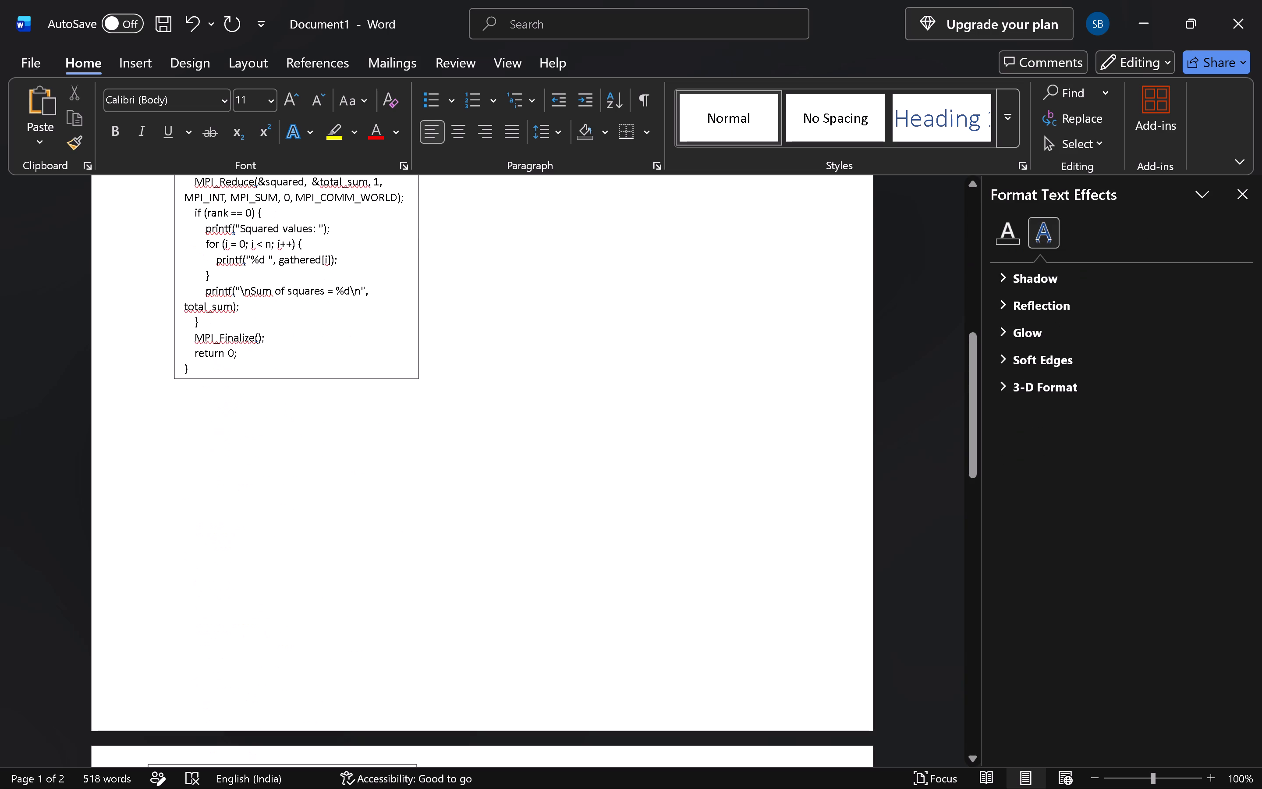
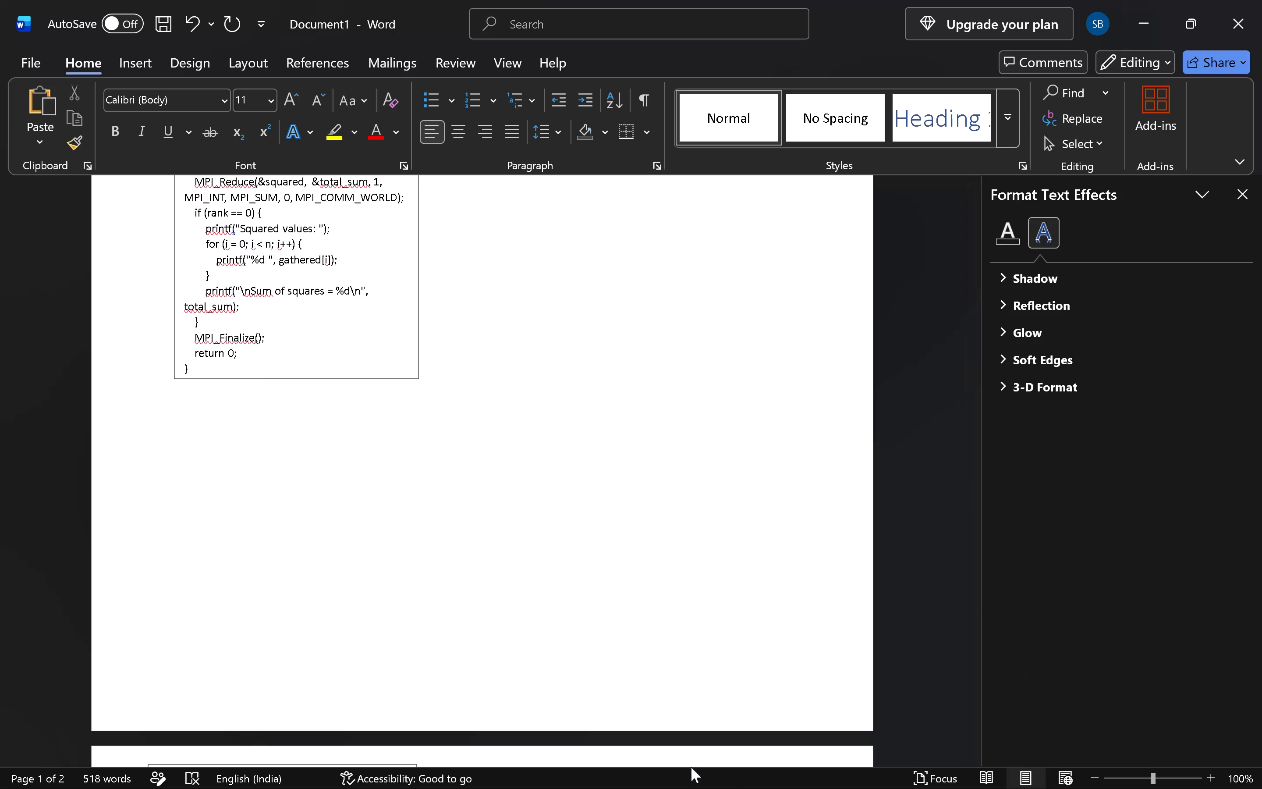
Delete the blank line before msg = 200; in the blocking and non-blocking MPI program's text box on page 2.
{"action": "scroll", "coordinate": [466, 401], "scroll_direction": "up", "scroll_amount": 13}
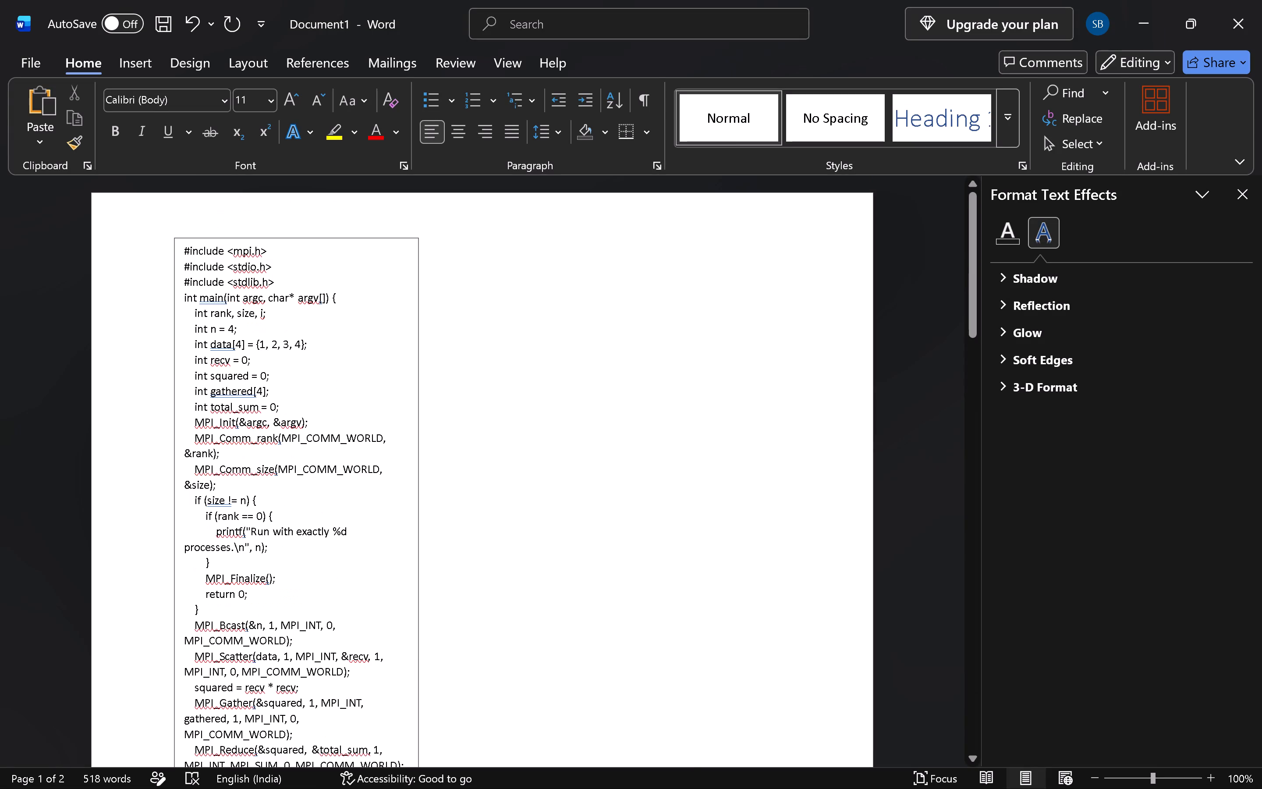
{"action": "scroll", "coordinate": [455, 392], "scroll_direction": "down", "scroll_amount": 3}
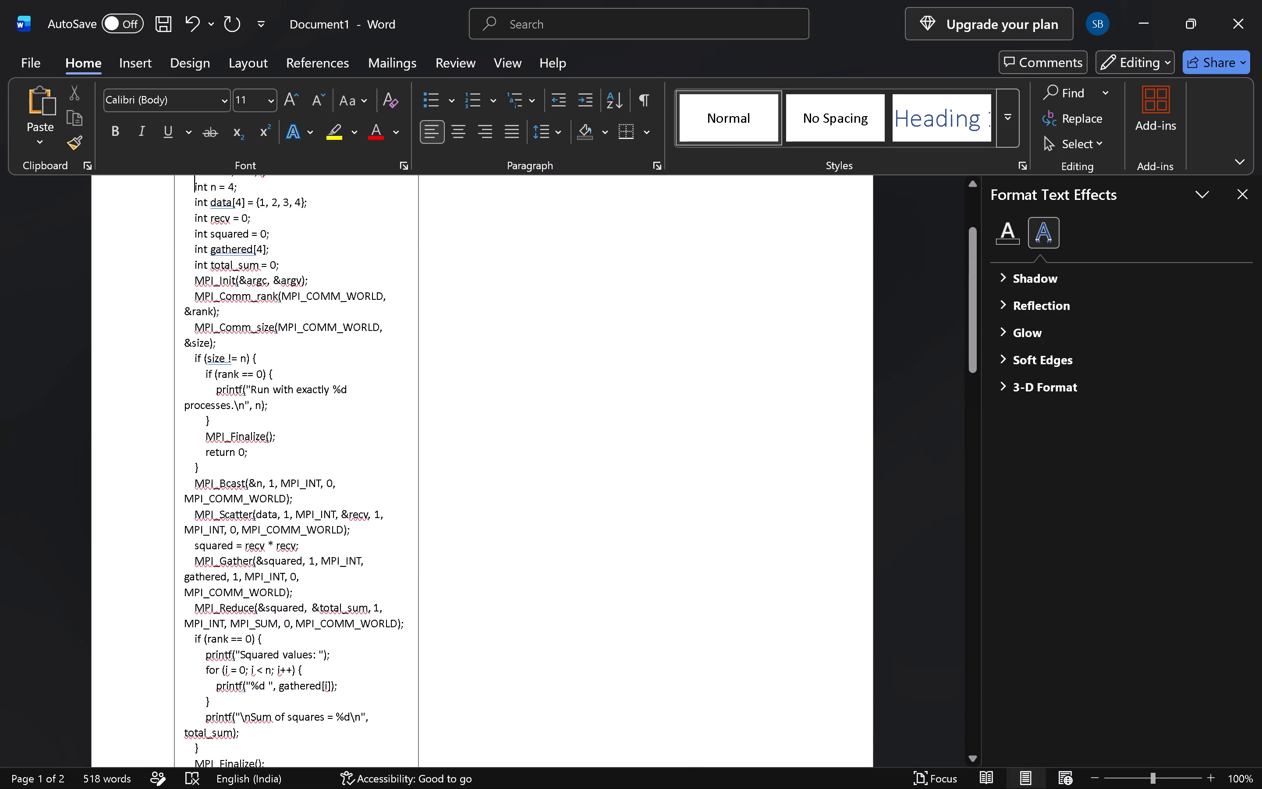
{"action": "scroll", "coordinate": [455, 392], "scroll_direction": "down", "scroll_amount": 20}
{"action": "scroll", "coordinate": [460, 394], "scroll_direction": "down", "scroll_amount": 6}
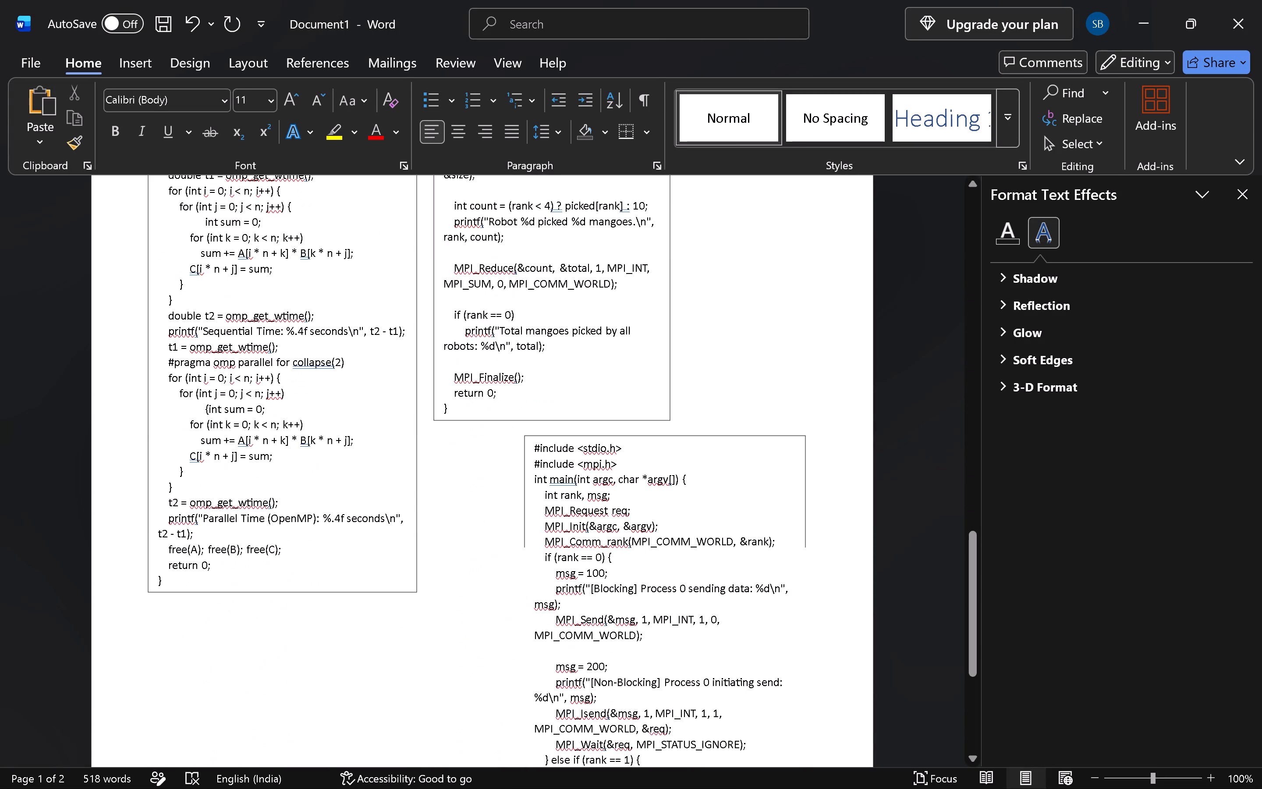
{"action": "scroll", "coordinate": [460, 394], "scroll_direction": "down", "scroll_amount": 10}
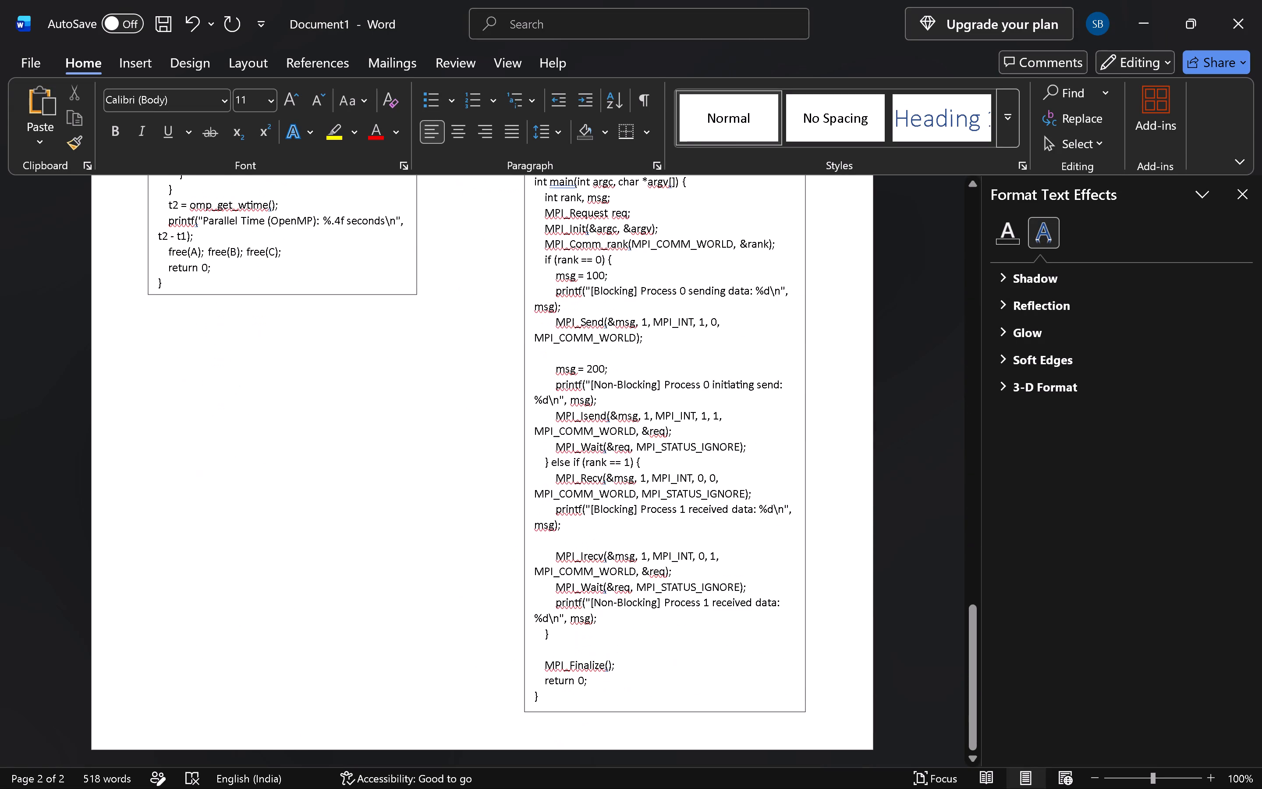
{"action": "left_click", "coordinate": [687, 343]}
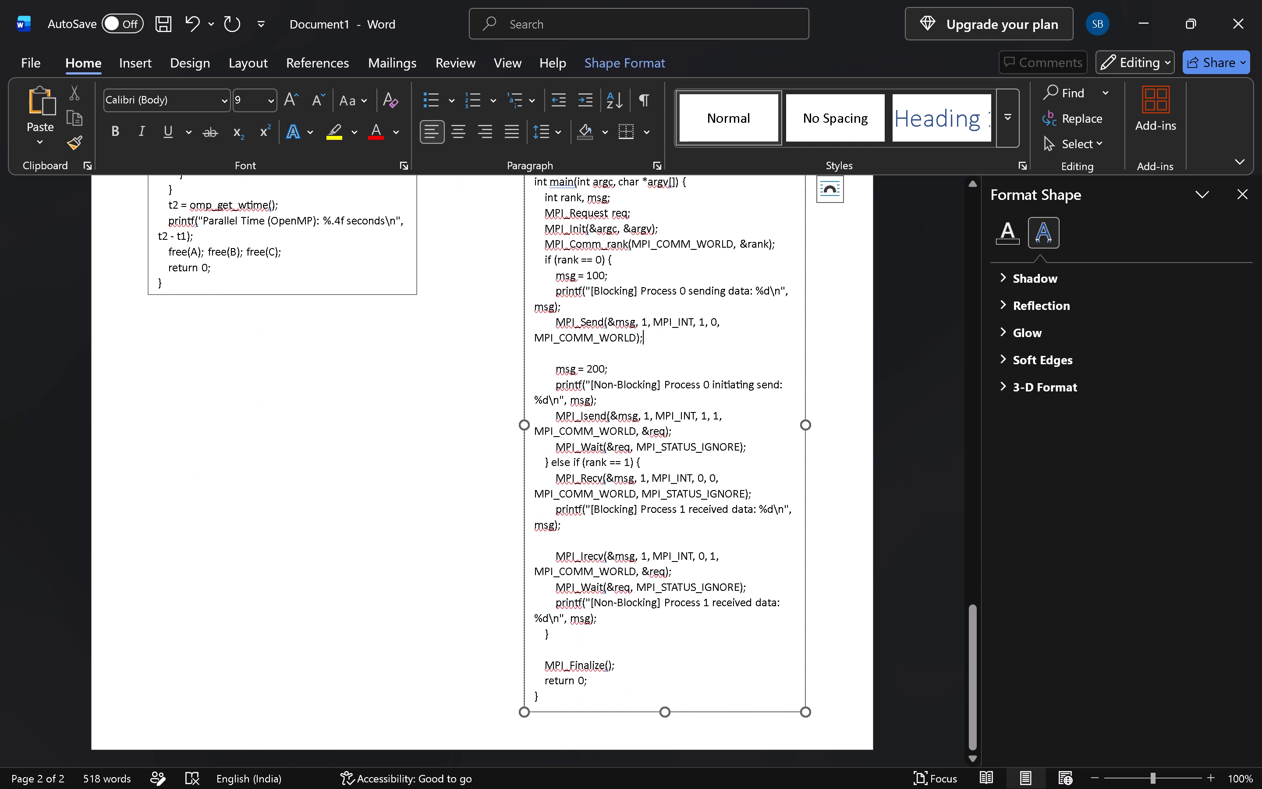
{"action": "left_click", "coordinate": [590, 355]}
{"action": "key", "text": "BackSpace"}
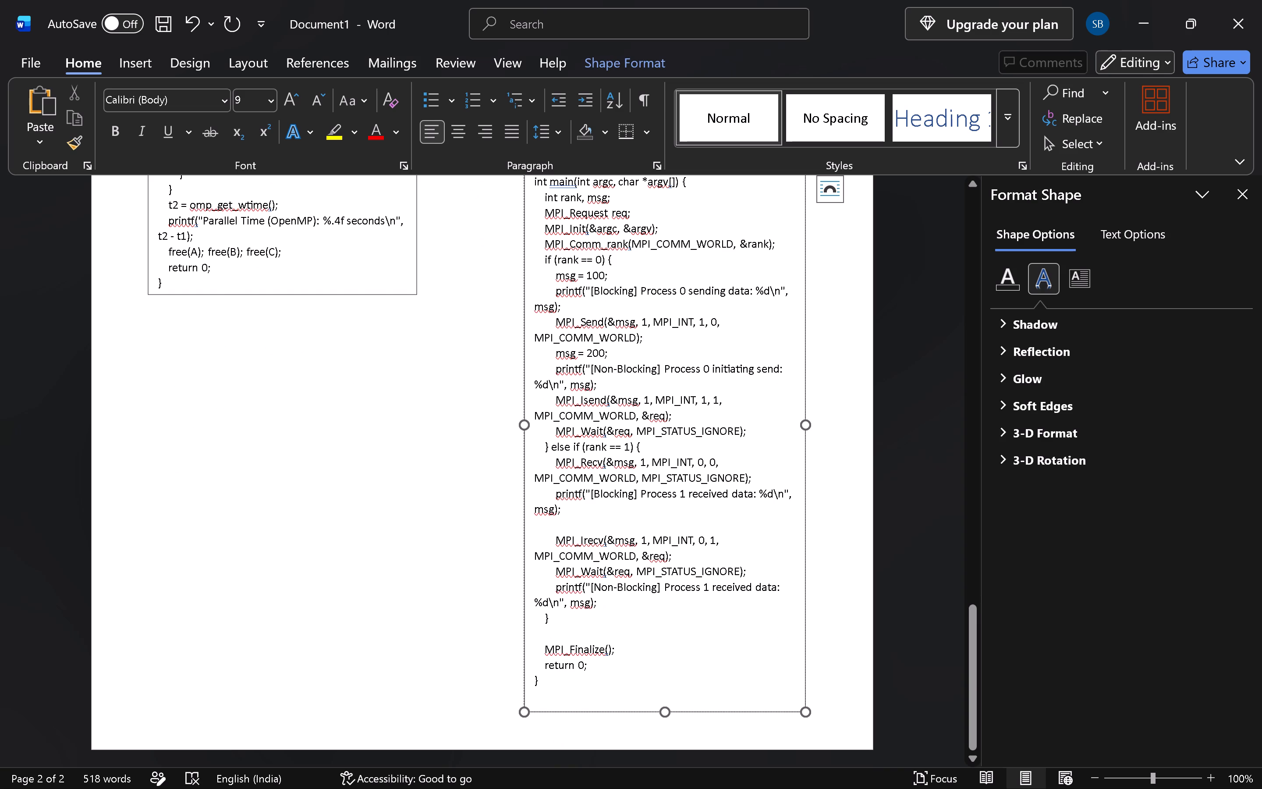
Print all pages of the document with Microsoft Print to PDF, saving the output in Downloads as chits pc.
{"action": "scroll", "coordinate": [786, 405], "scroll_direction": "up", "scroll_amount": 14}
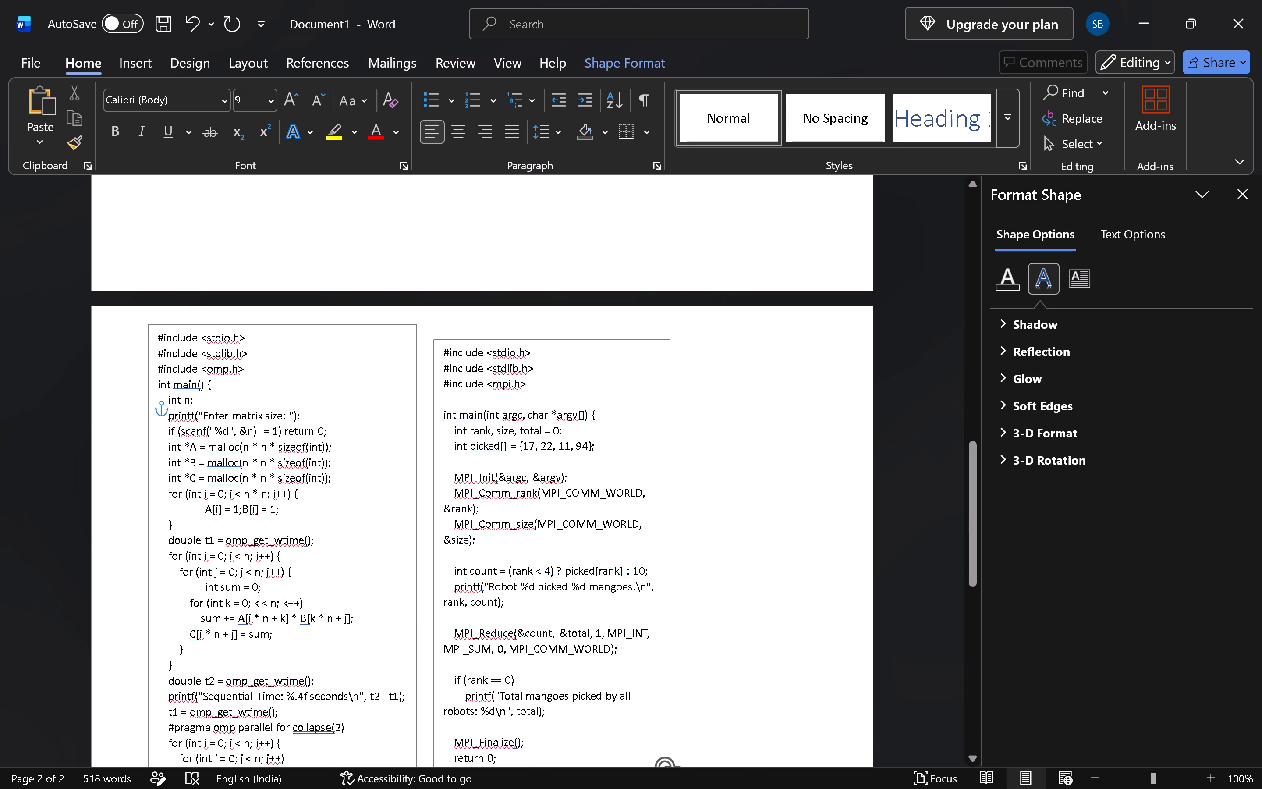
{"action": "scroll", "coordinate": [754, 405], "scroll_direction": "up", "scroll_amount": 19}
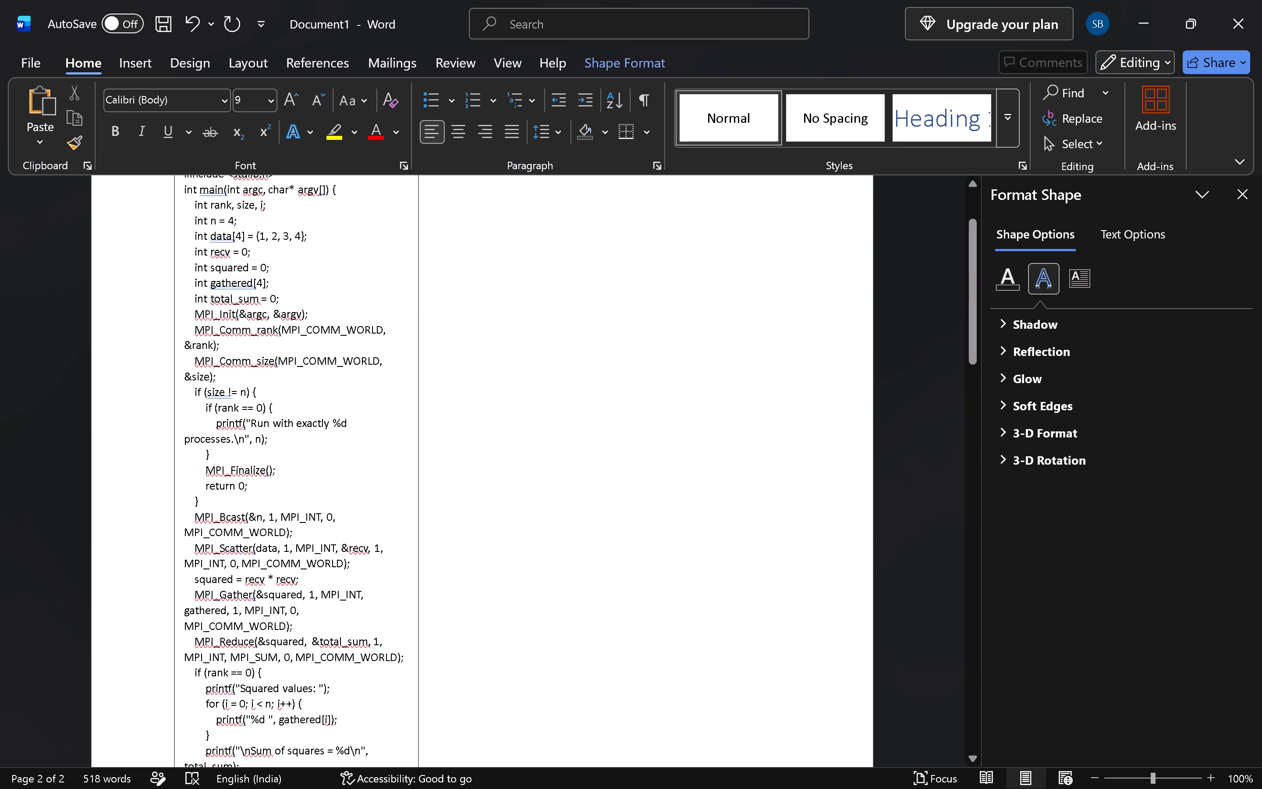
{"action": "key", "text": "ctrl+p"}
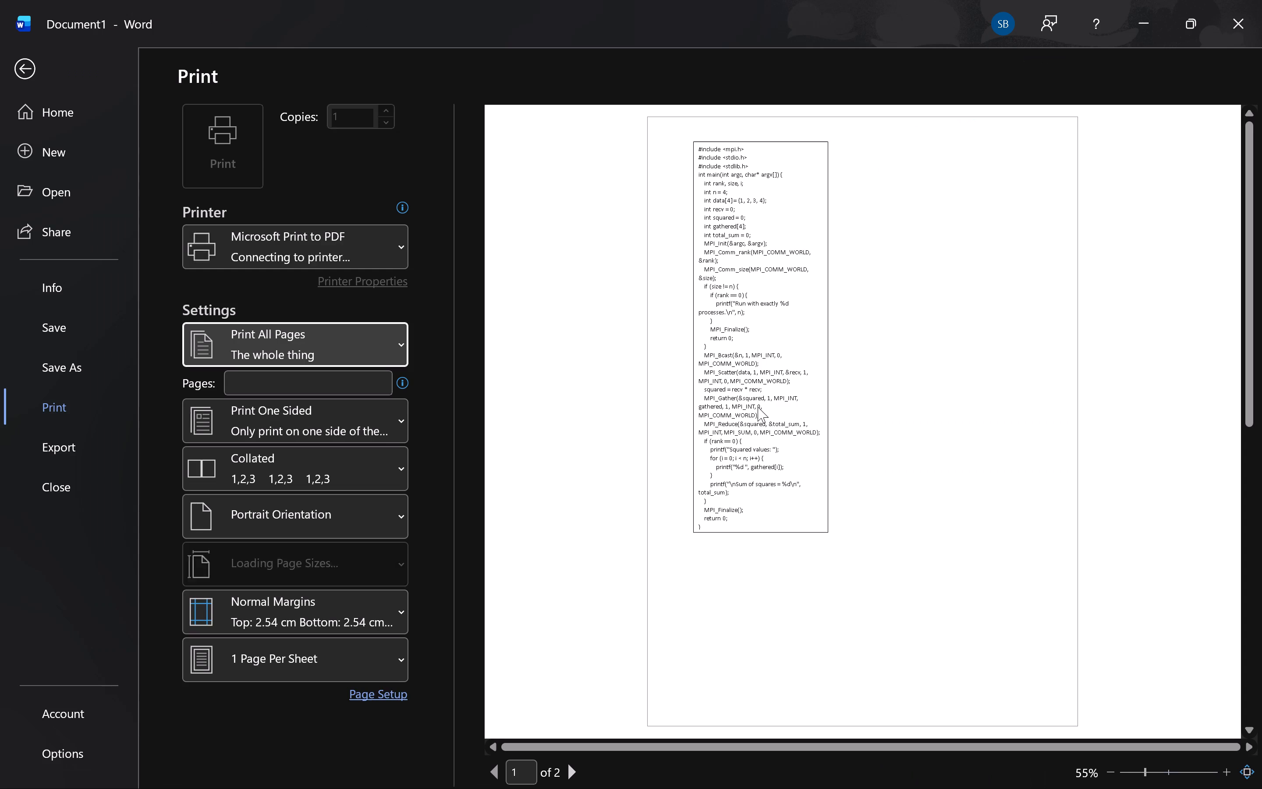
{"action": "scroll", "coordinate": [1052, 479], "scroll_direction": "down", "scroll_amount": 8}
{"action": "scroll", "coordinate": [1035, 476], "scroll_direction": "up", "scroll_amount": 5}
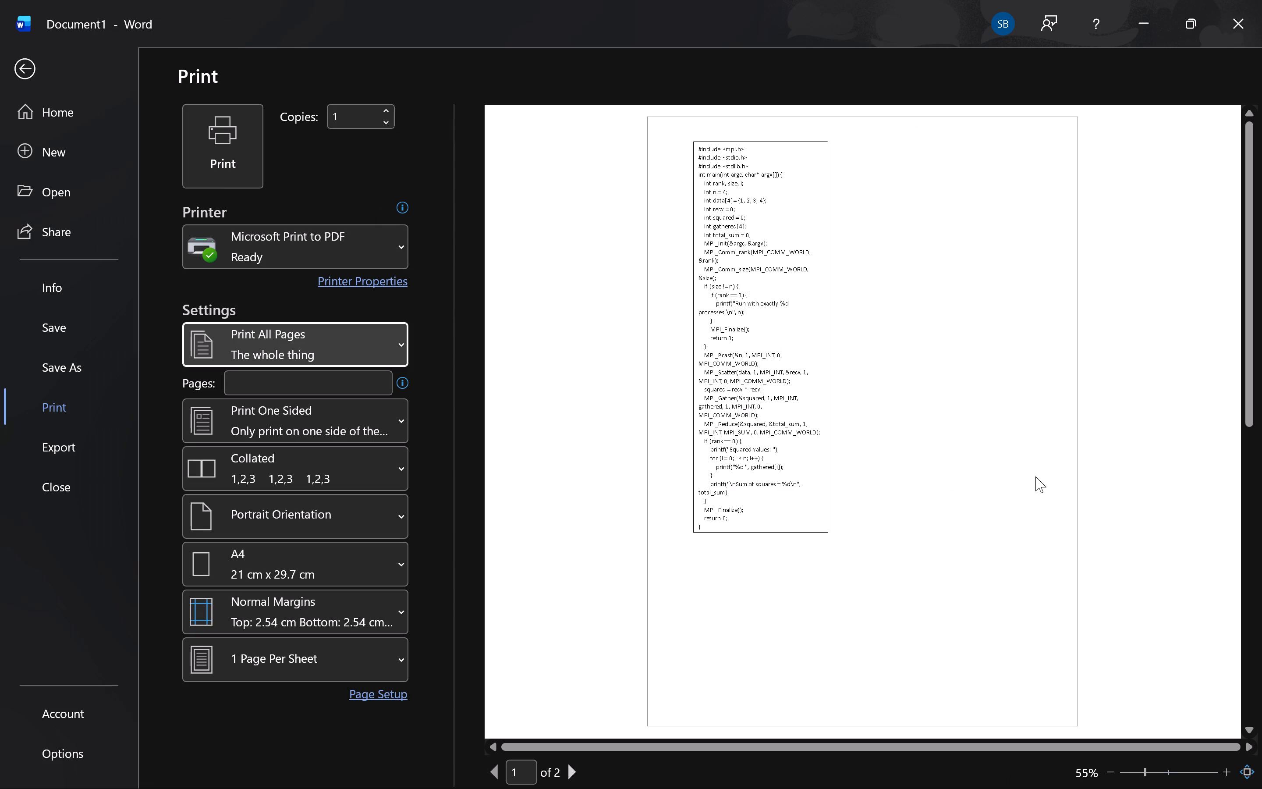
{"action": "scroll", "coordinate": [1035, 476], "scroll_direction": "down", "scroll_amount": 4}
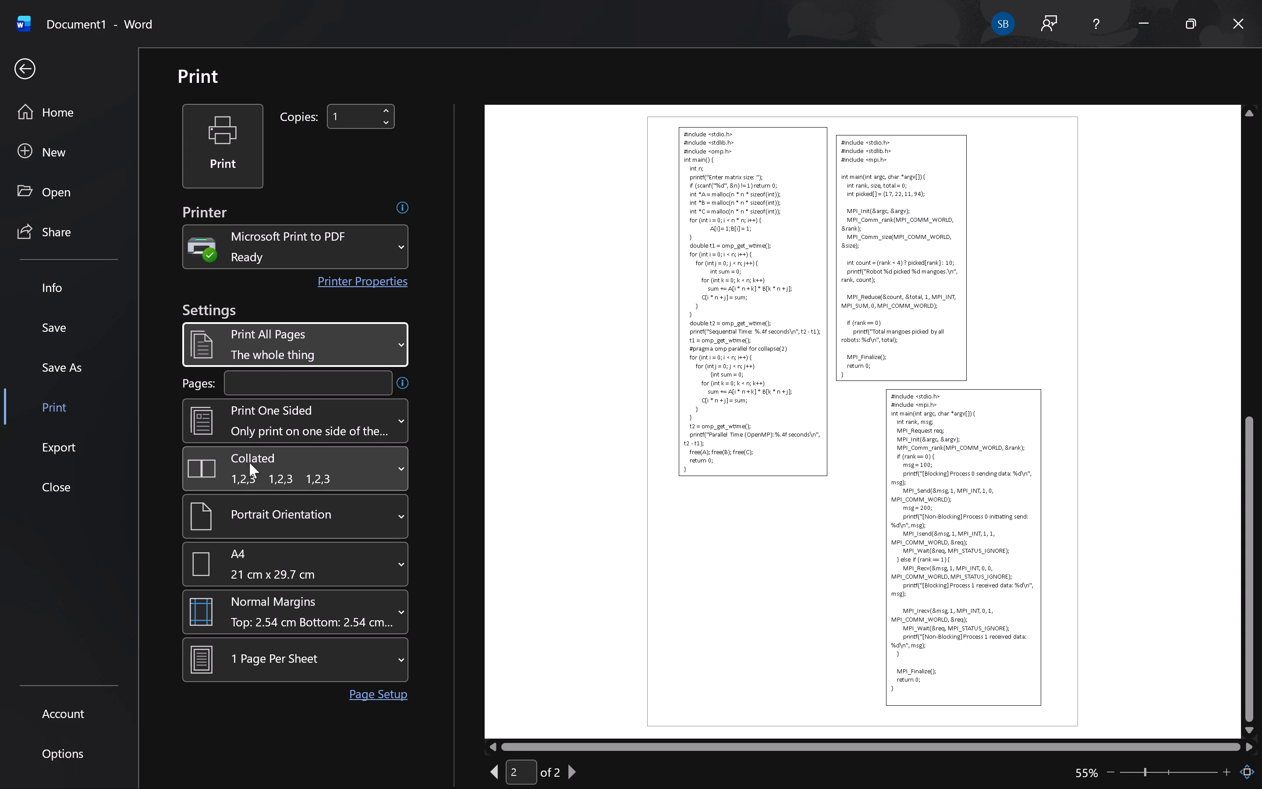
{"action": "left_click", "coordinate": [233, 180]}
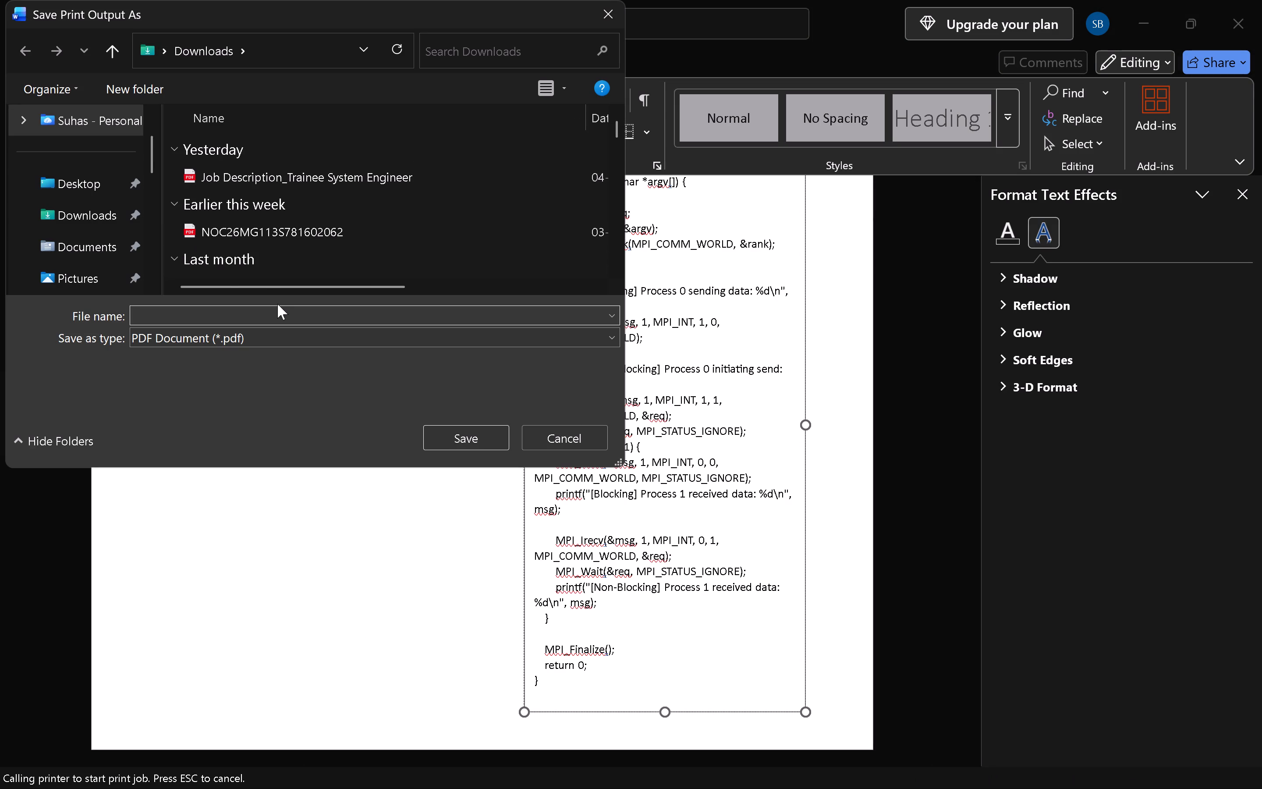
{"action": "type", "text": "chits"}
{"action": "key", "text": "space"}
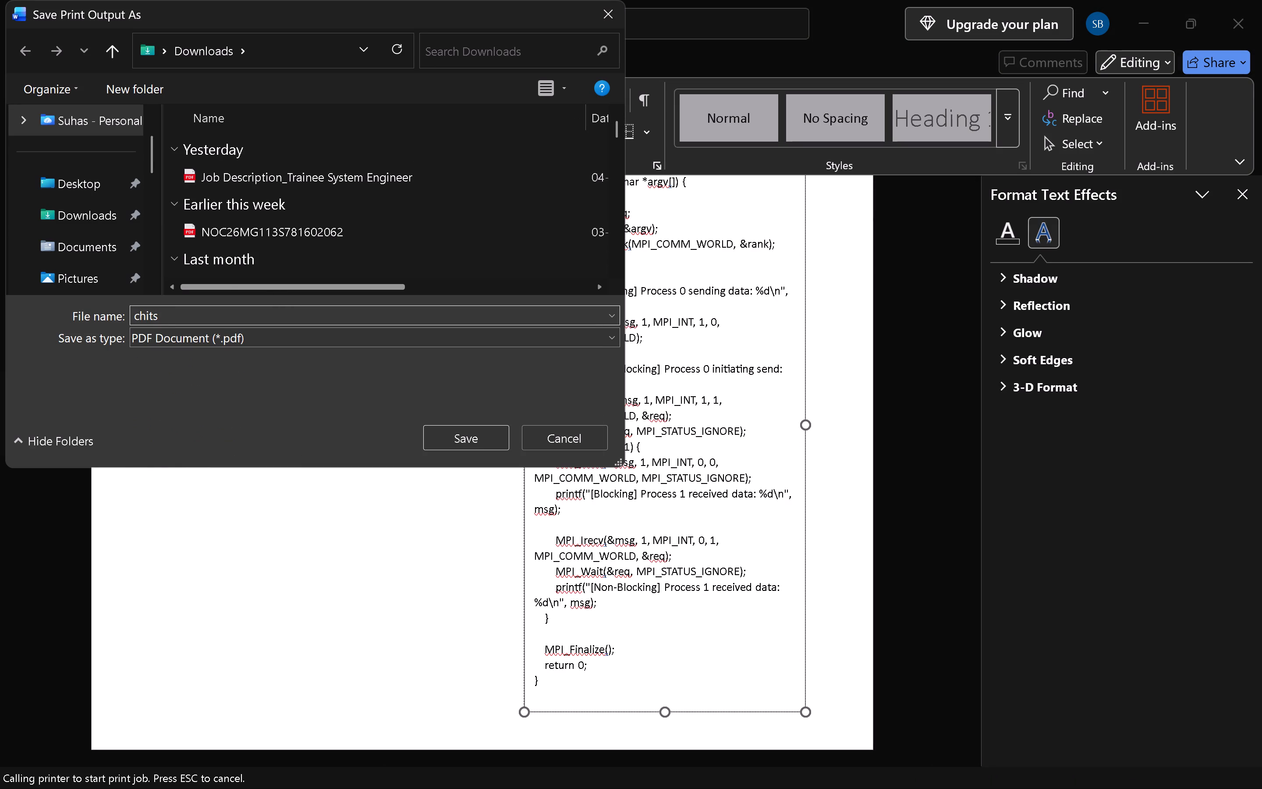
{"action": "type", "text": "pc"}
{"action": "key", "text": "Return"}
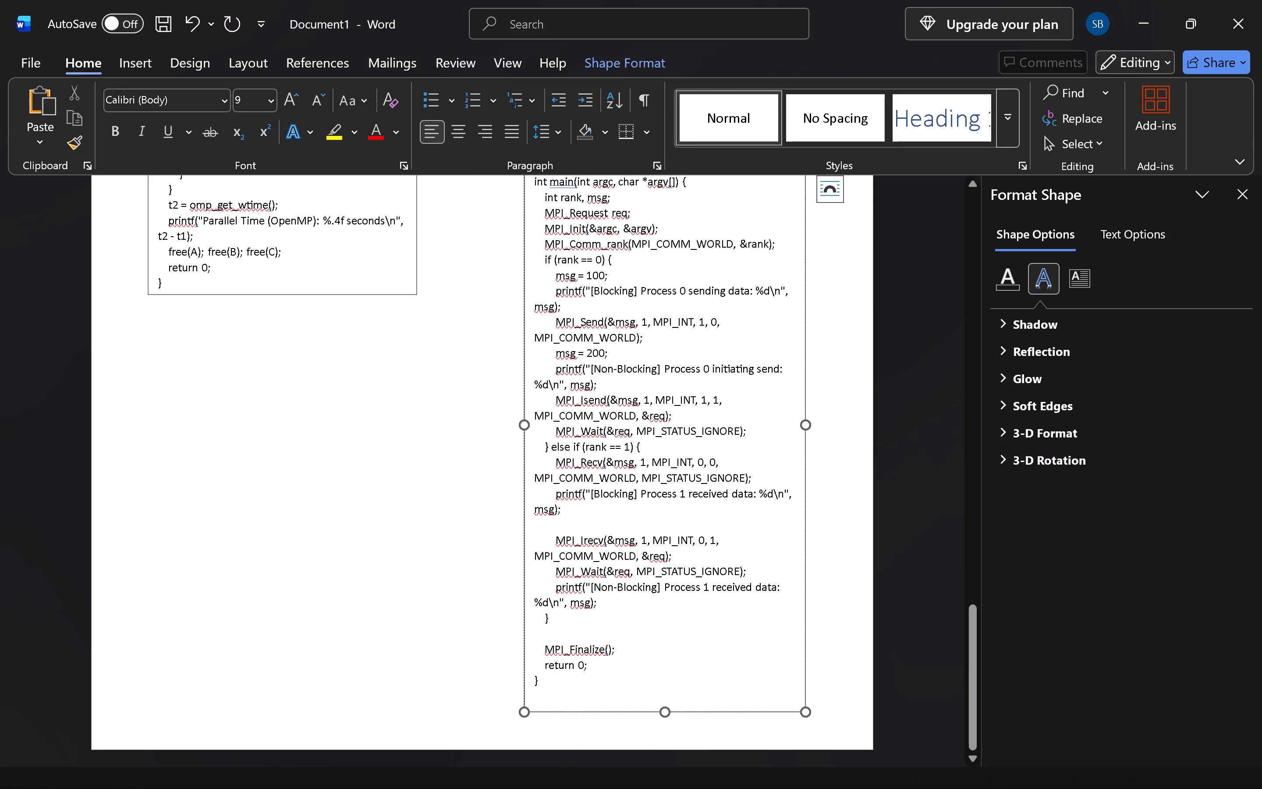
Open the chits pc PDF from the Downloads folder in File Explorer, check both pages, and close it.
{"action": "left_click", "coordinate": [634, 788]}
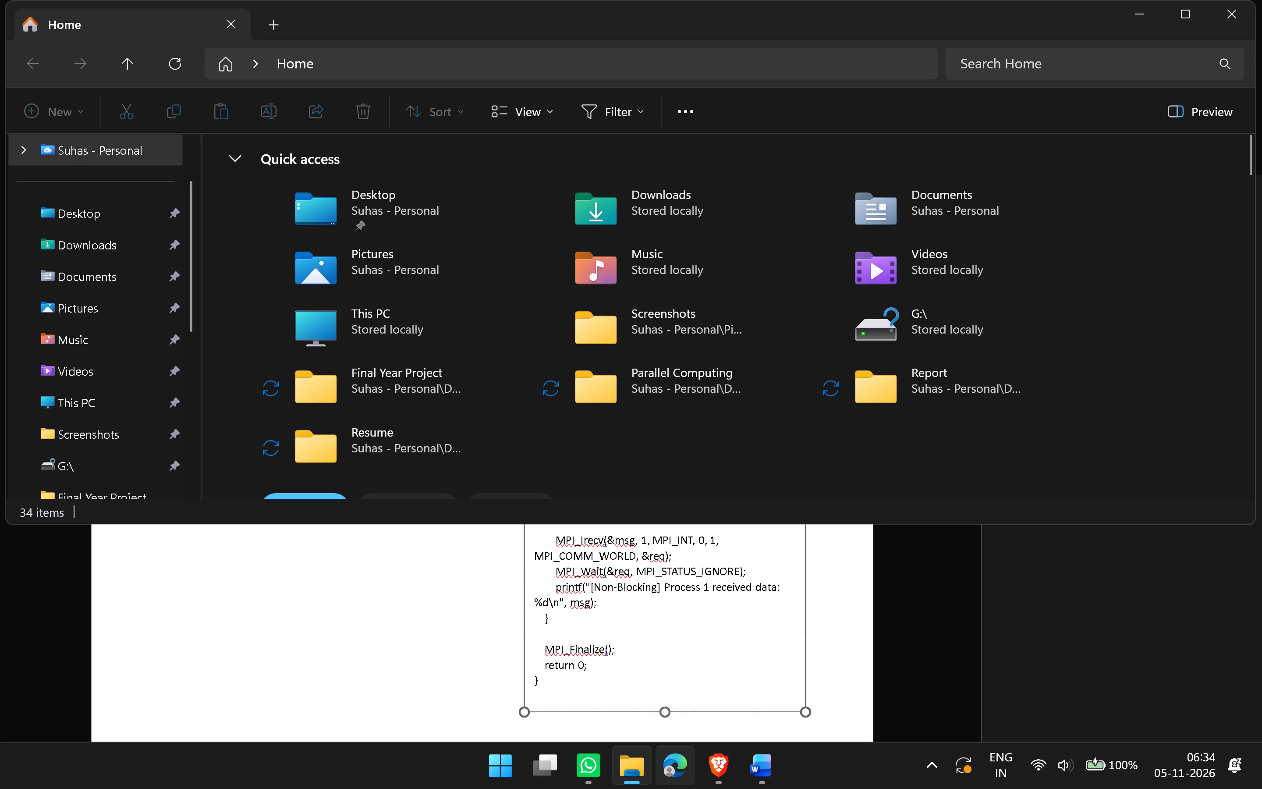
{"action": "left_click", "coordinate": [131, 239]}
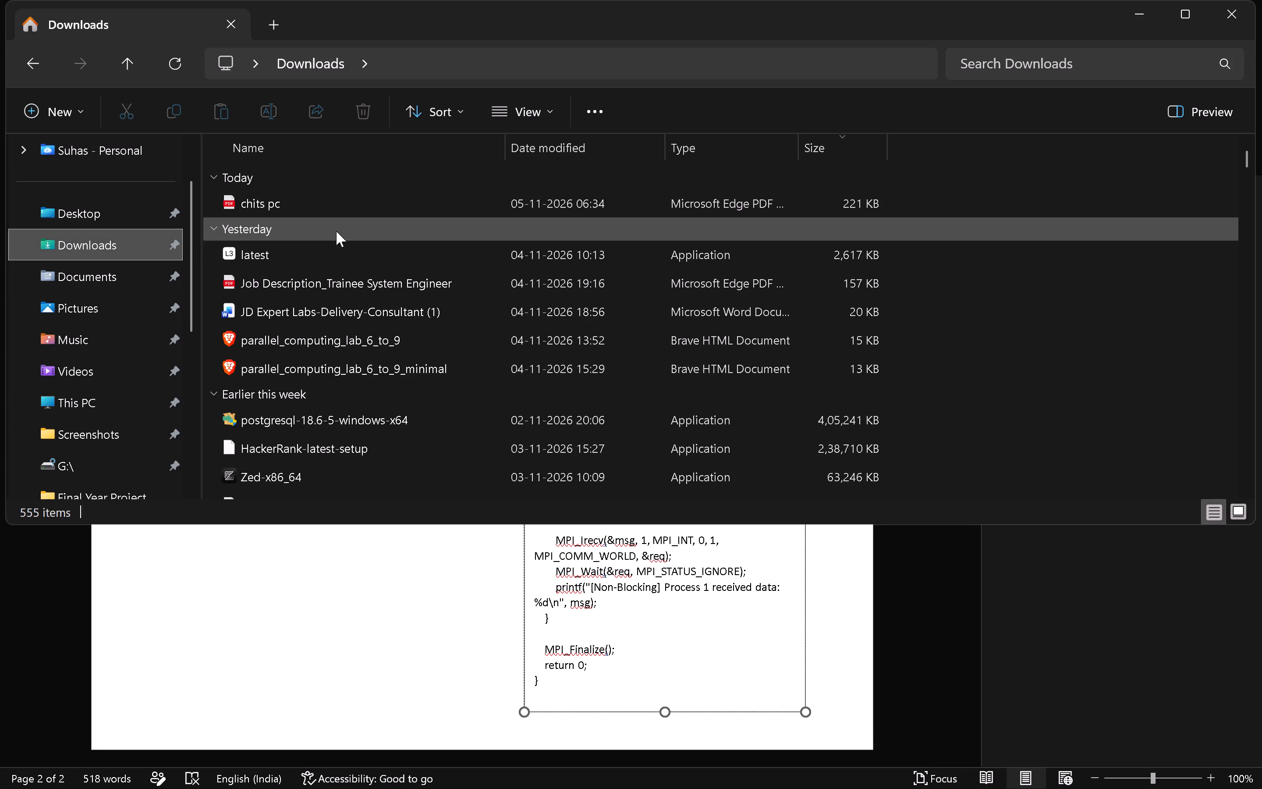
{"action": "double_click", "coordinate": [336, 205]}
{"action": "scroll", "coordinate": [391, 511], "scroll_direction": "down", "scroll_amount": 7}
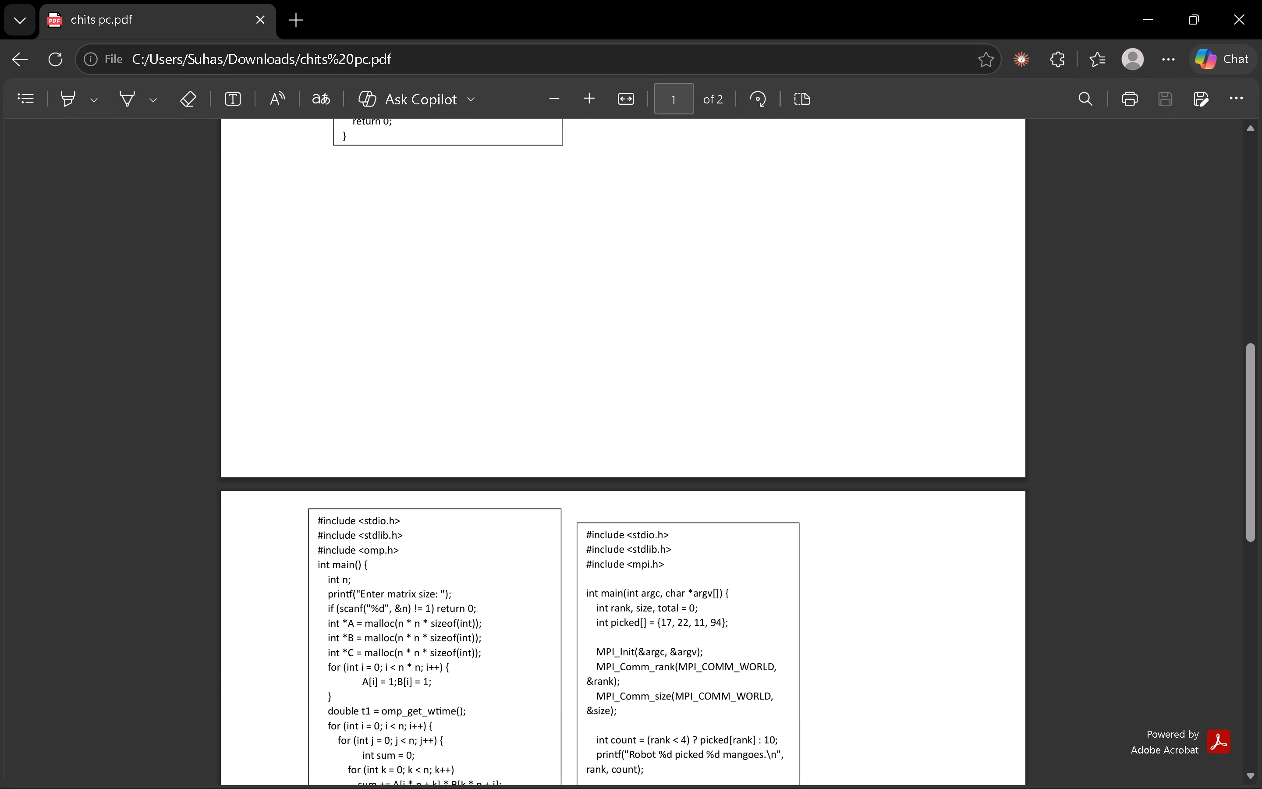
{"action": "scroll", "coordinate": [374, 519], "scroll_direction": "down", "scroll_amount": 8}
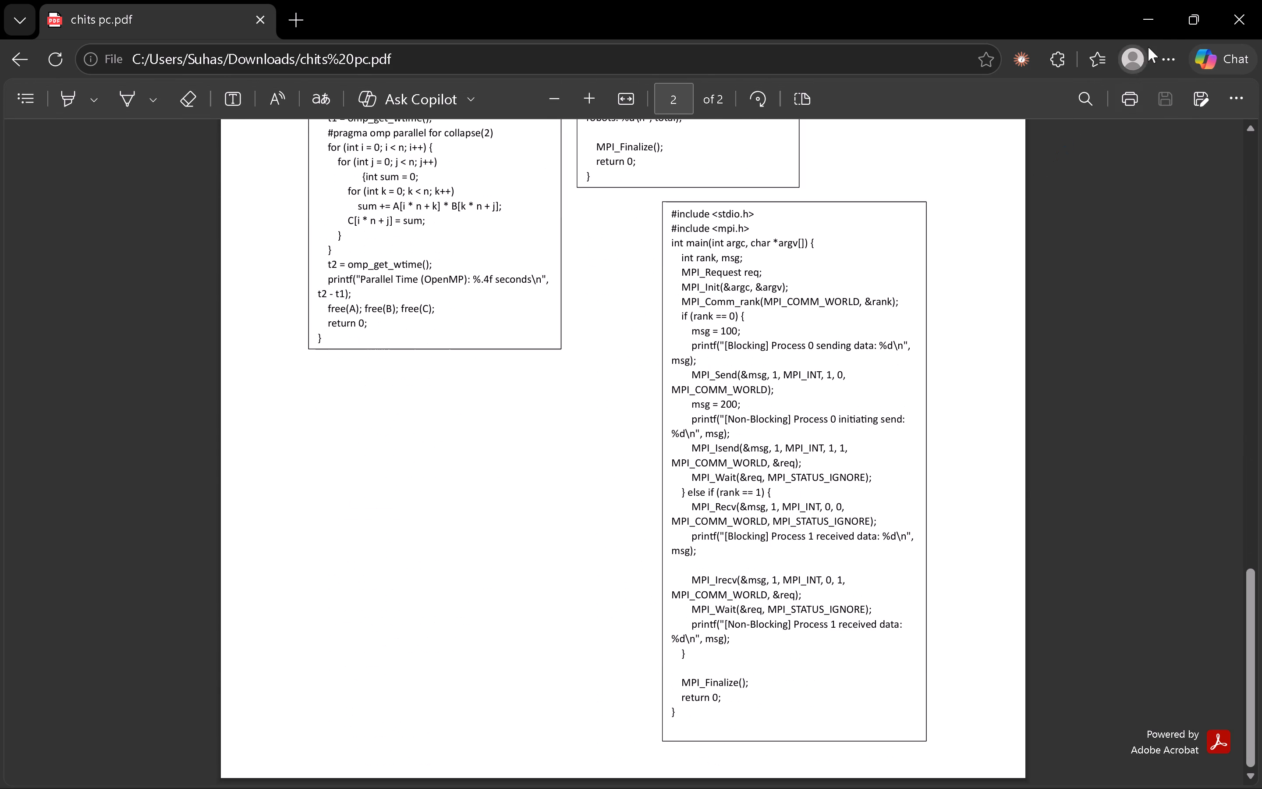
{"action": "left_click", "coordinate": [1225, 16]}
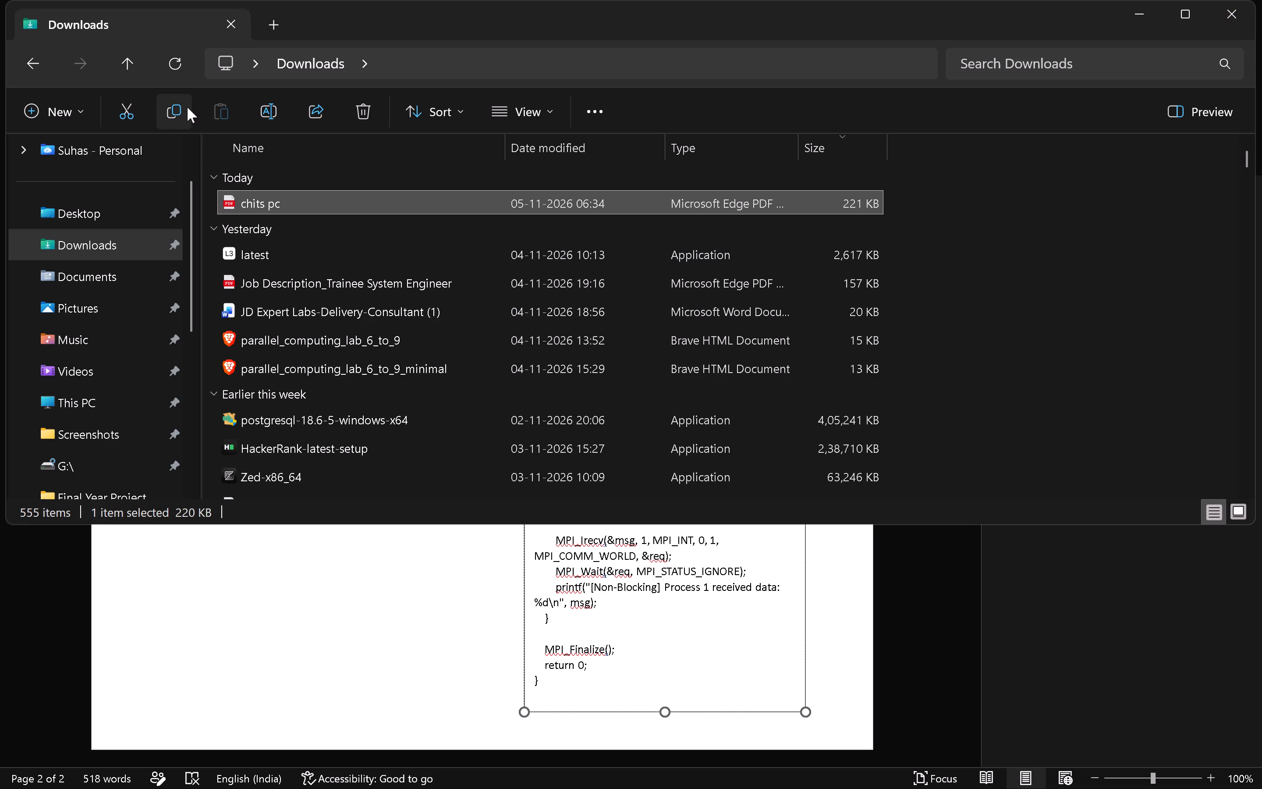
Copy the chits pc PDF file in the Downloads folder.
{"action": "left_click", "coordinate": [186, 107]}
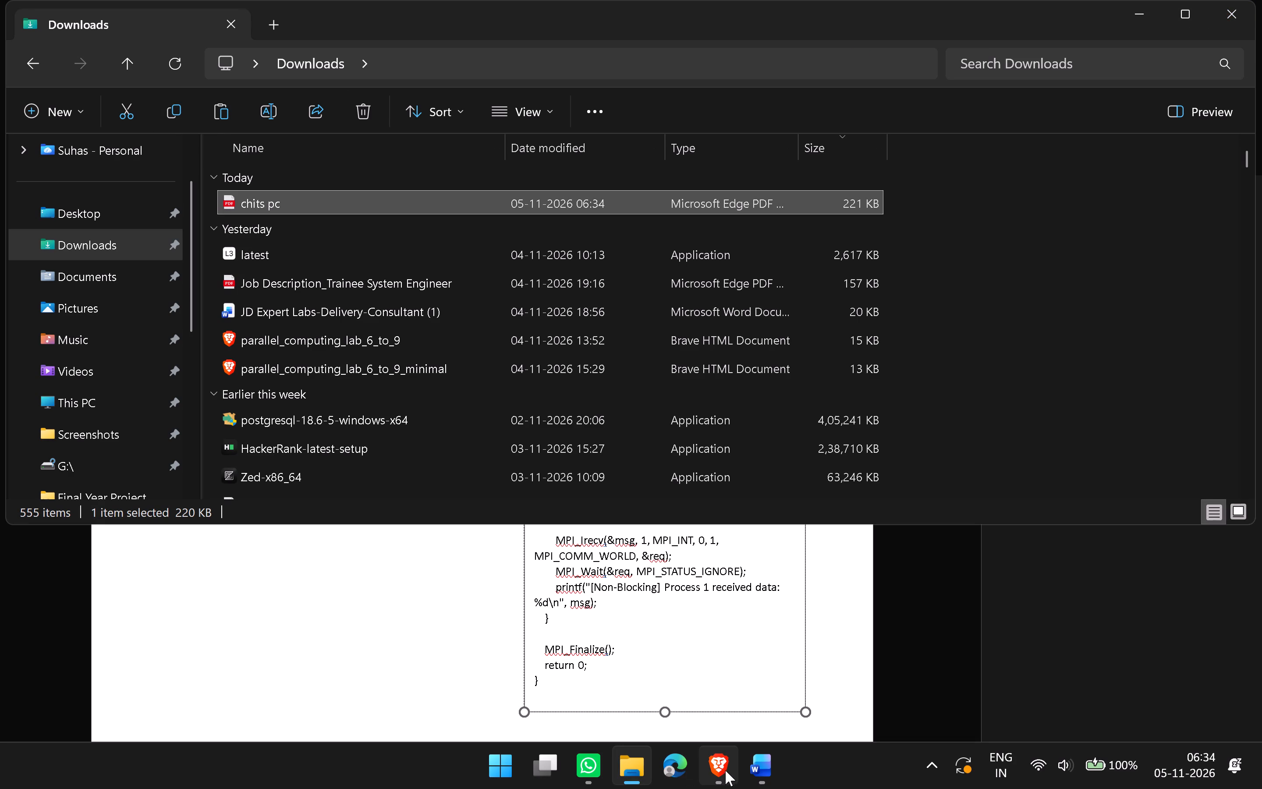
Return to Word, save the document as pc chits in Desktop > 7th Sem > Parallel Computing, and close it.
{"action": "left_click", "coordinate": [402, 693]}
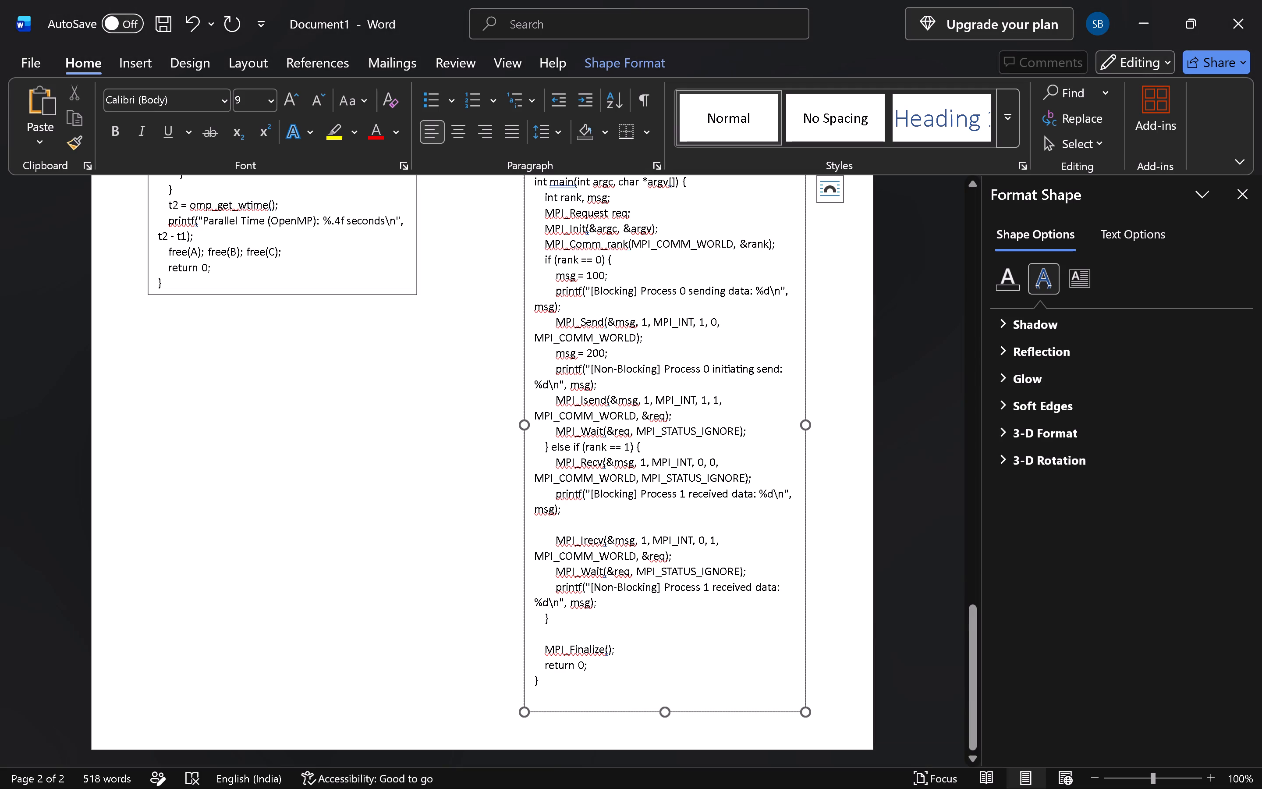
{"action": "key", "text": "ctrl+s"}
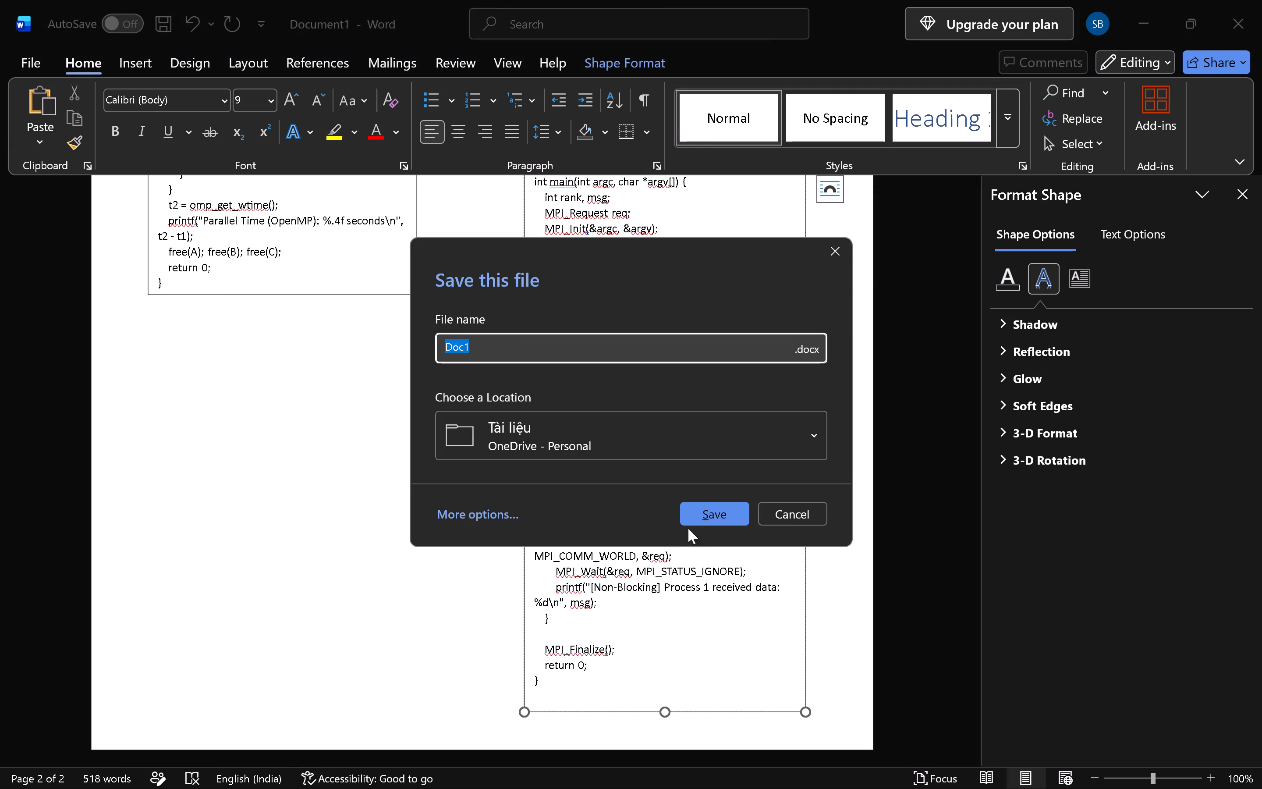
{"action": "left_click", "coordinate": [441, 509]}
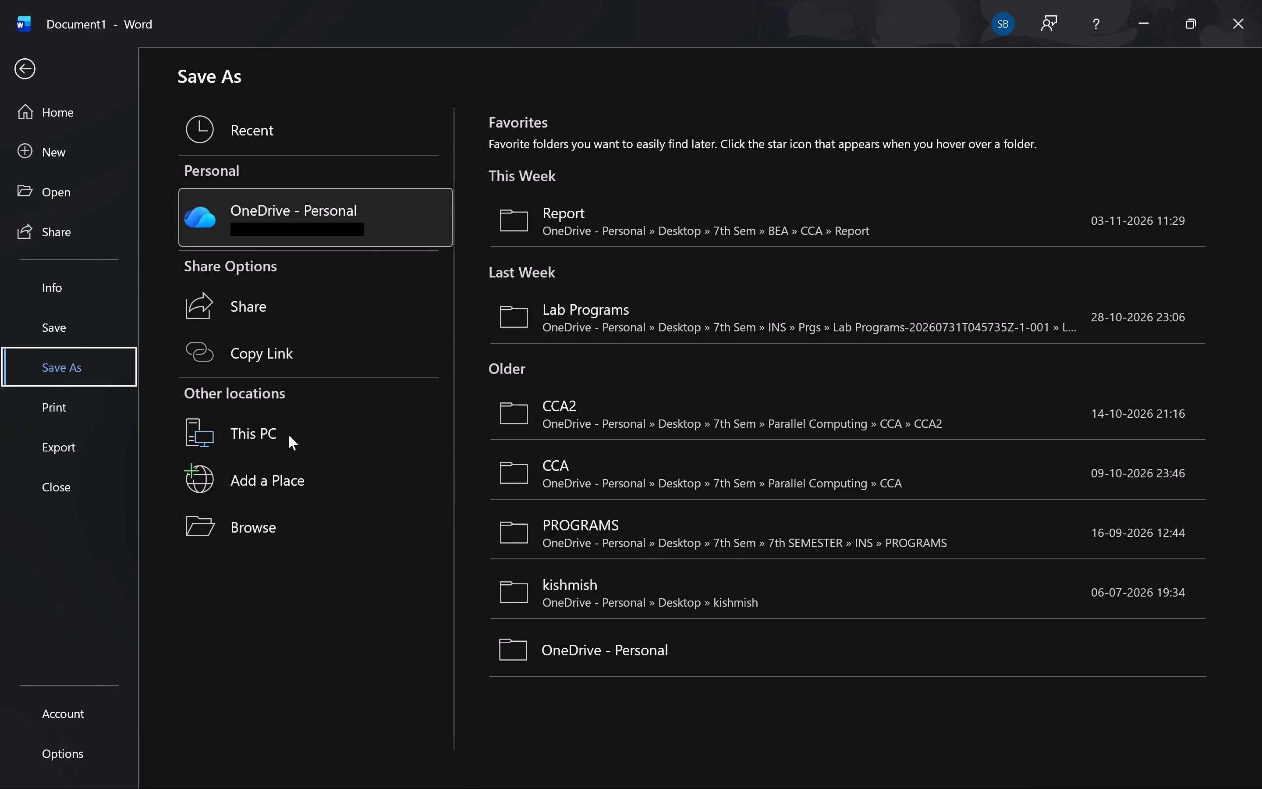
{"action": "left_click", "coordinate": [288, 434]}
{"action": "left_click", "coordinate": [314, 432]}
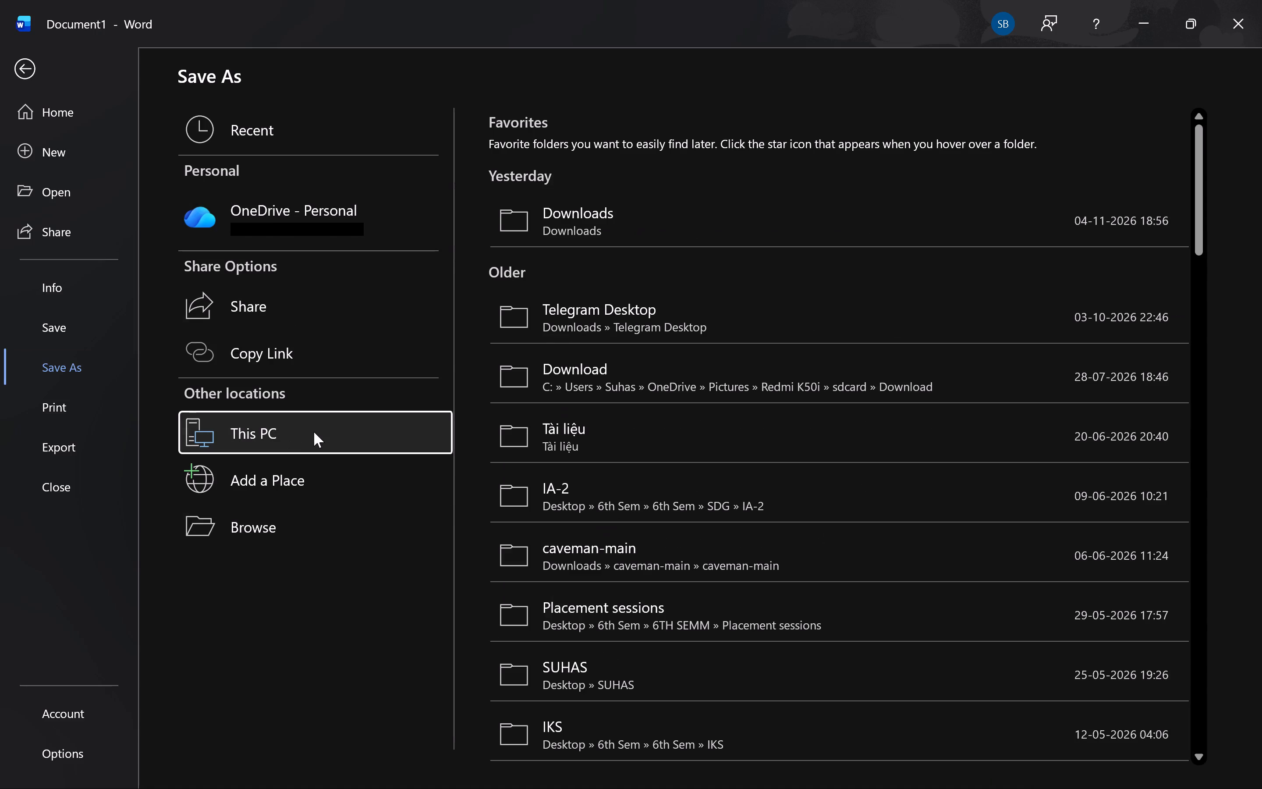
{"action": "double_click", "coordinate": [314, 432]}
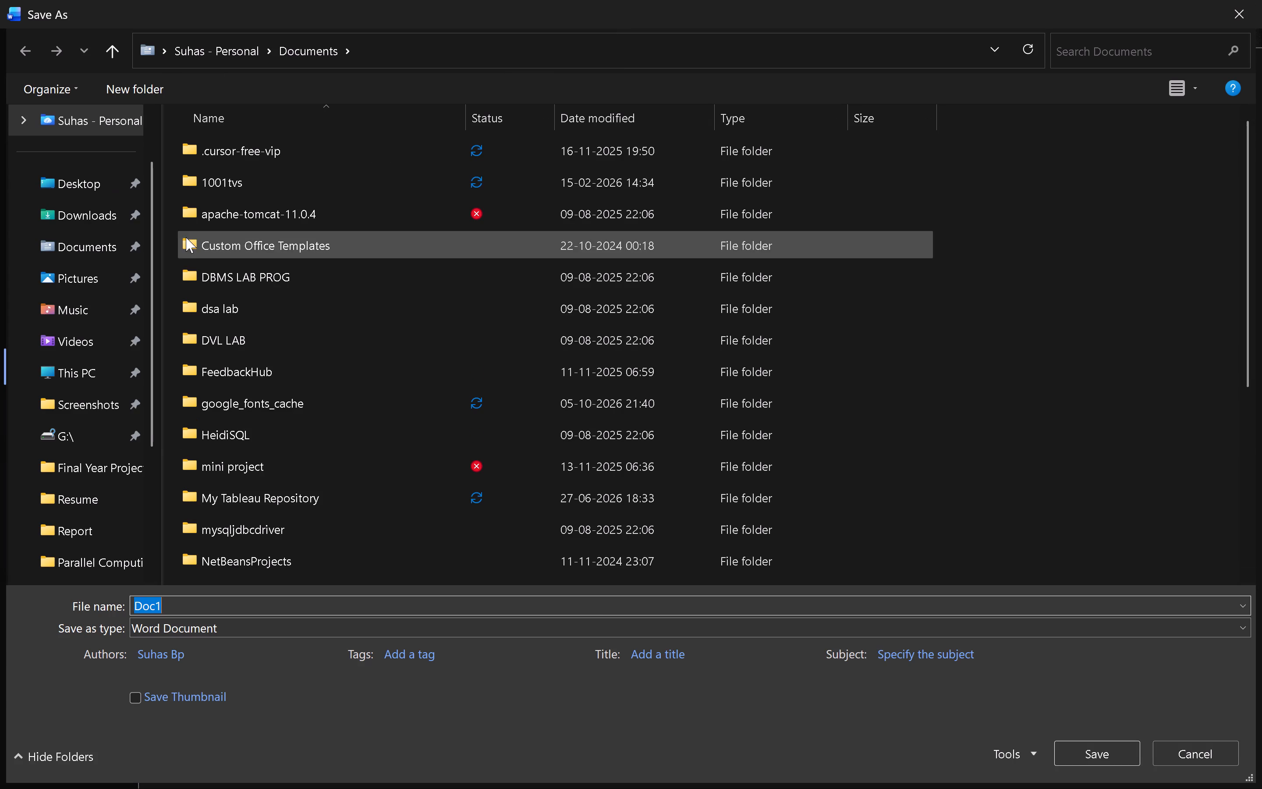
{"action": "left_click", "coordinate": [78, 190]}
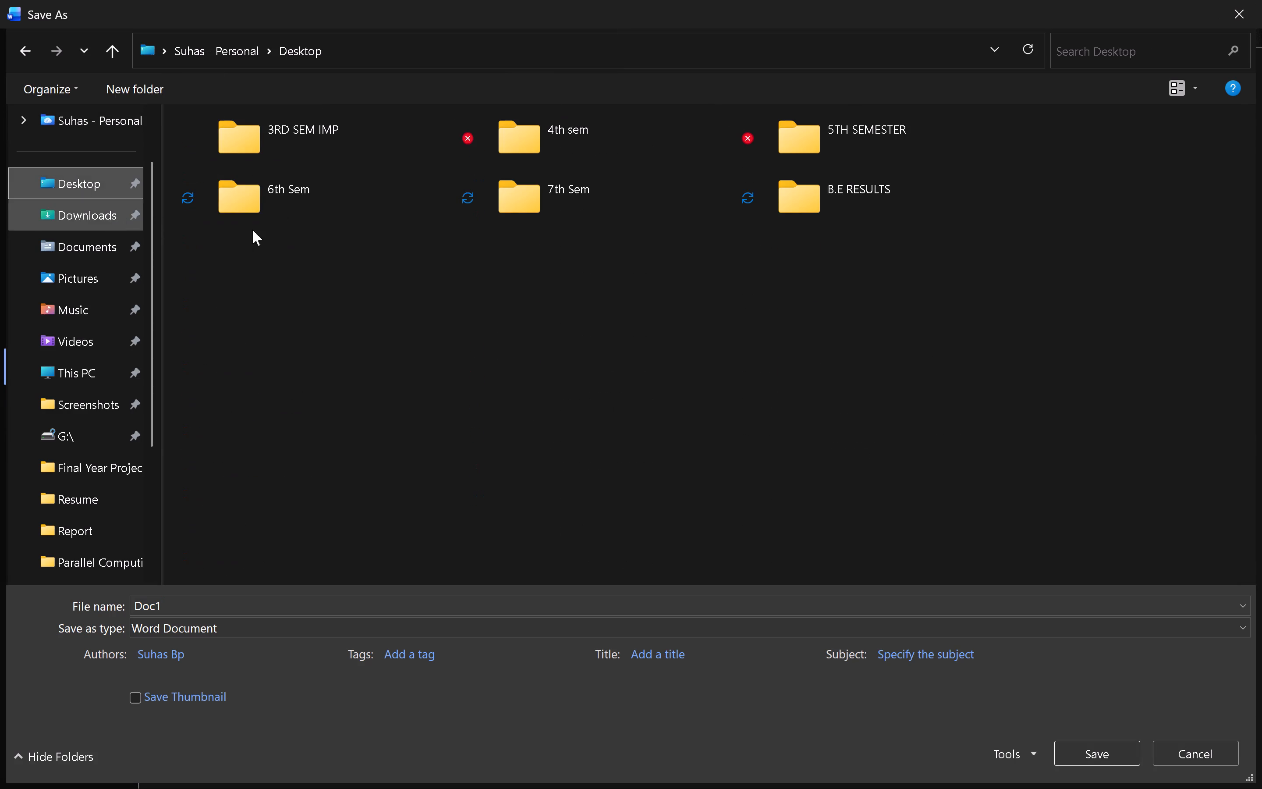
{"action": "double_click", "coordinate": [631, 186]}
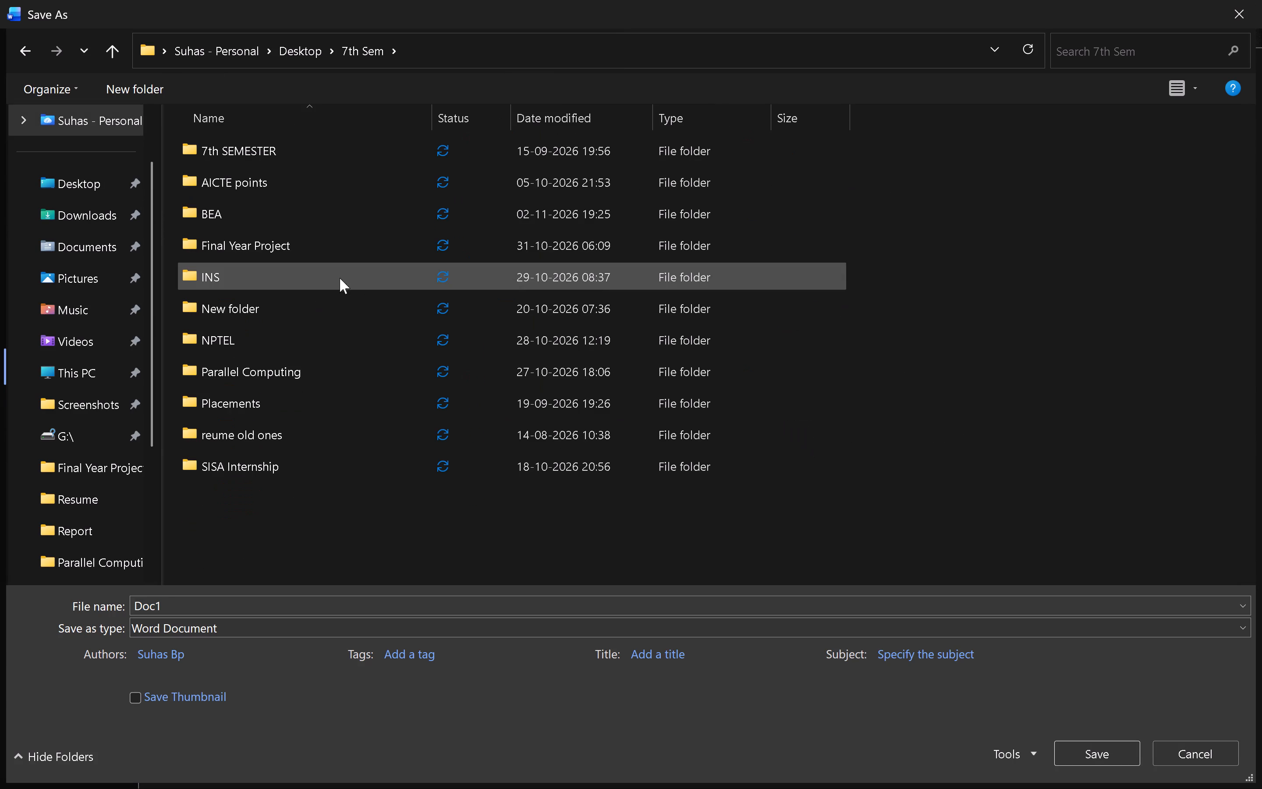
{"action": "double_click", "coordinate": [253, 384]}
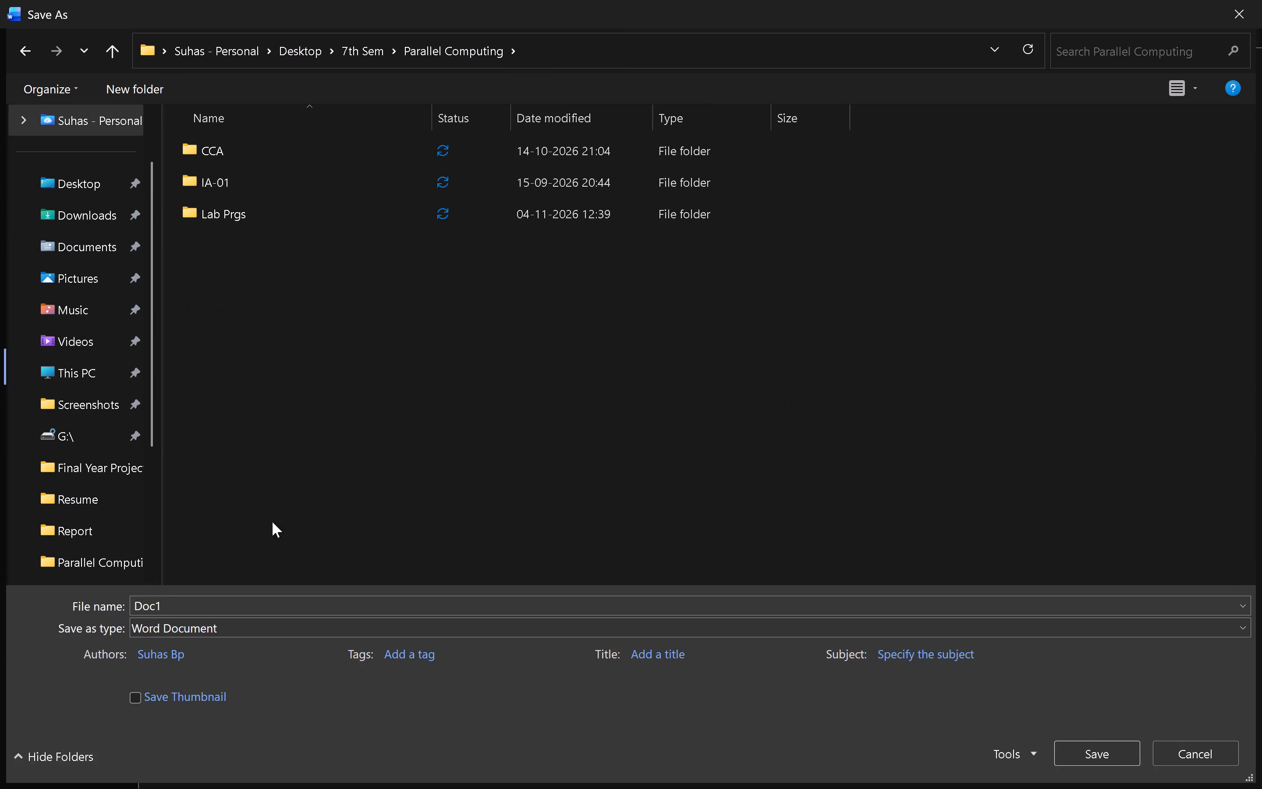
{"action": "left_click", "coordinate": [271, 600]}
{"action": "type", "text": "pc chits"}
{"action": "key", "text": "space"}
{"action": "key", "text": "Return"}
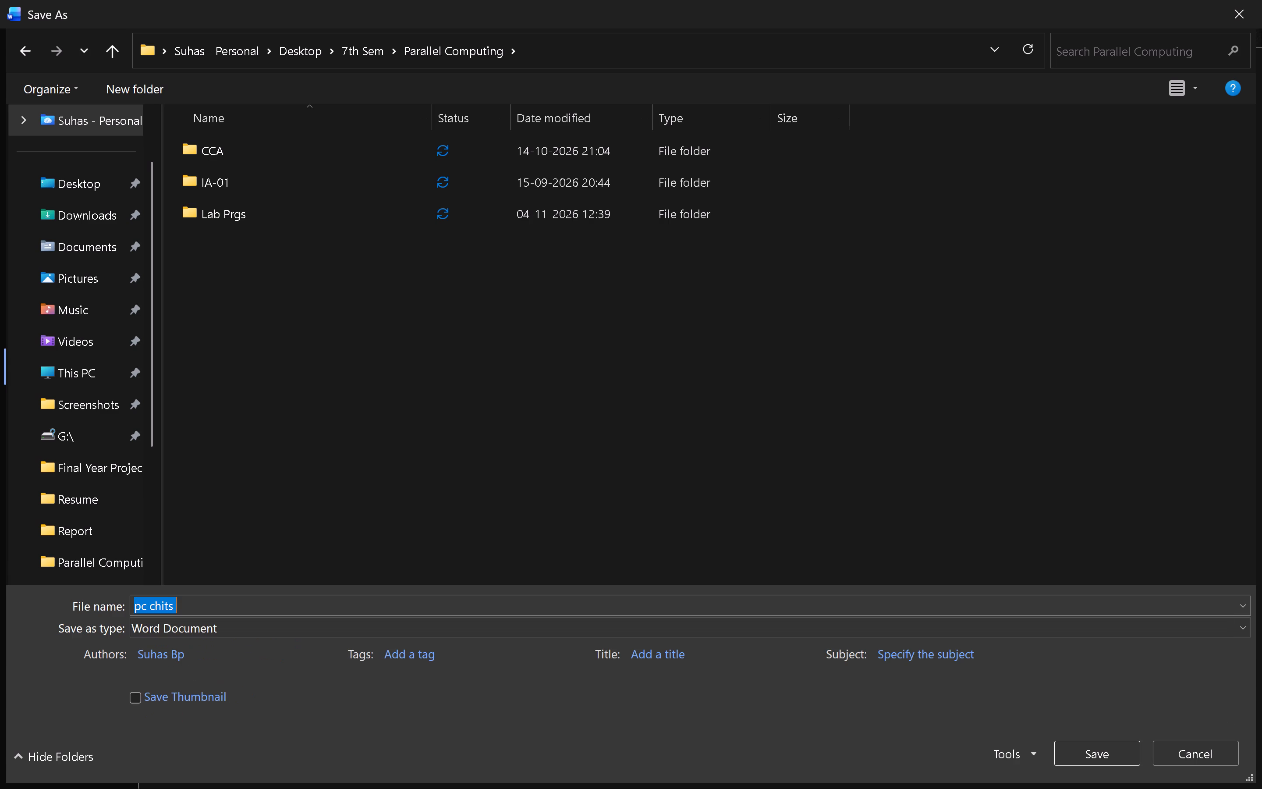
{"action": "key", "text": "Return"}
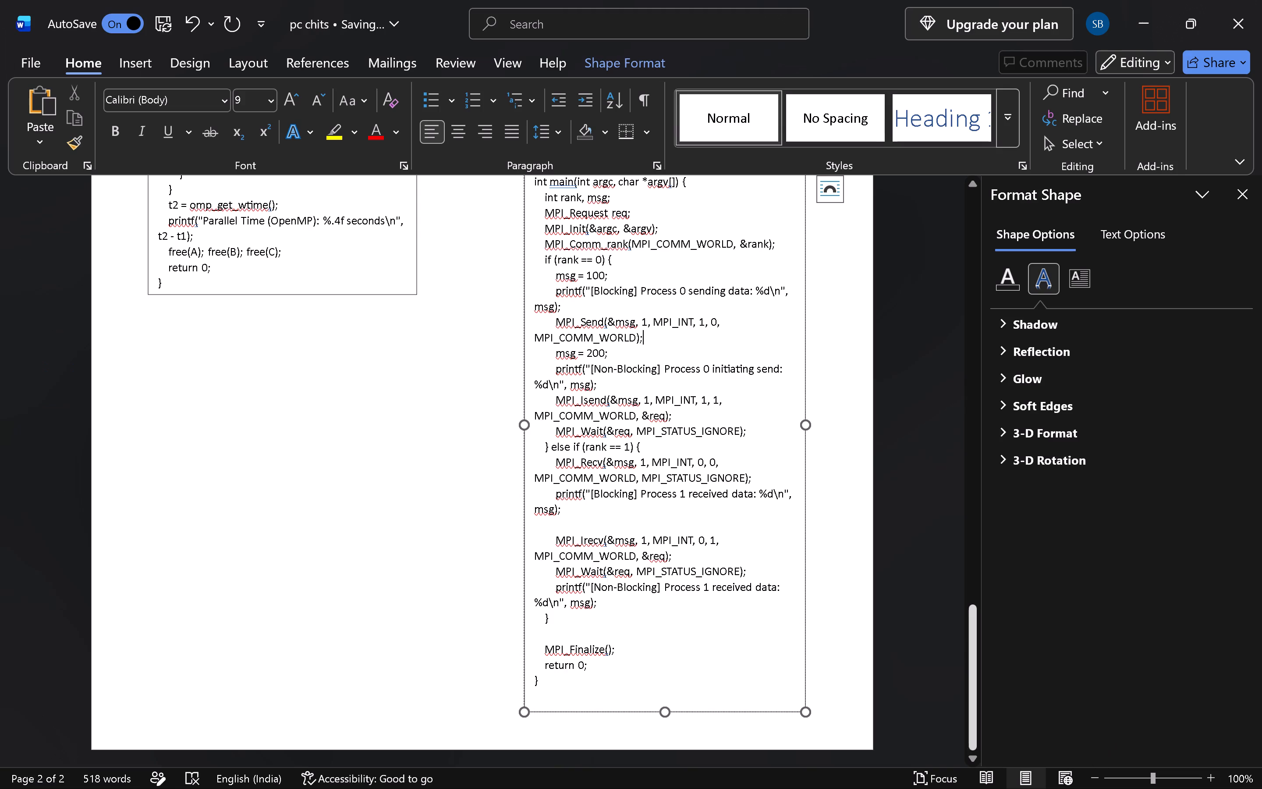
{"action": "left_click", "coordinate": [1261, 0]}
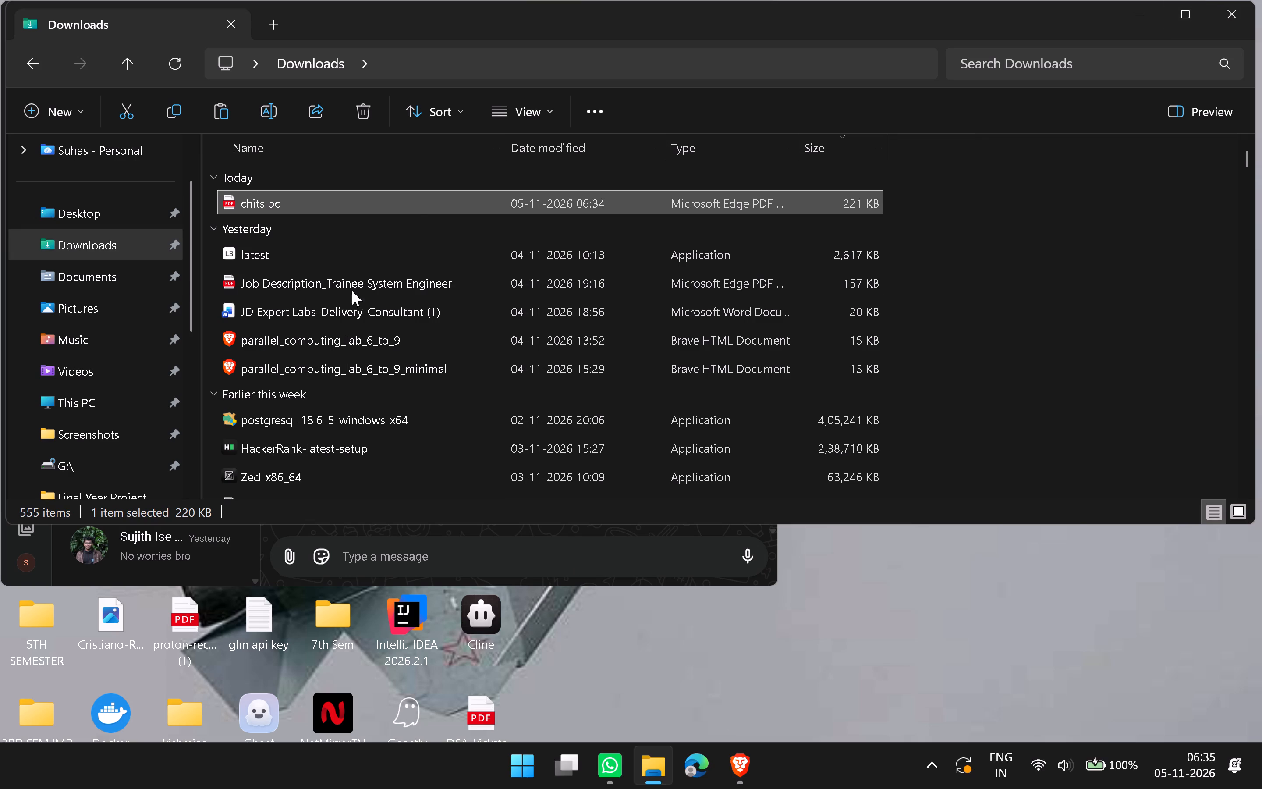
Copy the chits pc PDF file from the Downloads folder in File Explorer.
{"action": "left_click", "coordinate": [170, 114]}
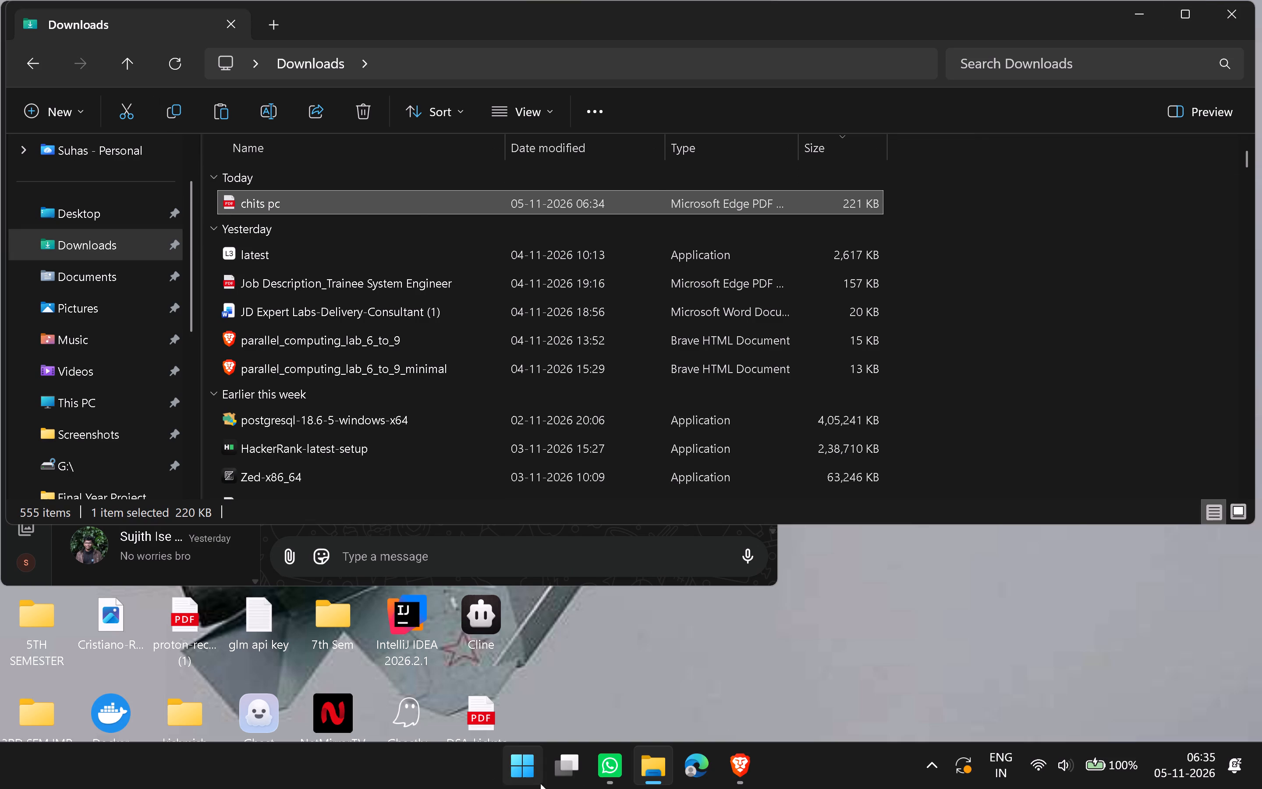
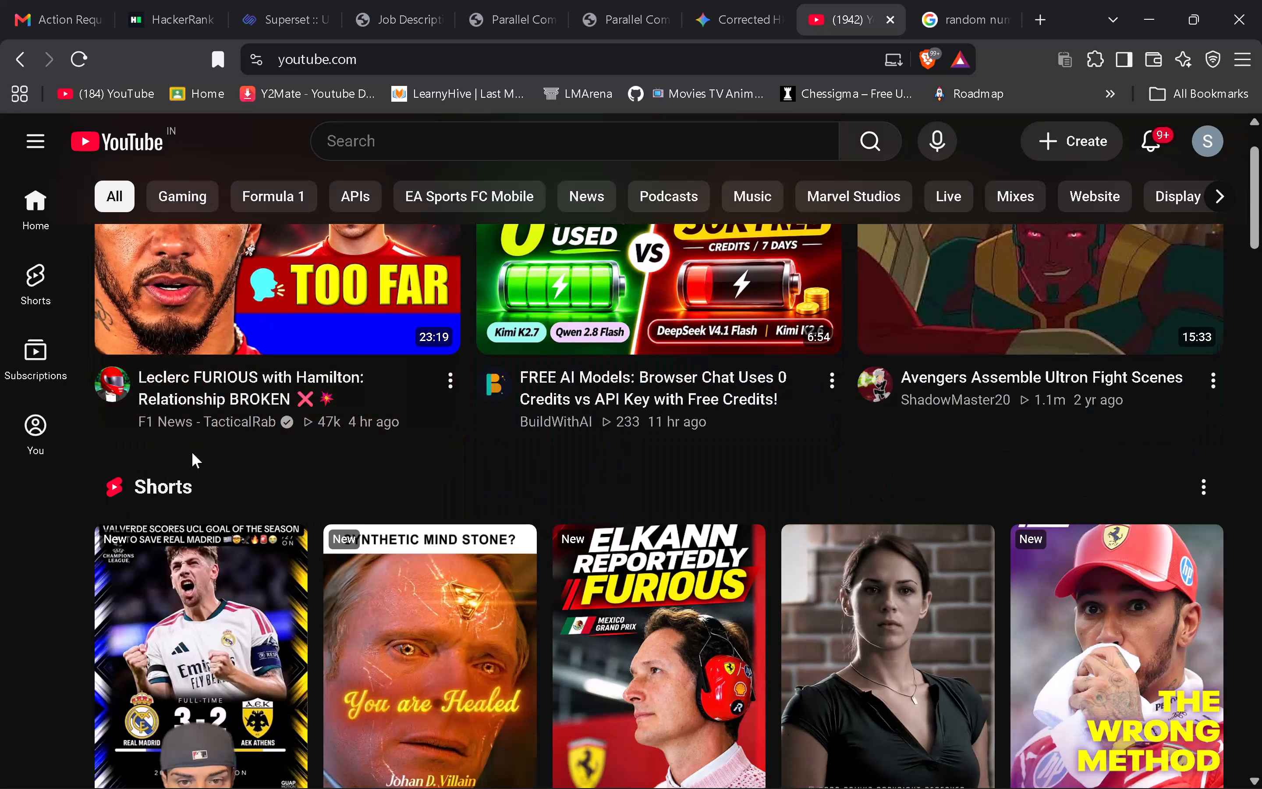
Browse the YouTube home feed and skim the preview of the "Don't PAY for ChatGPT Pro" video.
{"action": "scroll", "coordinate": [769, 301], "scroll_direction": "up", "scroll_amount": 1}
{"action": "scroll", "coordinate": [513, 415], "scroll_direction": "down", "scroll_amount": 4}
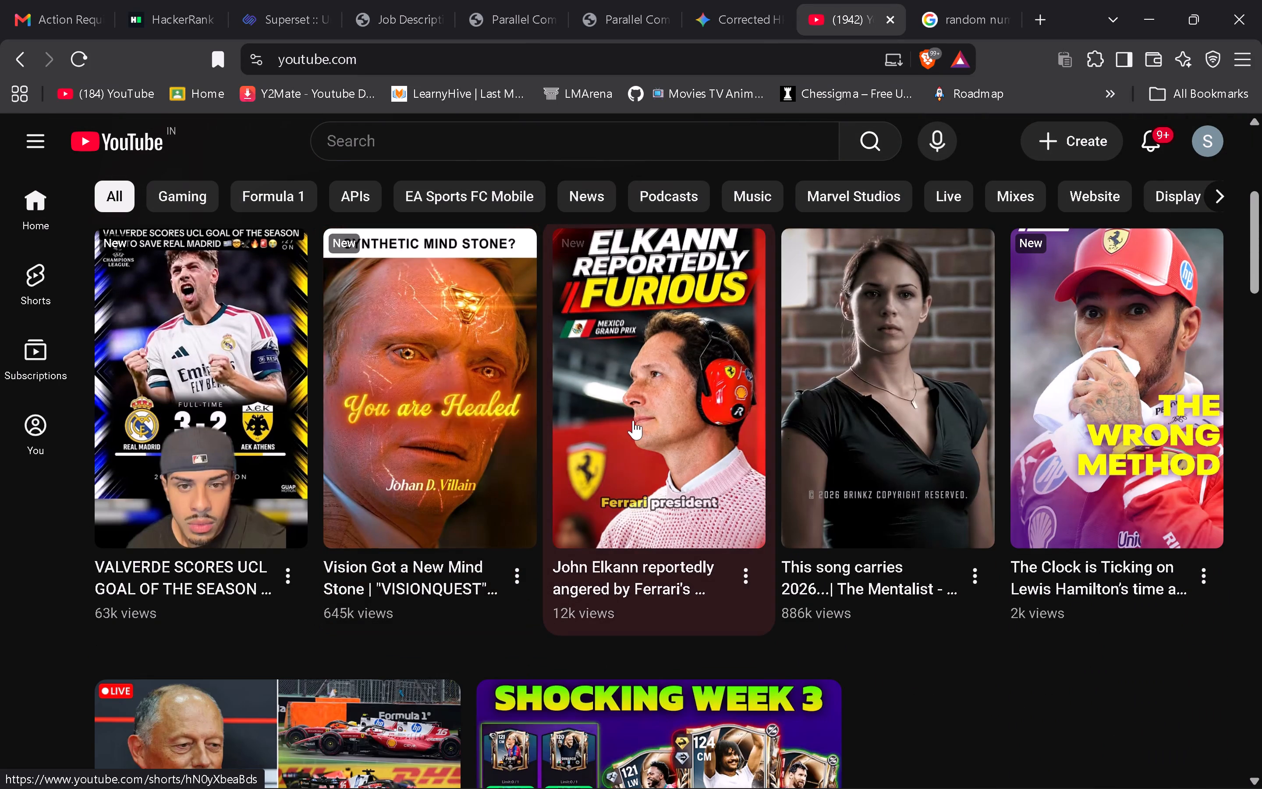
{"action": "scroll", "coordinate": [630, 414], "scroll_direction": "down", "scroll_amount": 5}
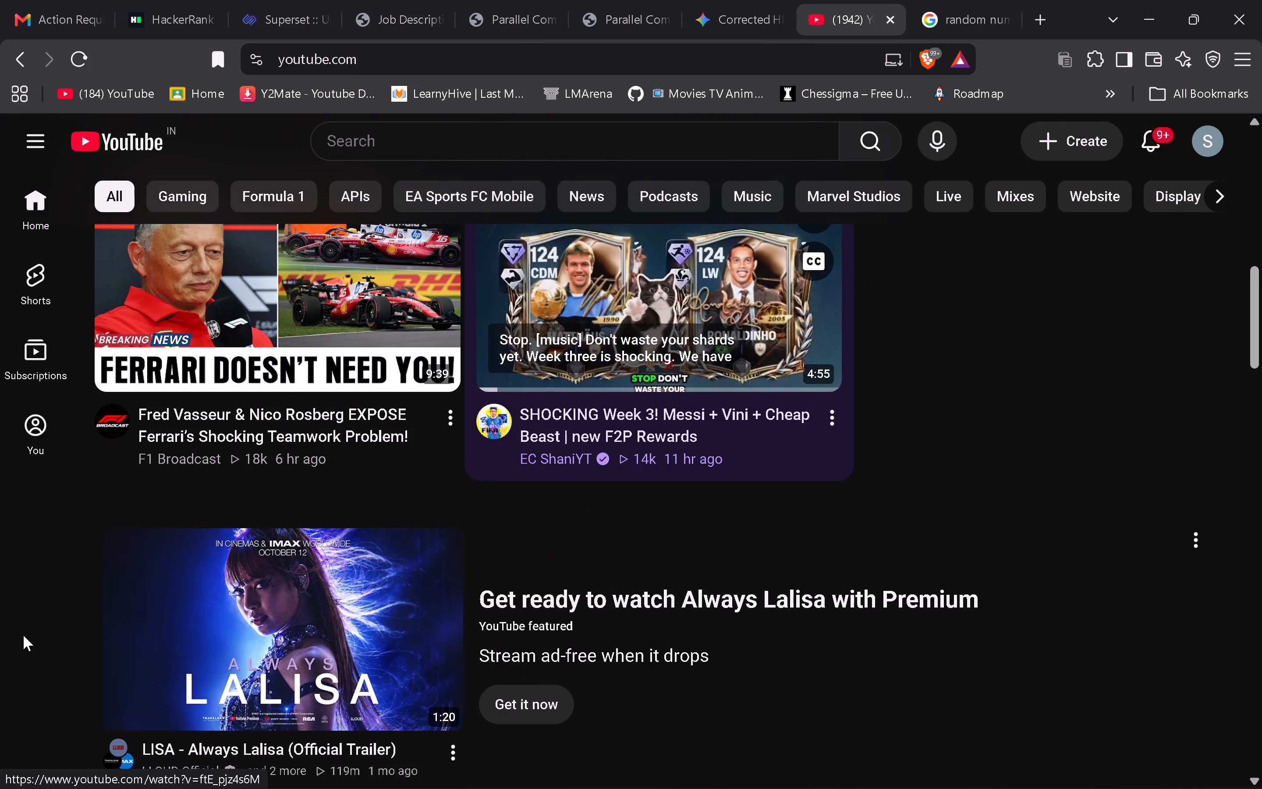
{"action": "scroll", "coordinate": [7, 625], "scroll_direction": "down", "scroll_amount": 4}
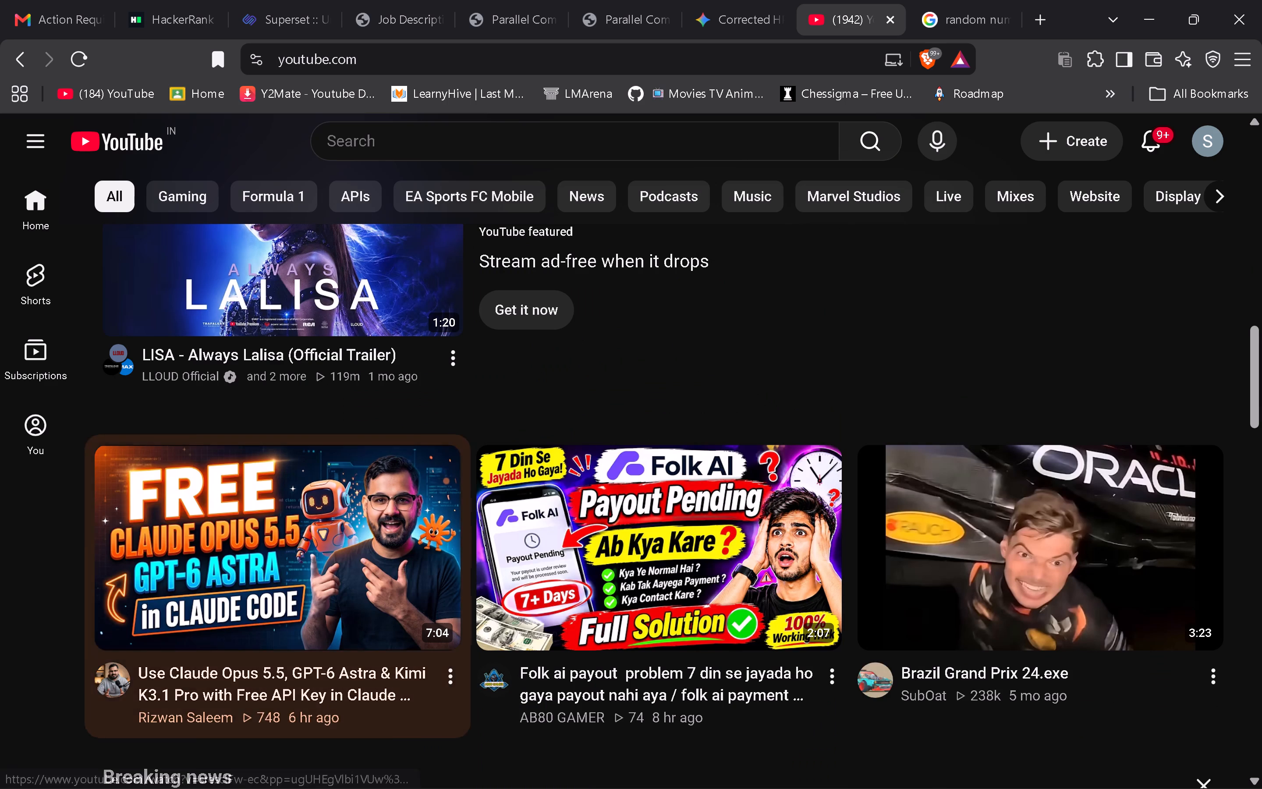
{"action": "scroll", "coordinate": [139, 592], "scroll_direction": "down", "scroll_amount": 5}
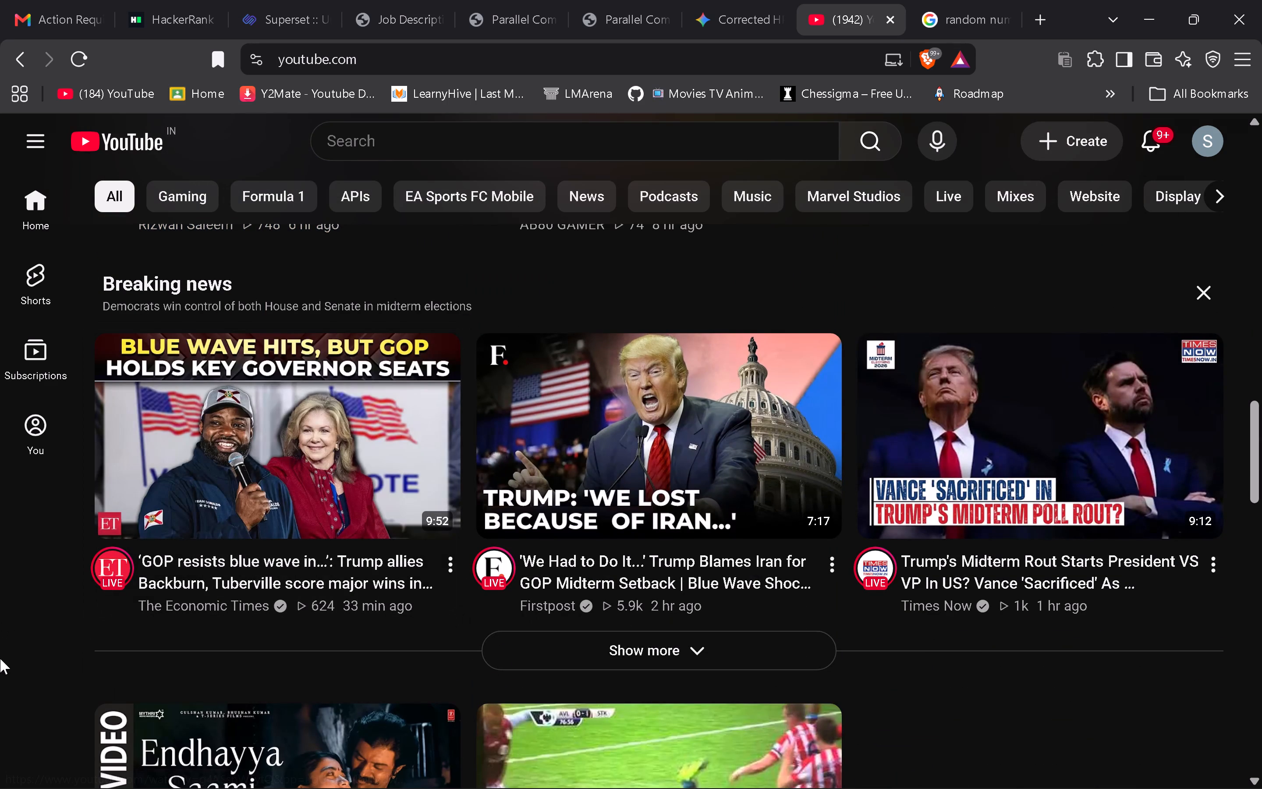
{"action": "scroll", "coordinate": [0, 658], "scroll_direction": "down", "scroll_amount": 5}
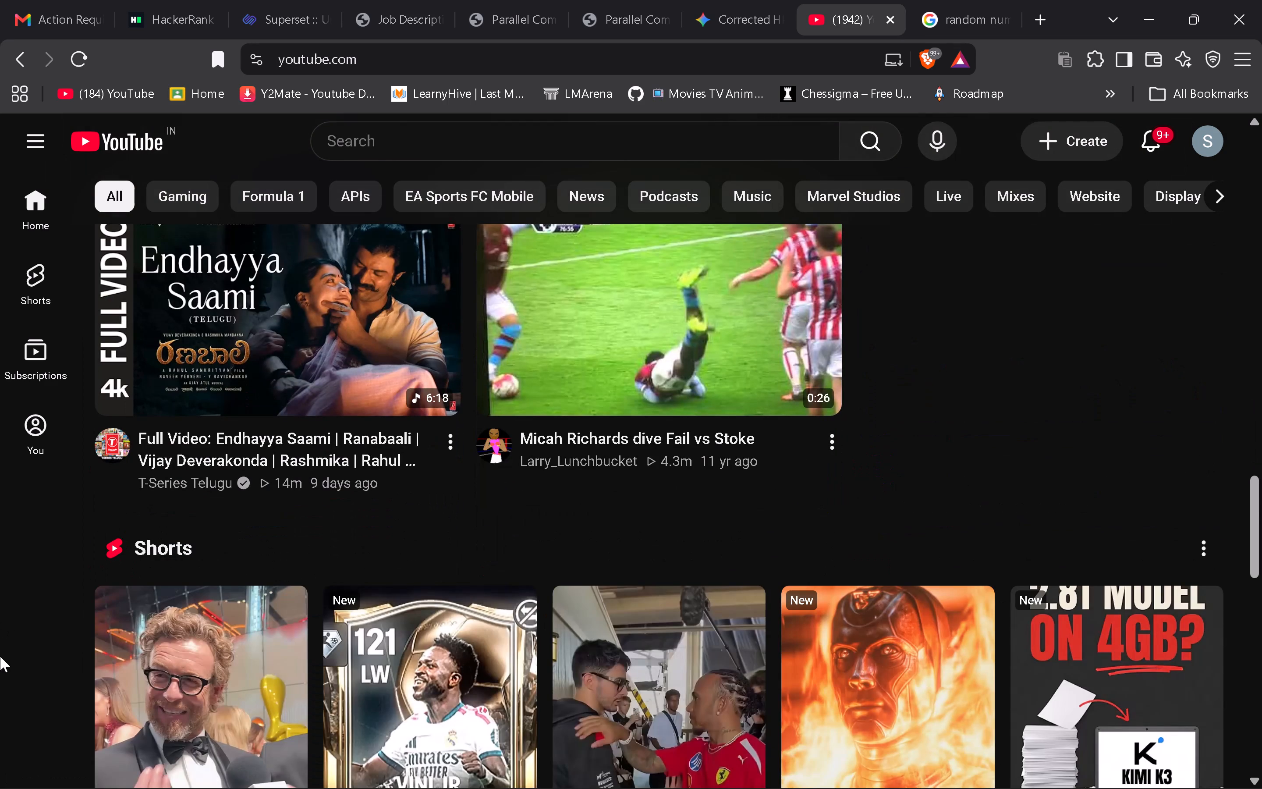
{"action": "scroll", "coordinate": [0, 656], "scroll_direction": "down", "scroll_amount": 6}
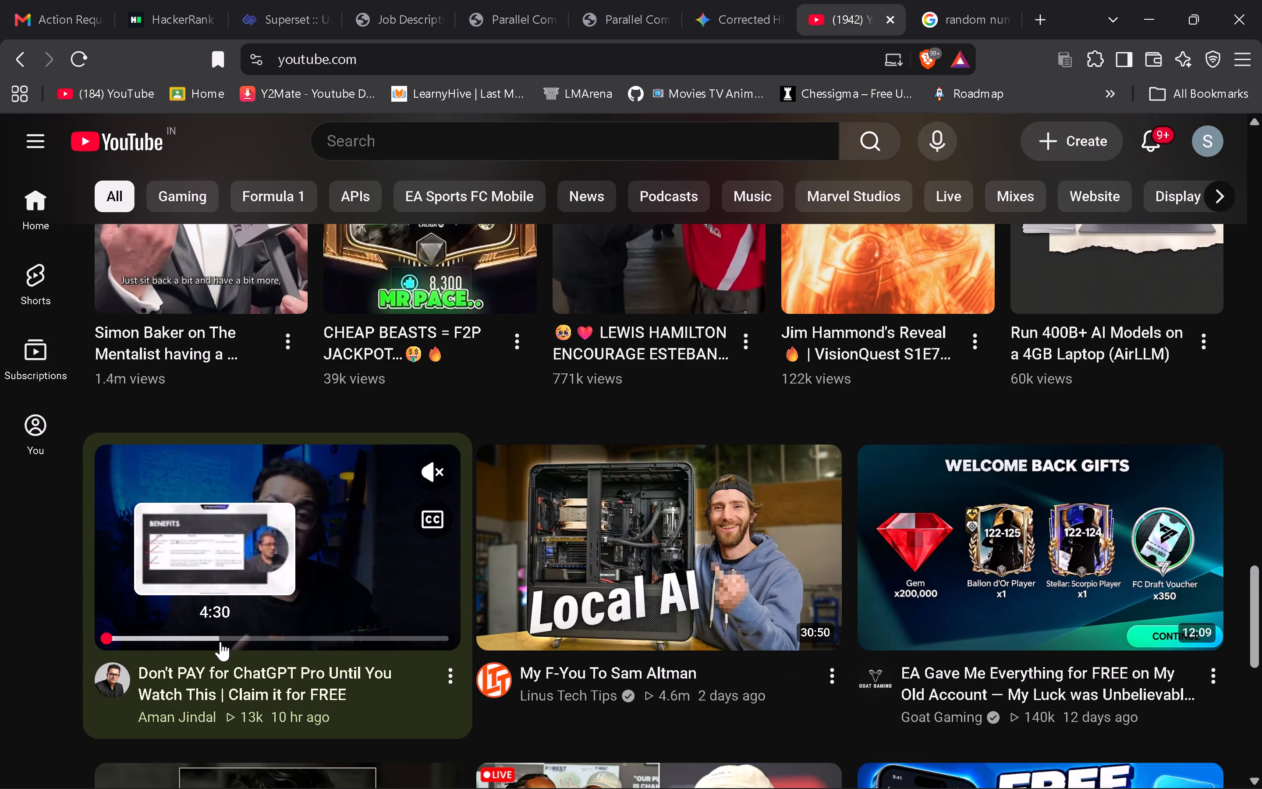
{"action": "left_click", "coordinate": [220, 642]}
{"action": "left_click", "coordinate": [326, 634]}
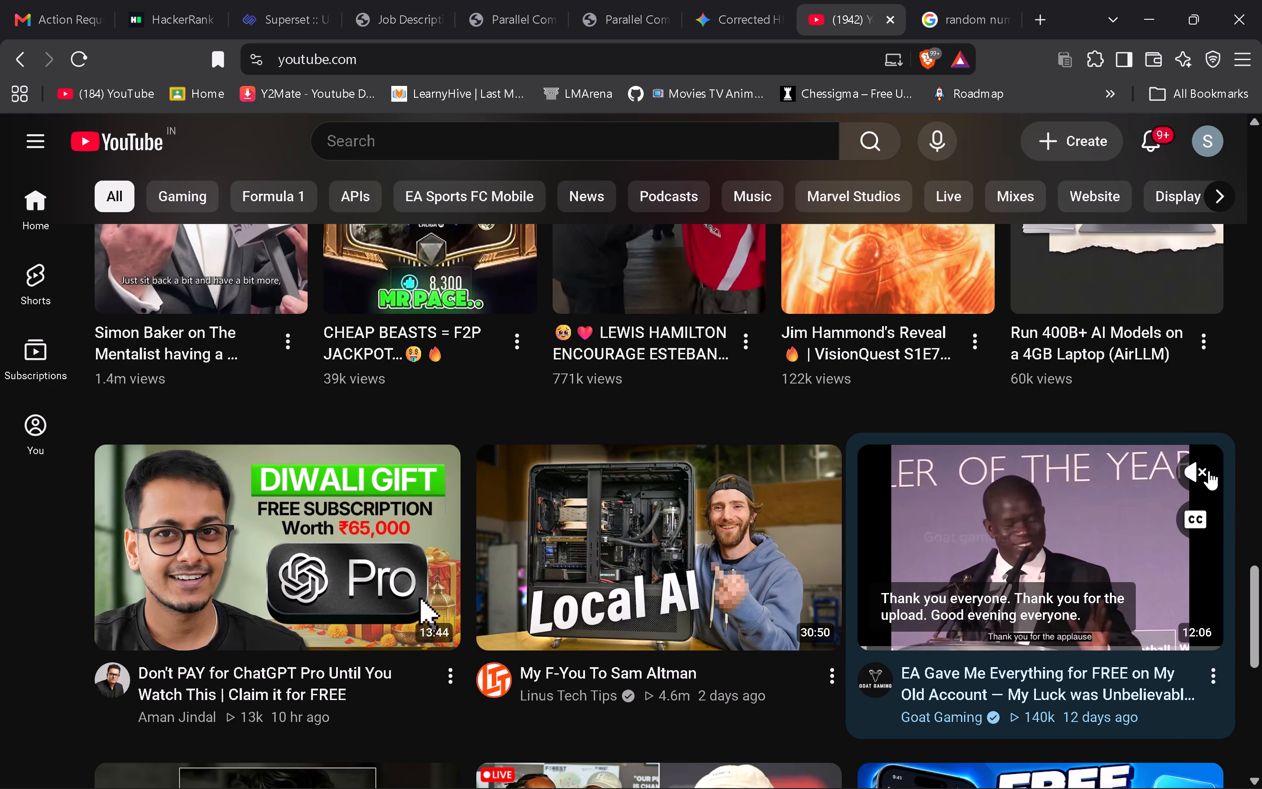
Skim the "EA Gave Me Everything for FREE" video preview with sound on and captions off, and mute it again.
{"action": "left_click", "coordinate": [1204, 468]}
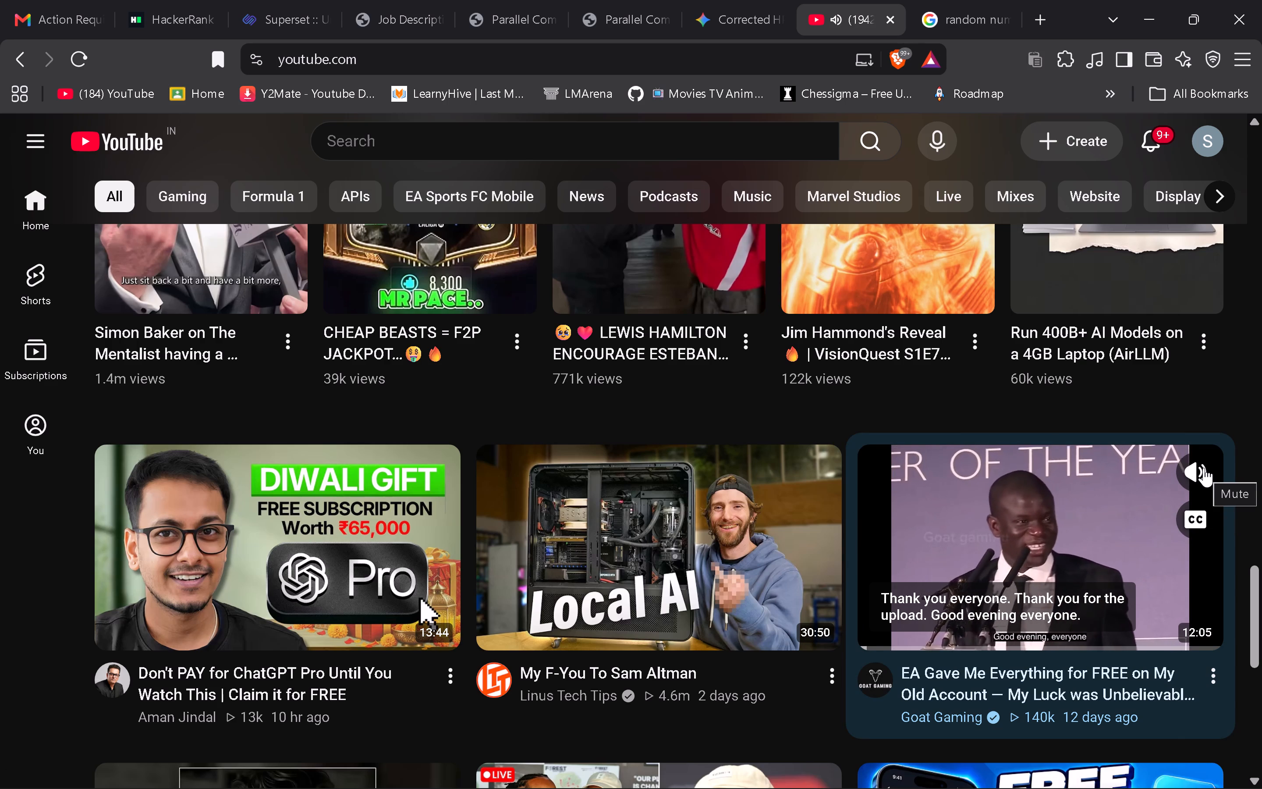
{"action": "left_click", "coordinate": [1188, 513]}
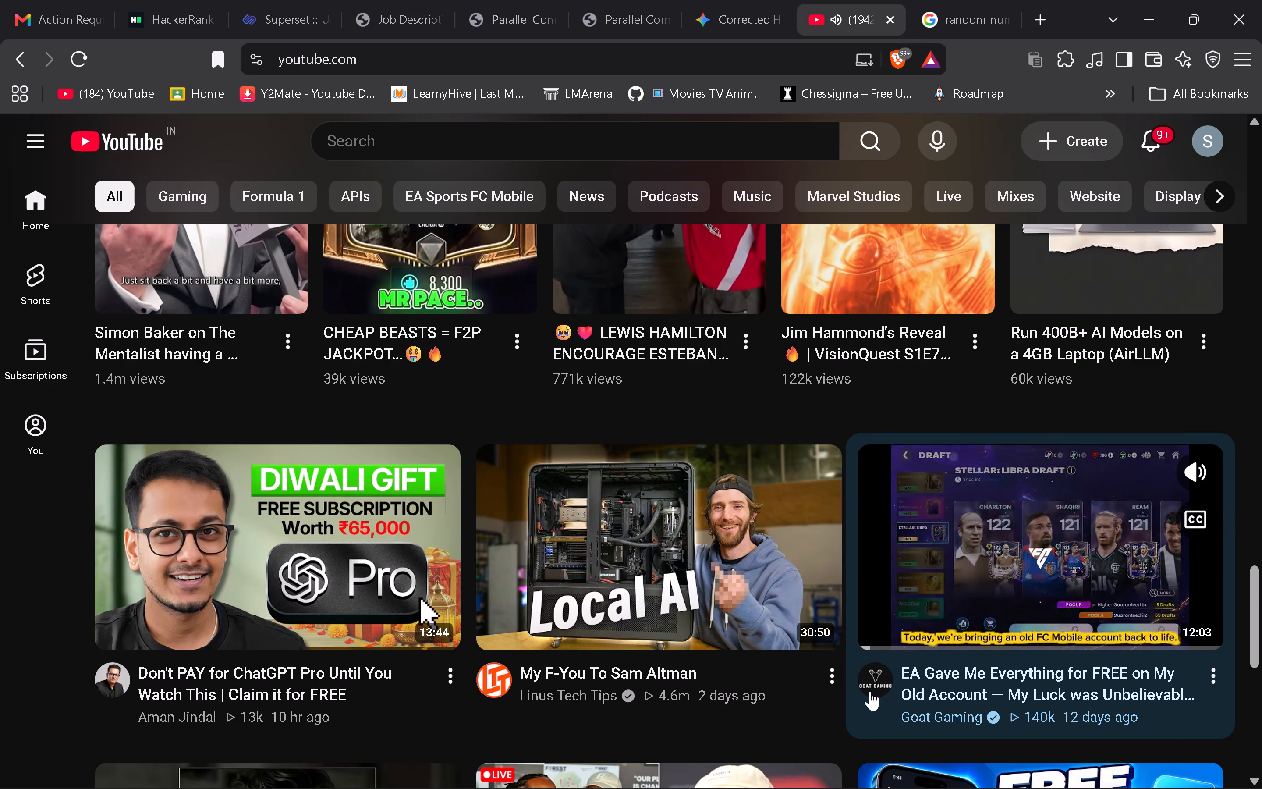
{"action": "left_click", "coordinate": [894, 642]}
{"action": "left_click", "coordinate": [932, 629]}
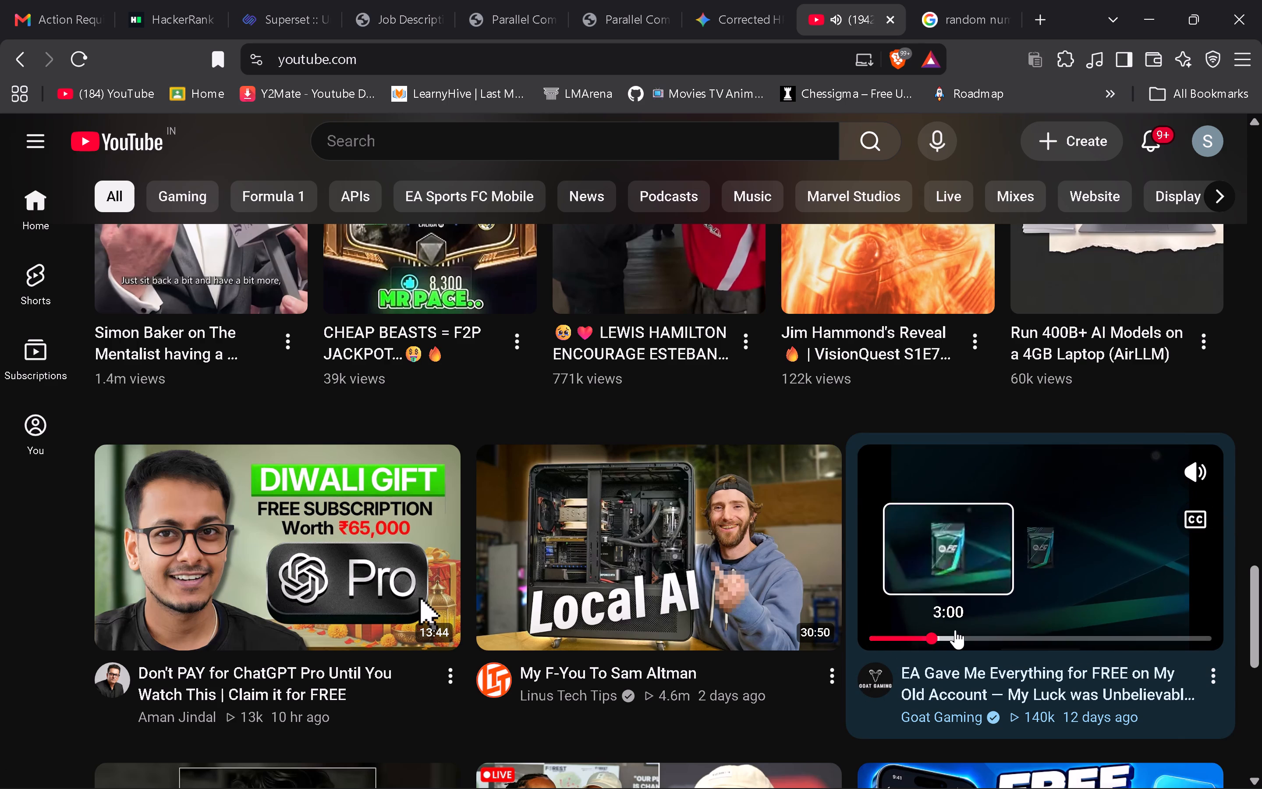
{"action": "left_click", "coordinate": [955, 630]}
{"action": "left_click", "coordinate": [1002, 632]}
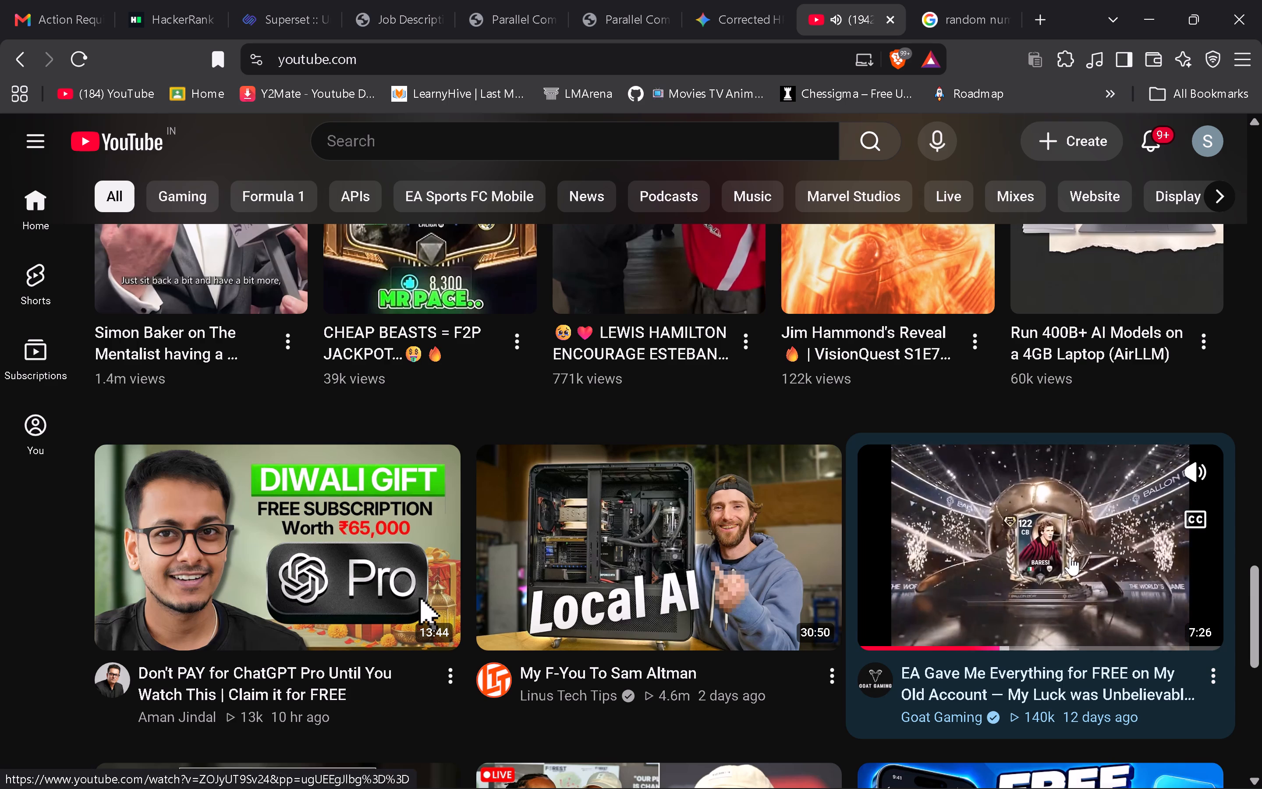
{"action": "left_click", "coordinate": [1026, 631]}
{"action": "left_click", "coordinate": [1060, 640]}
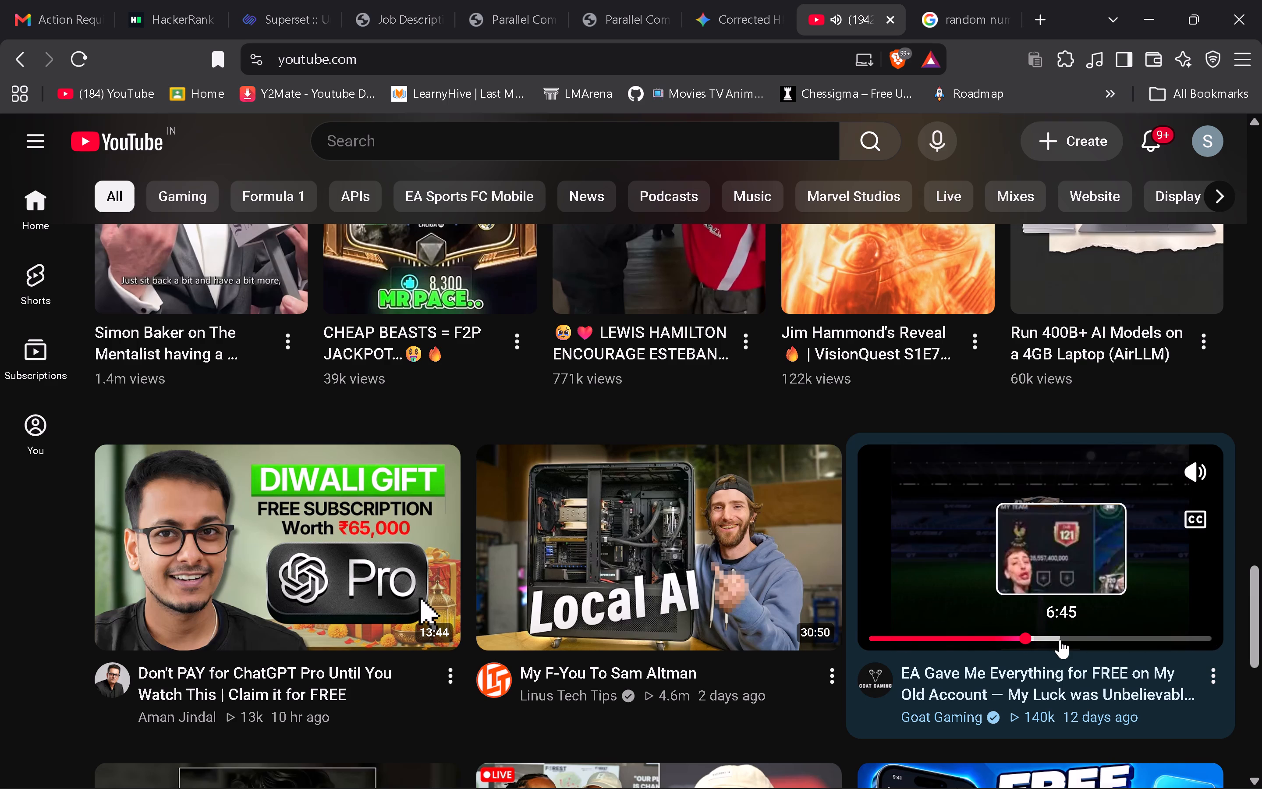
{"action": "left_click", "coordinate": [1116, 642]}
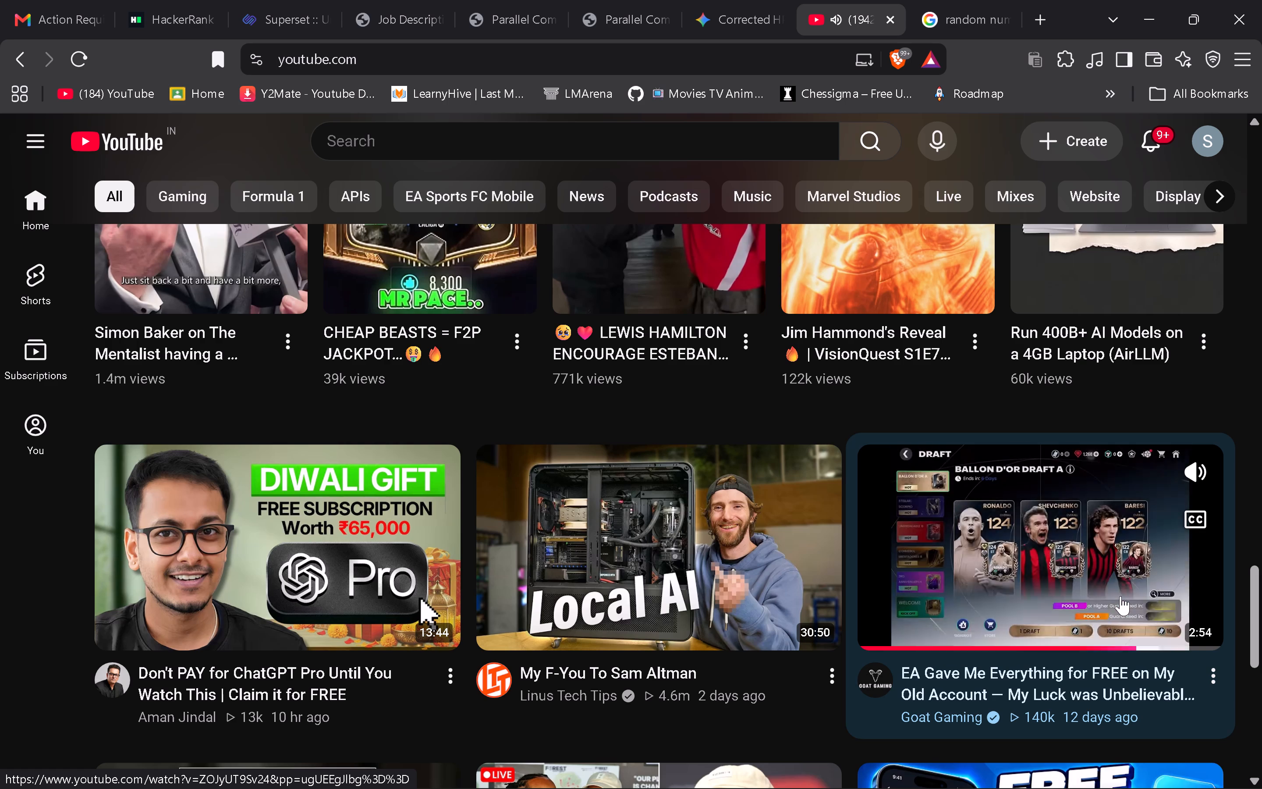
{"action": "left_click", "coordinate": [1188, 468]}
Browse further through the YouTube feed and skim the preview of "RkReddy's Dream Home TOUR" with captions off.
{"action": "scroll", "coordinate": [630, 696], "scroll_direction": "down", "scroll_amount": 6}
{"action": "scroll", "coordinate": [546, 628], "scroll_direction": "up", "scroll_amount": 3}
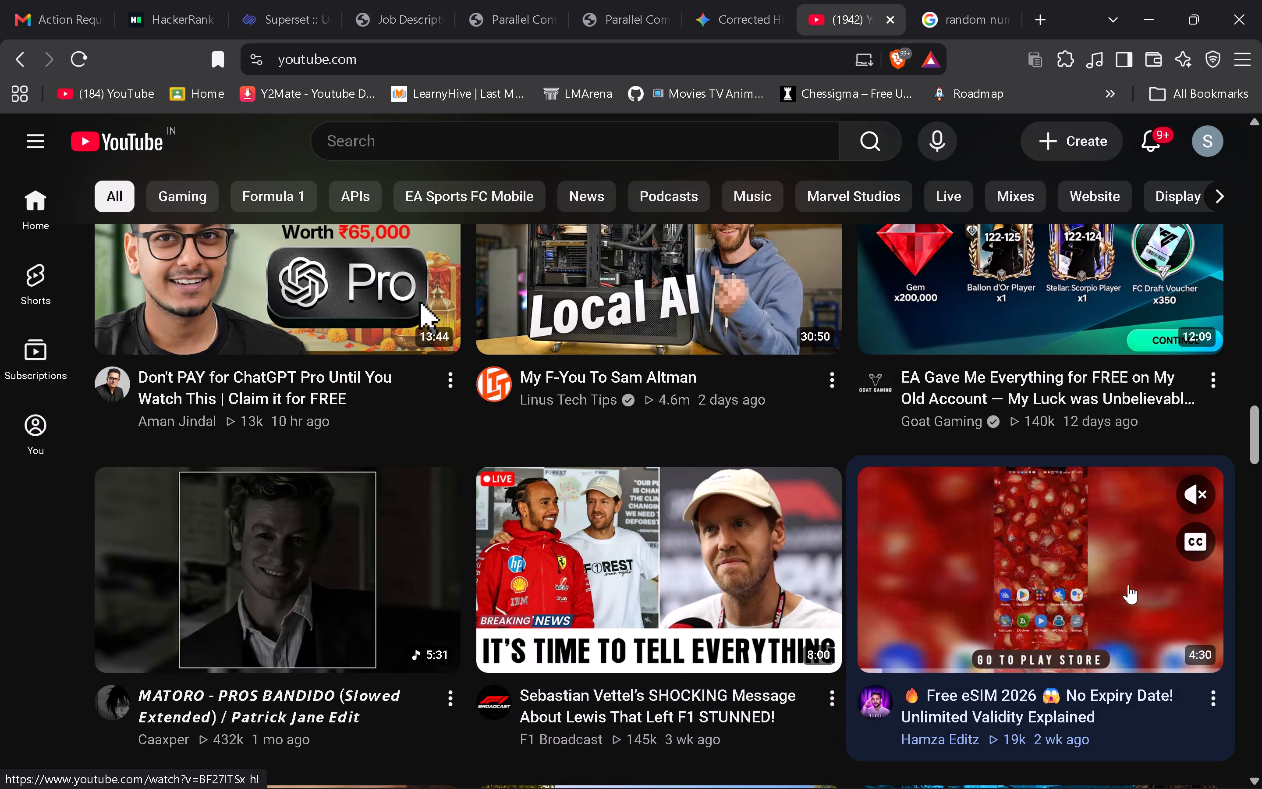
{"action": "scroll", "coordinate": [195, 718], "scroll_direction": "down", "scroll_amount": 3}
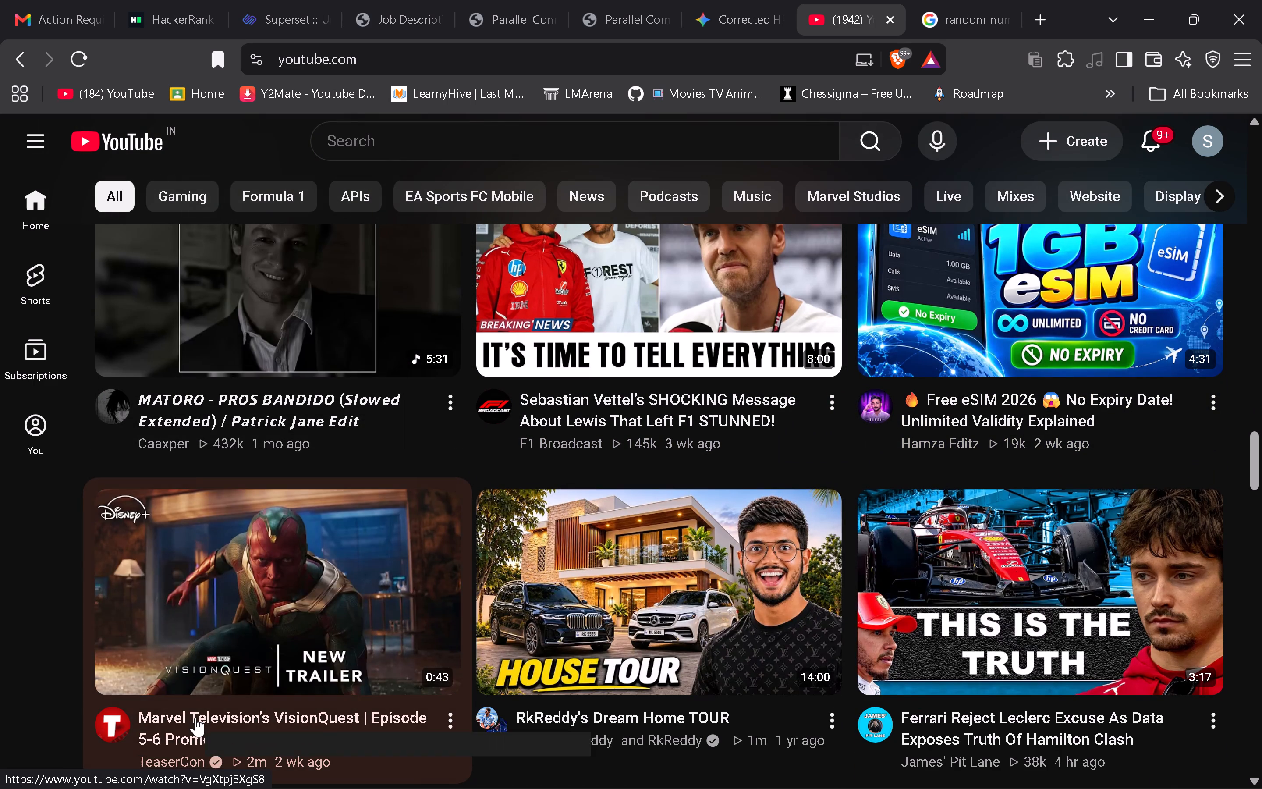
{"action": "scroll", "coordinate": [195, 718], "scroll_direction": "down", "scroll_amount": 1}
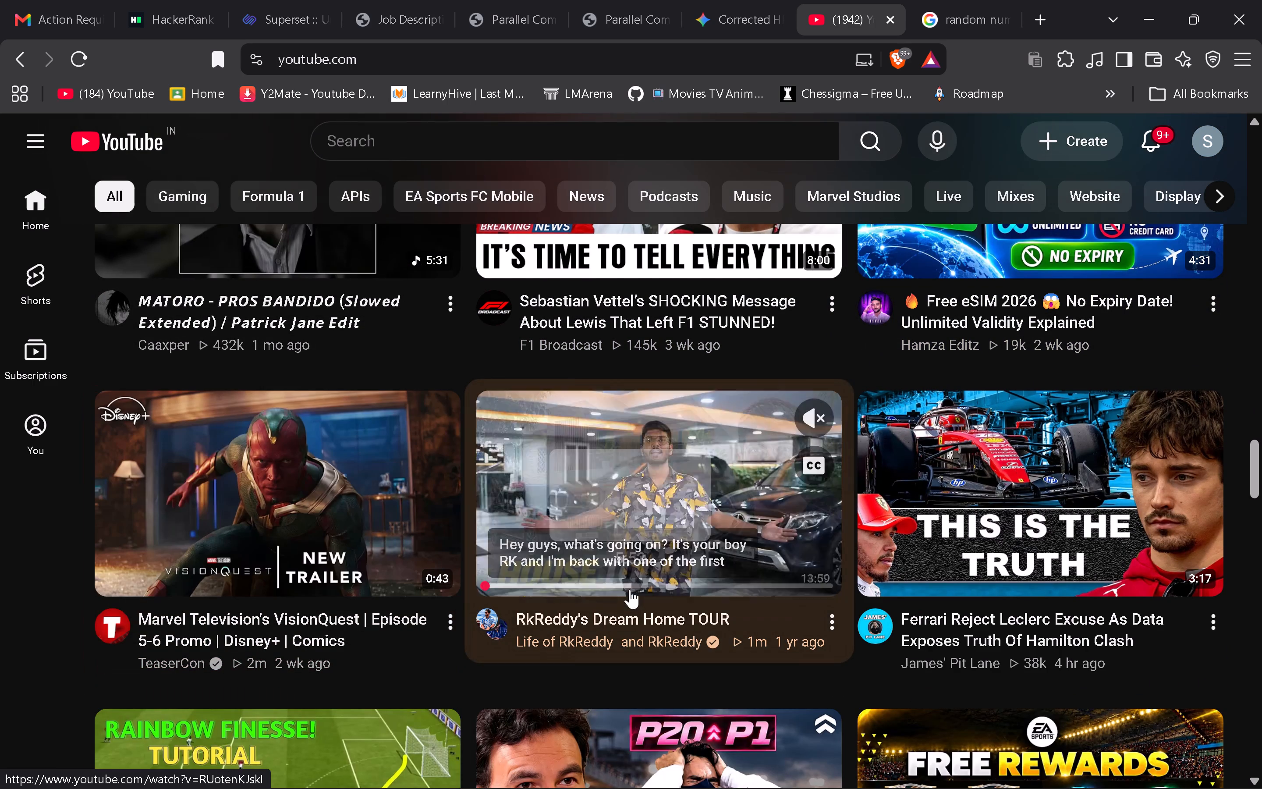
{"action": "left_click", "coordinate": [605, 573]}
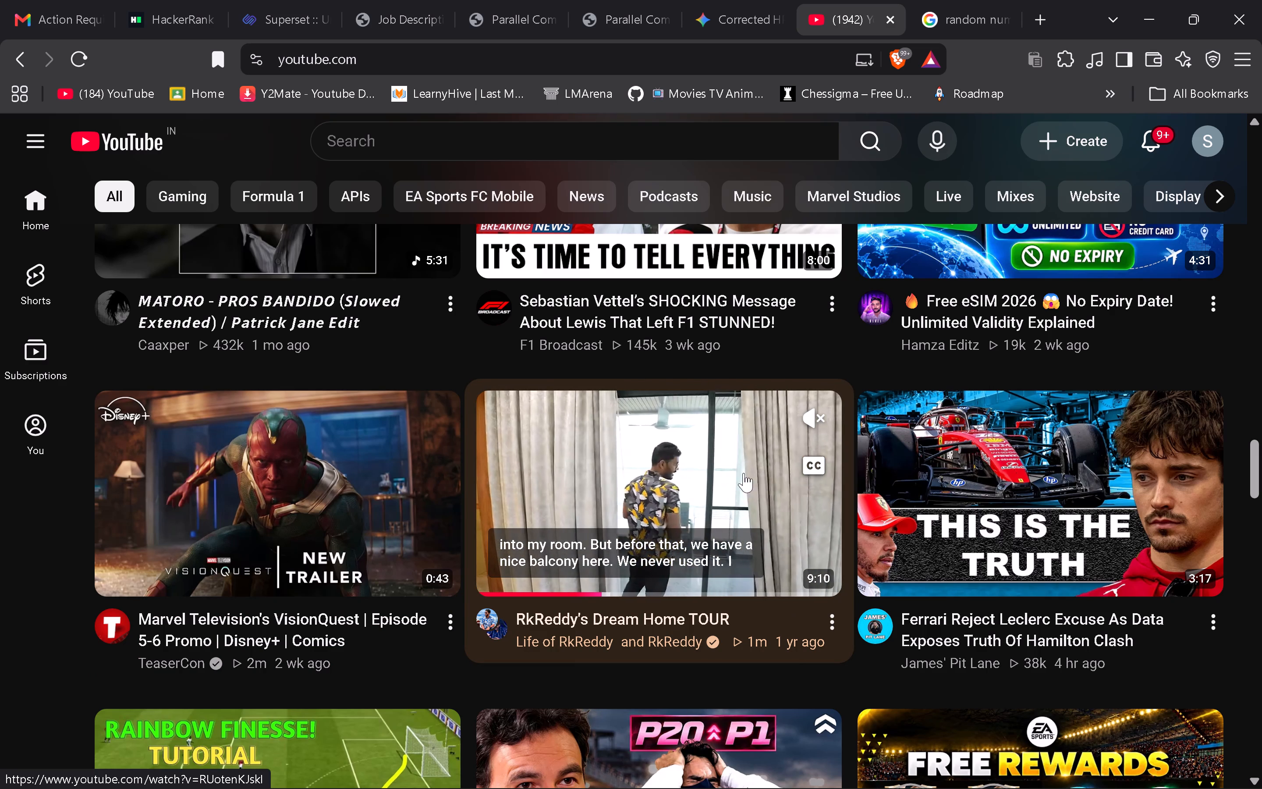
{"action": "left_click", "coordinate": [513, 582]}
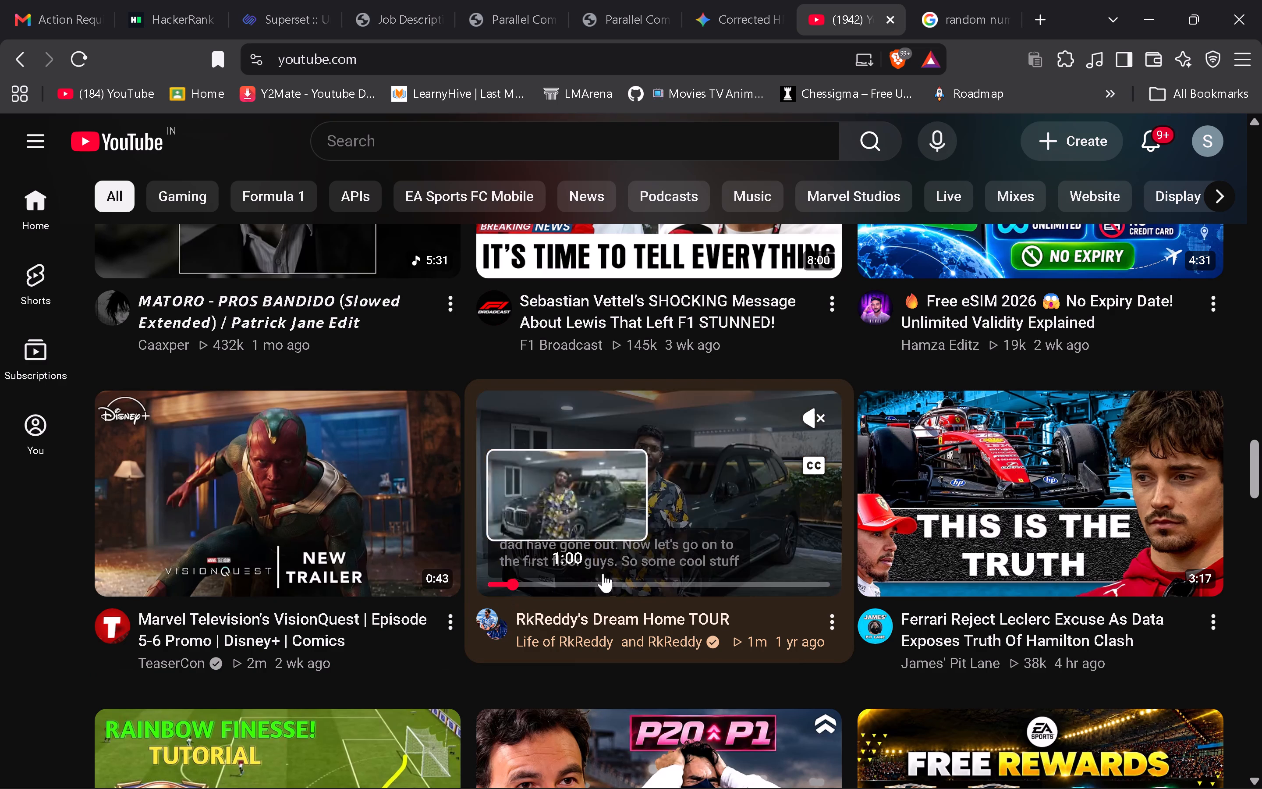
{"action": "left_click", "coordinate": [806, 467]}
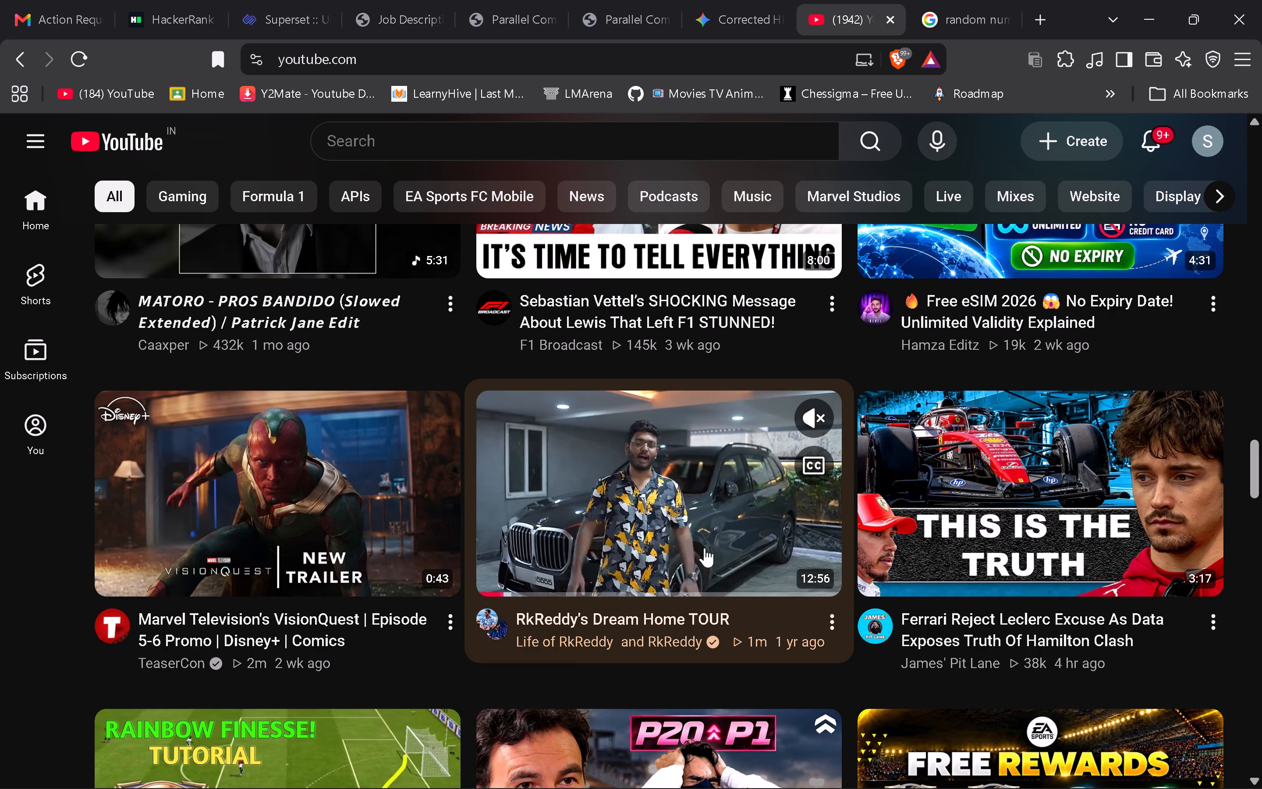
{"action": "left_click", "coordinate": [656, 580]}
{"action": "left_click", "coordinate": [712, 577]}
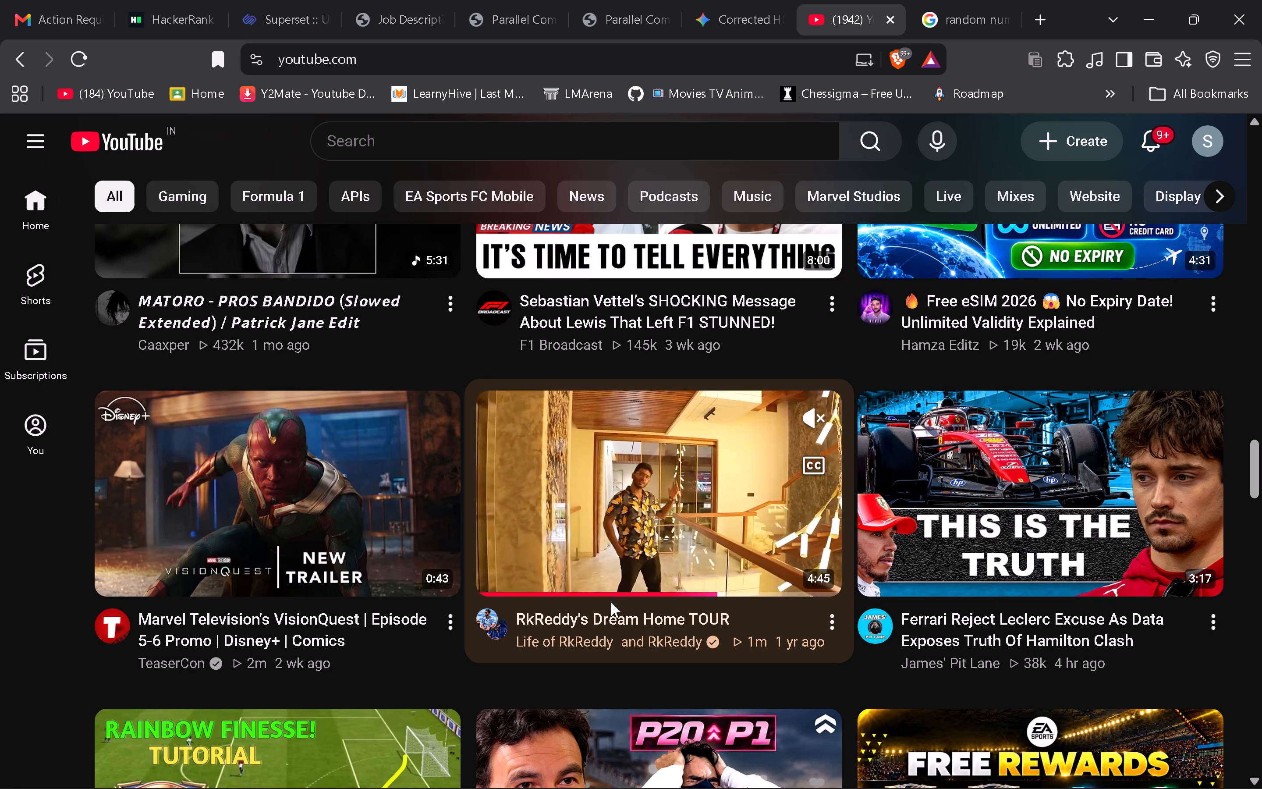
{"action": "scroll", "coordinate": [611, 602], "scroll_direction": "down", "scroll_amount": 2}
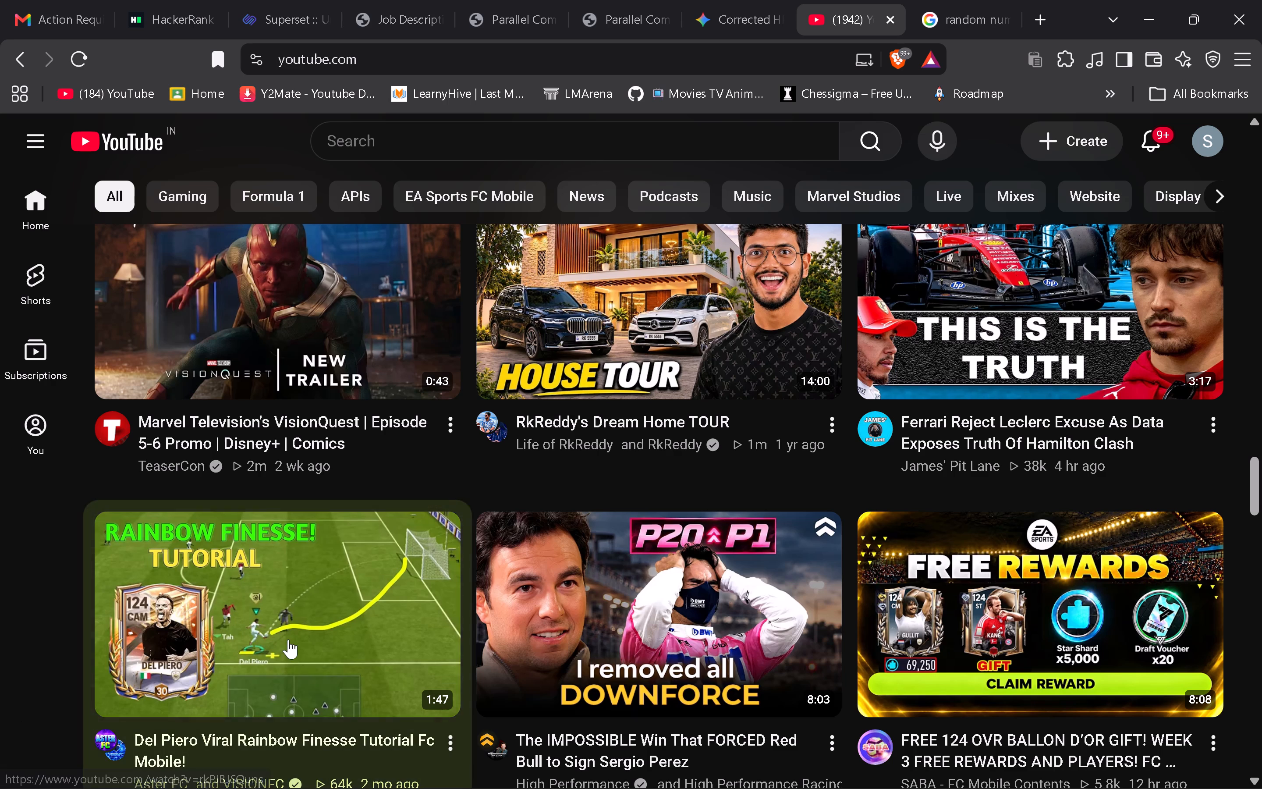
{"action": "scroll", "coordinate": [288, 640], "scroll_direction": "down", "scroll_amount": 5}
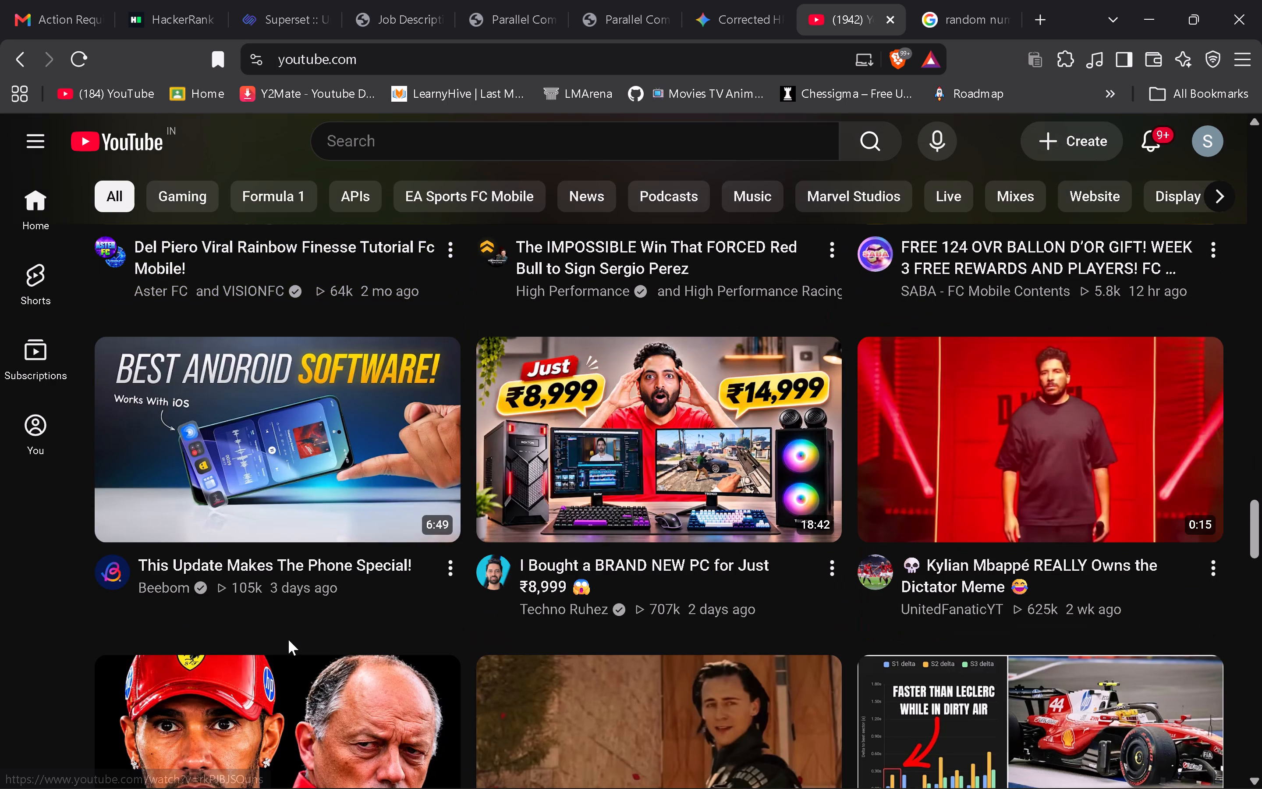
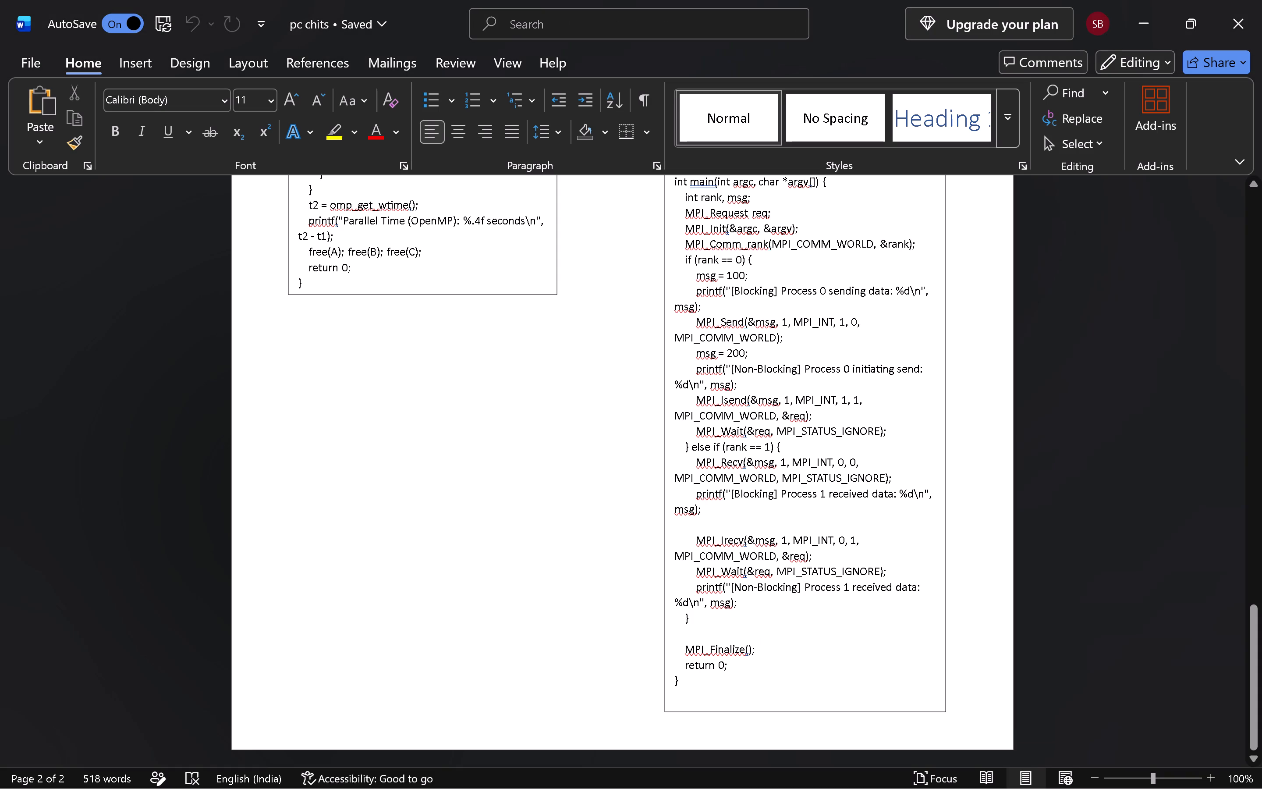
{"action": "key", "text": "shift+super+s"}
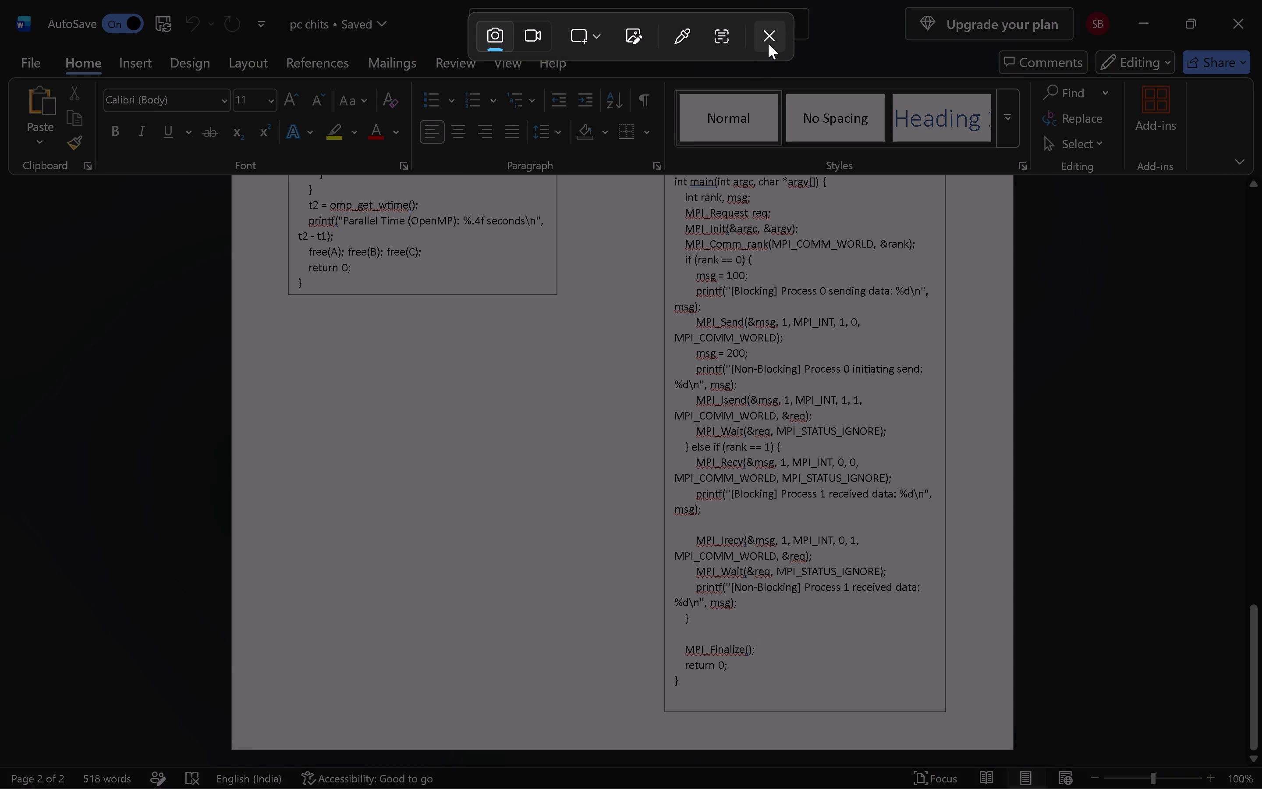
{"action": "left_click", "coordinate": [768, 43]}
Draw a rectangle about 6.87 cm wide and 6.37 cm high below the OpenMP matrix code box on page 2.
{"action": "left_click", "coordinate": [149, 65]}
{"action": "left_click", "coordinate": [282, 101]}
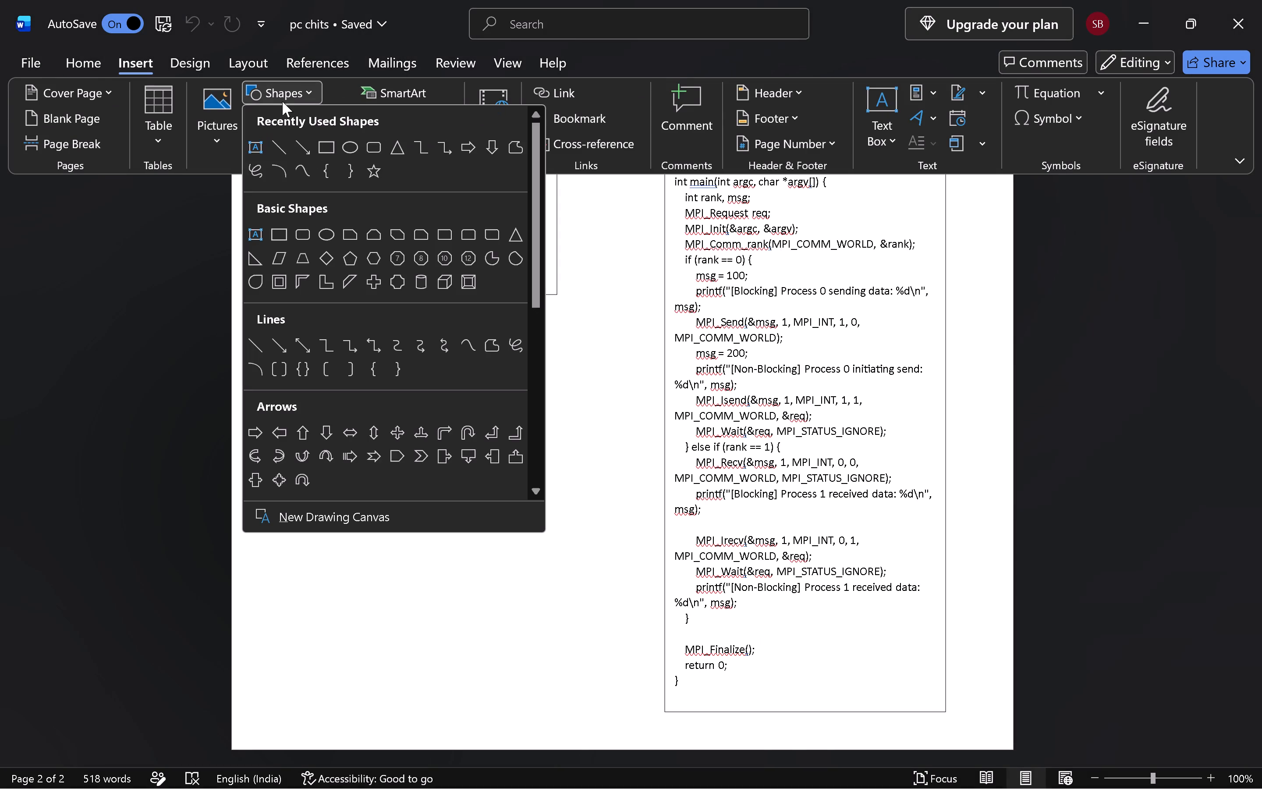
{"action": "left_click", "coordinate": [328, 142]}
{"action": "left_click_drag", "start_coordinate": [291, 338], "coordinate": [549, 576]}
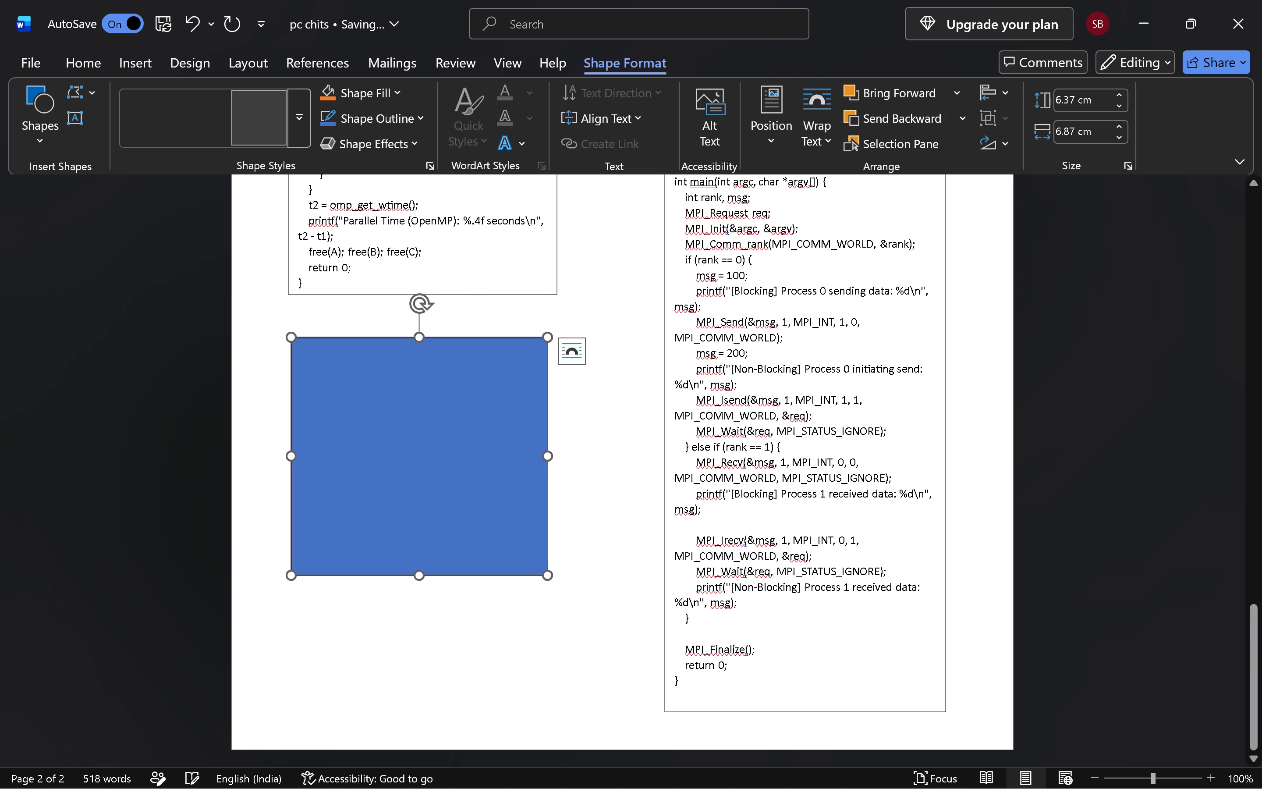
Fill the rectangle with the Quick Run Commands picture from the clipboard.
{"action": "right_click_drag", "start_coordinate": [437, 475], "coordinate": [425, 481]}
{"action": "left_click", "coordinate": [550, 784]}
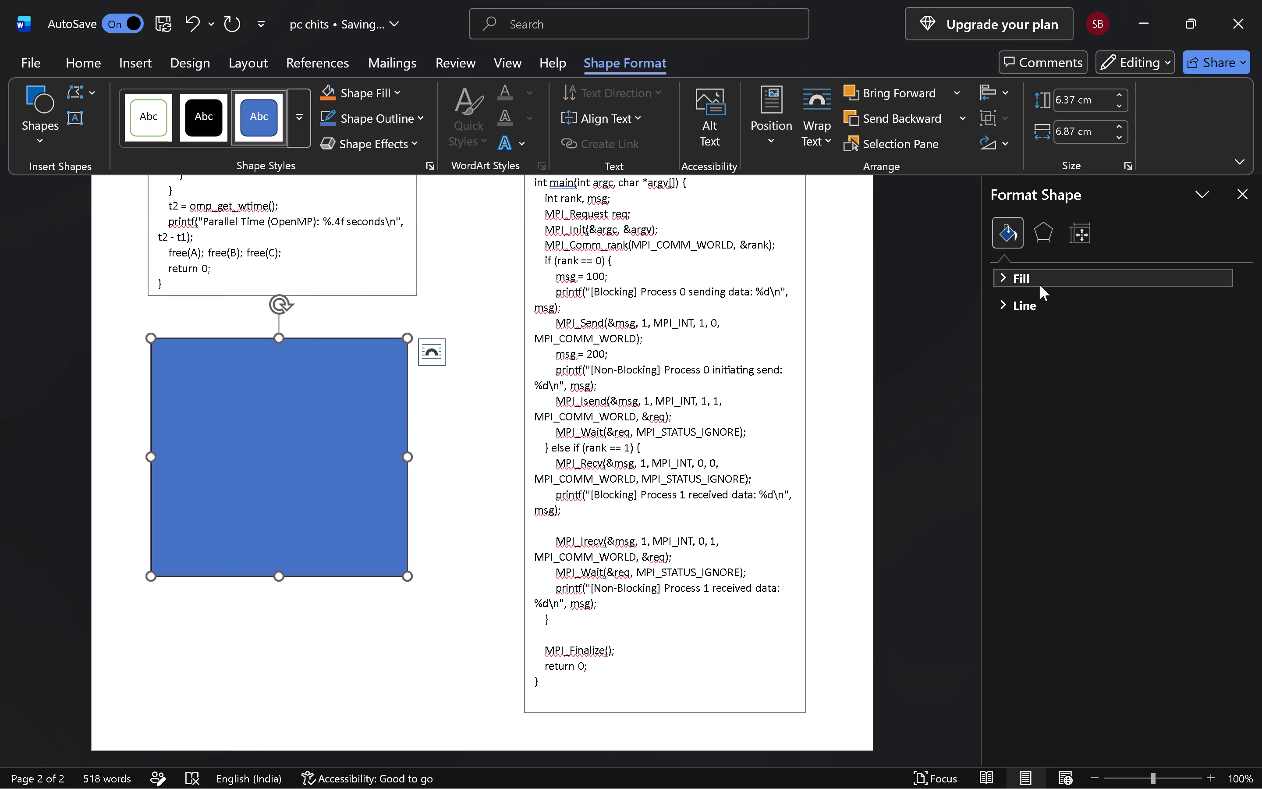
{"action": "left_click", "coordinate": [1040, 285]}
{"action": "left_click", "coordinate": [1118, 385]}
{"action": "left_click", "coordinate": [1106, 452]}
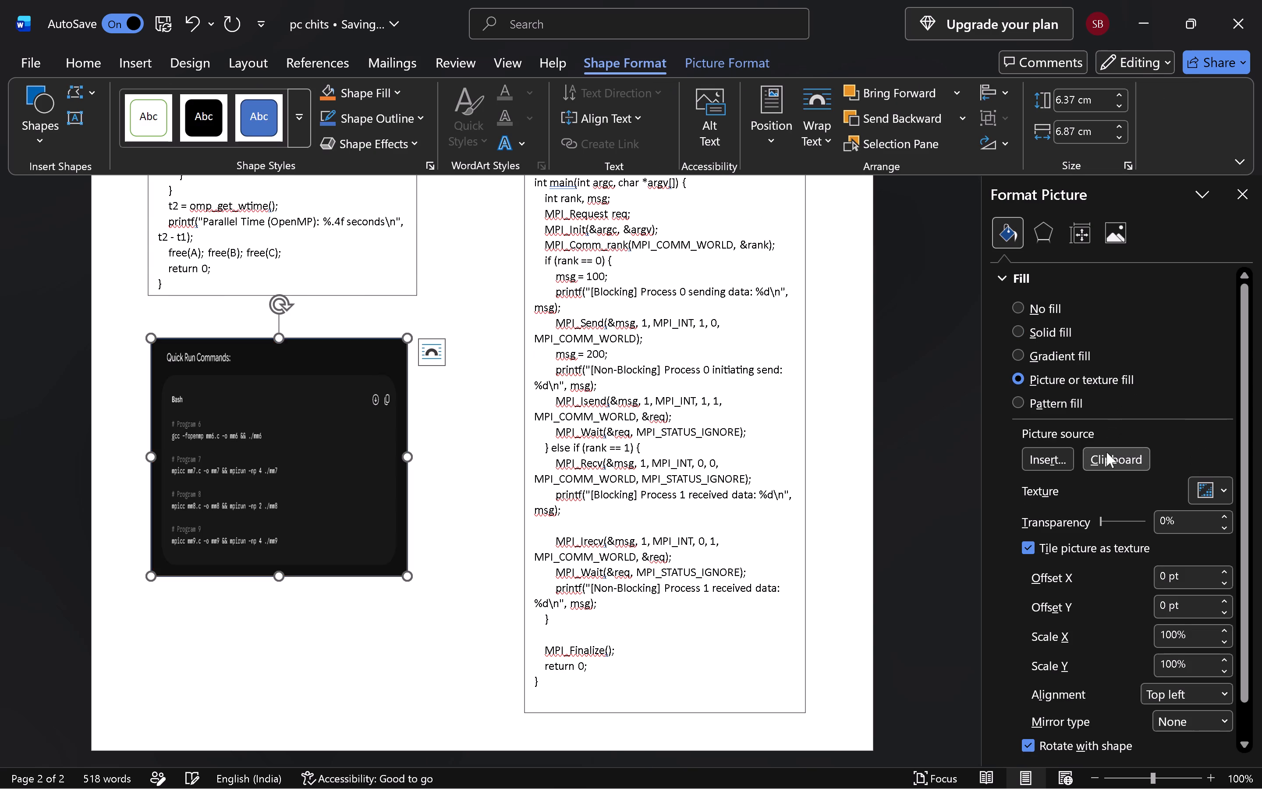
Enlarge the Quick Run Commands picture to about 8.6 cm wide and 8.09 cm high.
{"action": "left_click_drag", "start_coordinate": [406, 580], "coordinate": [468, 632]}
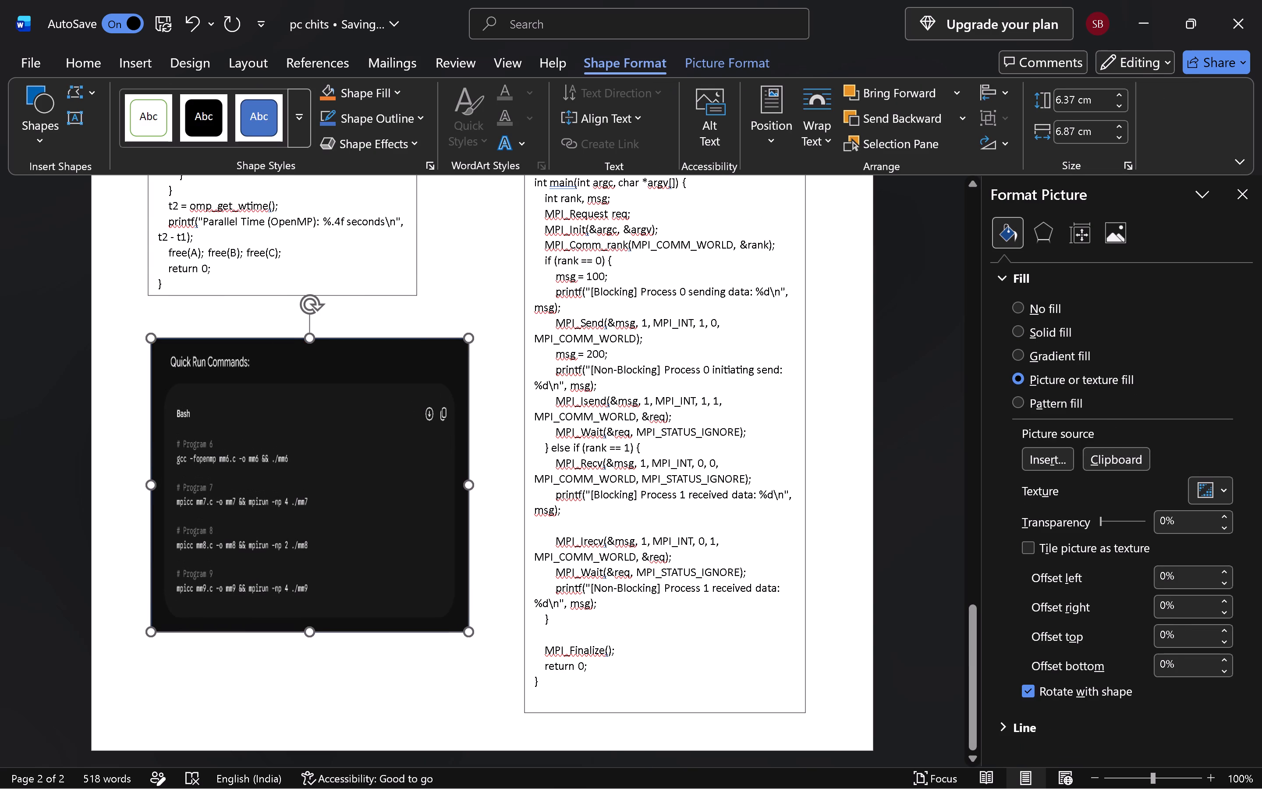
{"action": "left_click_drag", "start_coordinate": [468, 632], "coordinate": [472, 641]}
Move the Quick Run Commands picture from page 2 up to page 1, beside the MPI scatter and gather code box.
{"action": "scroll", "coordinate": [291, 540], "scroll_direction": "up", "scroll_amount": 4}
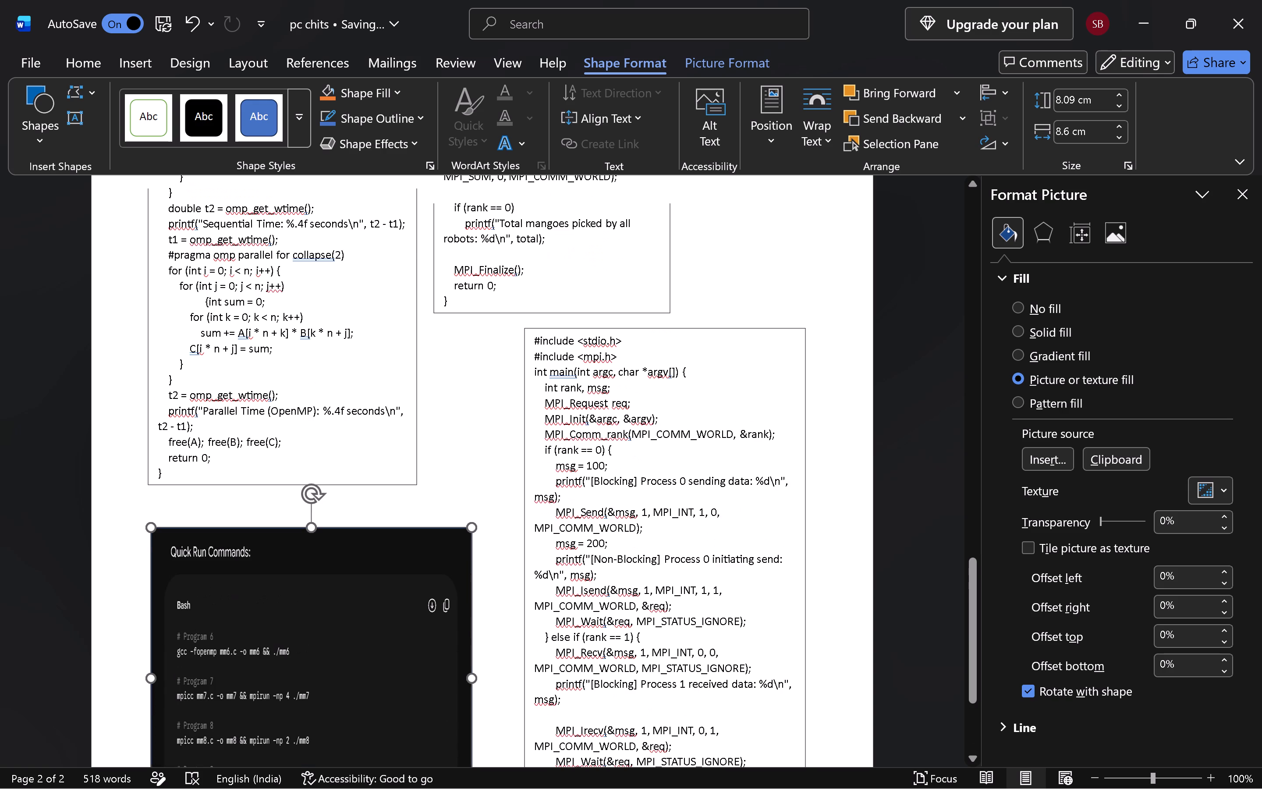
{"action": "left_click_drag", "start_coordinate": [315, 596], "coordinate": [527, 215]}
{"action": "scroll", "coordinate": [545, 391], "scroll_direction": "up", "scroll_amount": 6}
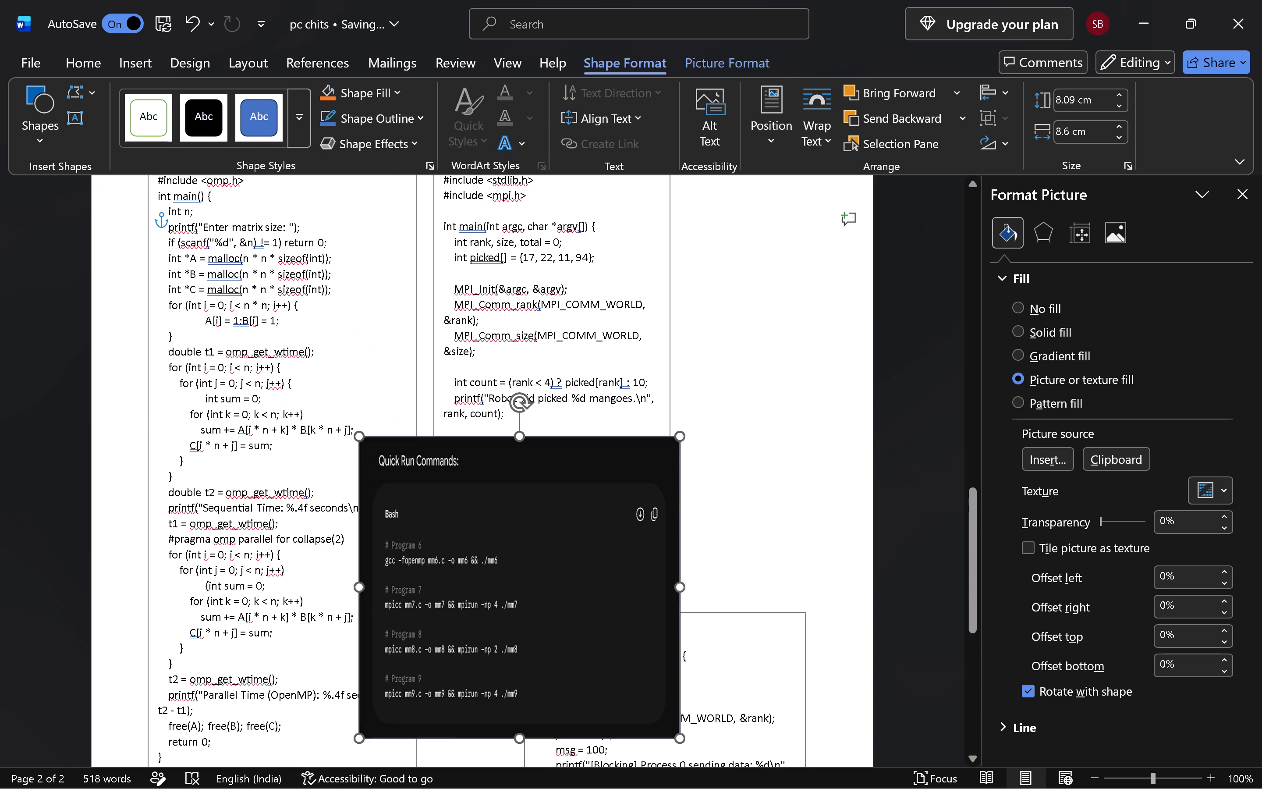
{"action": "scroll", "coordinate": [555, 510], "scroll_direction": "up", "scroll_amount": 6}
{"action": "left_click_drag", "start_coordinate": [540, 739], "coordinate": [605, 267]}
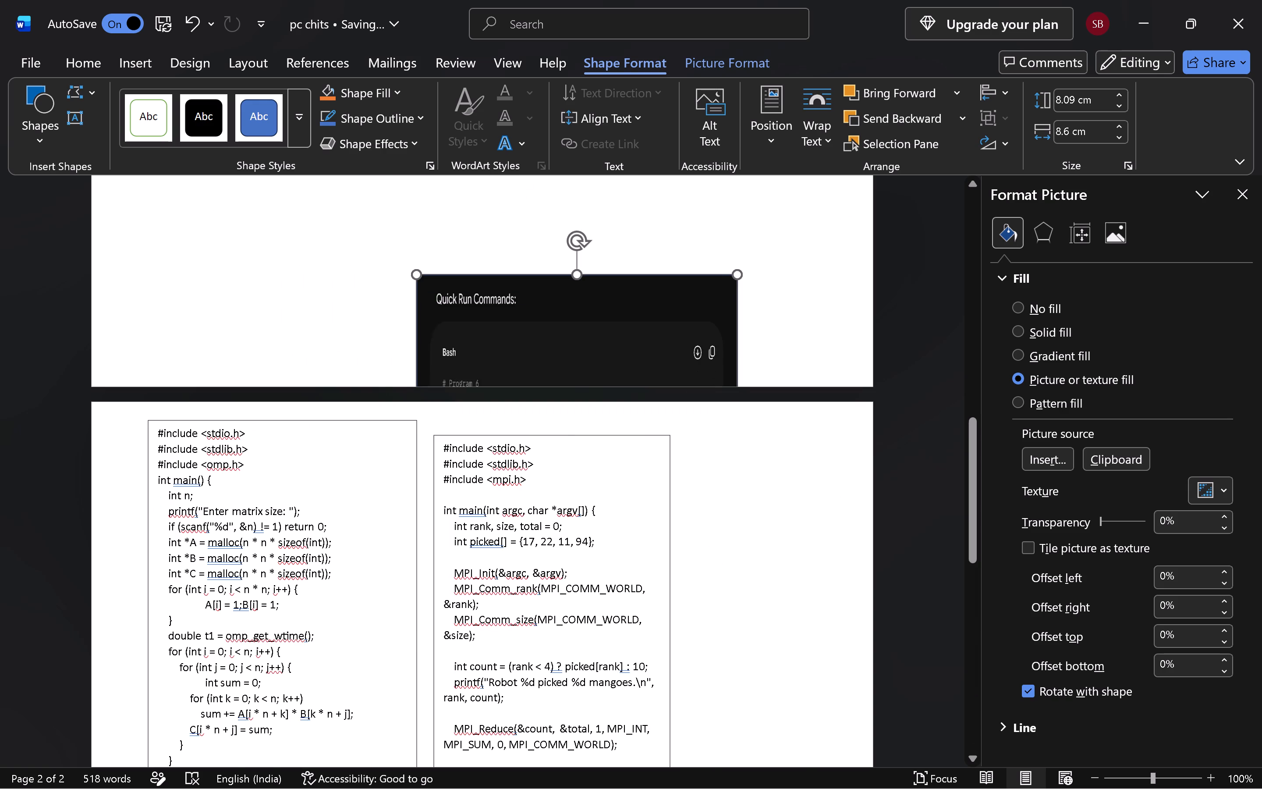
{"action": "left_click_drag", "start_coordinate": [605, 267], "coordinate": [634, 116]}
{"action": "scroll", "coordinate": [605, 348], "scroll_direction": "up", "scroll_amount": 7}
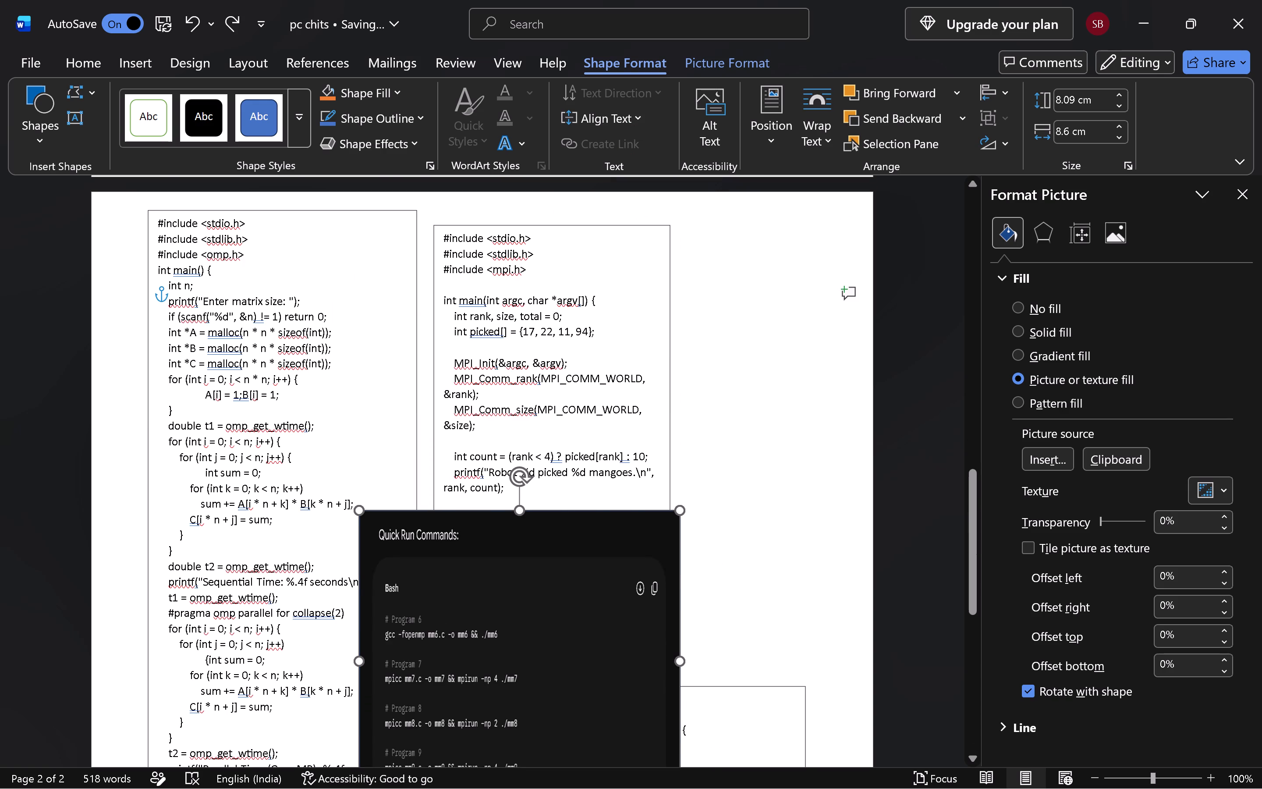
{"action": "left_click_drag", "start_coordinate": [583, 540], "coordinate": [614, 218]}
{"action": "scroll", "coordinate": [621, 236], "scroll_direction": "up", "scroll_amount": 5}
{"action": "left_click_drag", "start_coordinate": [573, 491], "coordinate": [597, 296]}
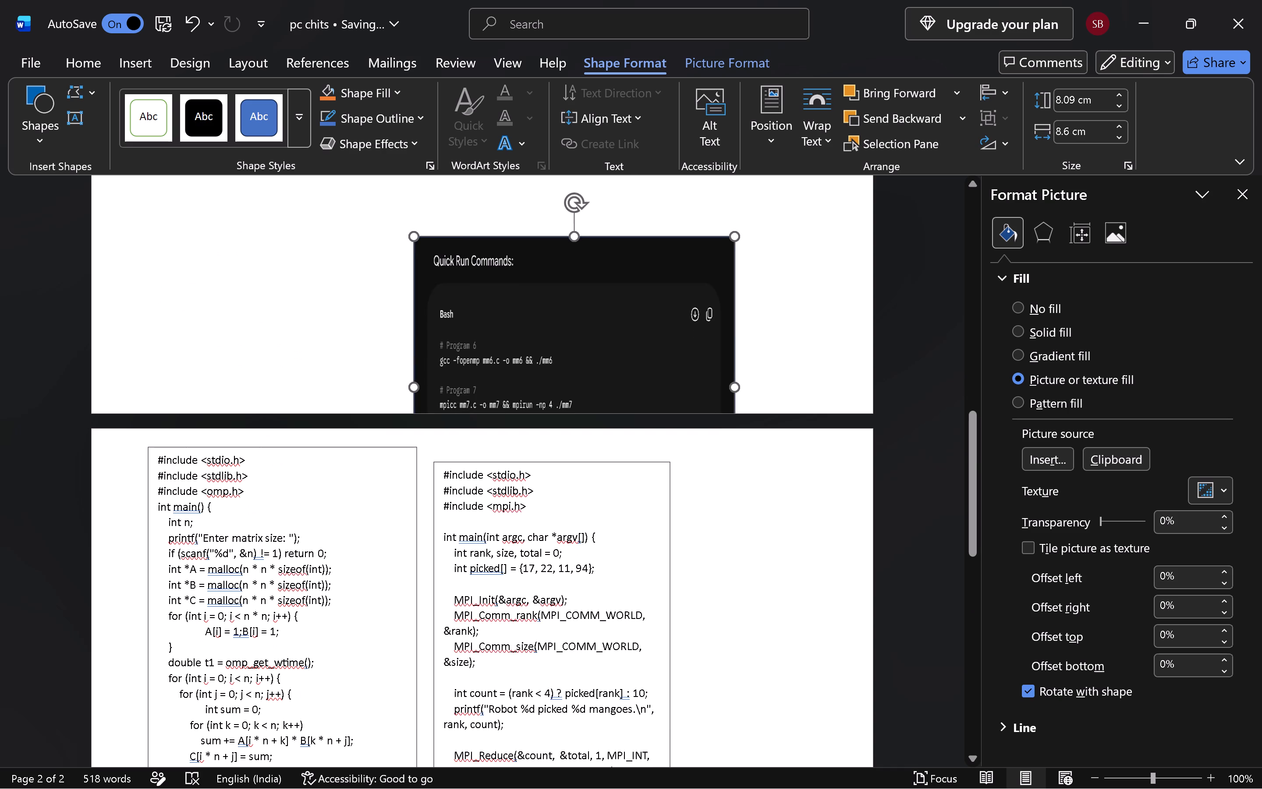
{"action": "left_click_drag", "start_coordinate": [597, 296], "coordinate": [596, 242]}
{"action": "scroll", "coordinate": [598, 274], "scroll_direction": "up", "scroll_amount": 4}
{"action": "left_click_drag", "start_coordinate": [597, 451], "coordinate": [605, 233]}
{"action": "scroll", "coordinate": [612, 310], "scroll_direction": "up", "scroll_amount": 5}
{"action": "left_click_drag", "start_coordinate": [582, 488], "coordinate": [643, 287]}
{"action": "scroll", "coordinate": [644, 287], "scroll_direction": "up", "scroll_amount": 3}
{"action": "scroll", "coordinate": [599, 490], "scroll_direction": "down", "scroll_amount": 2}
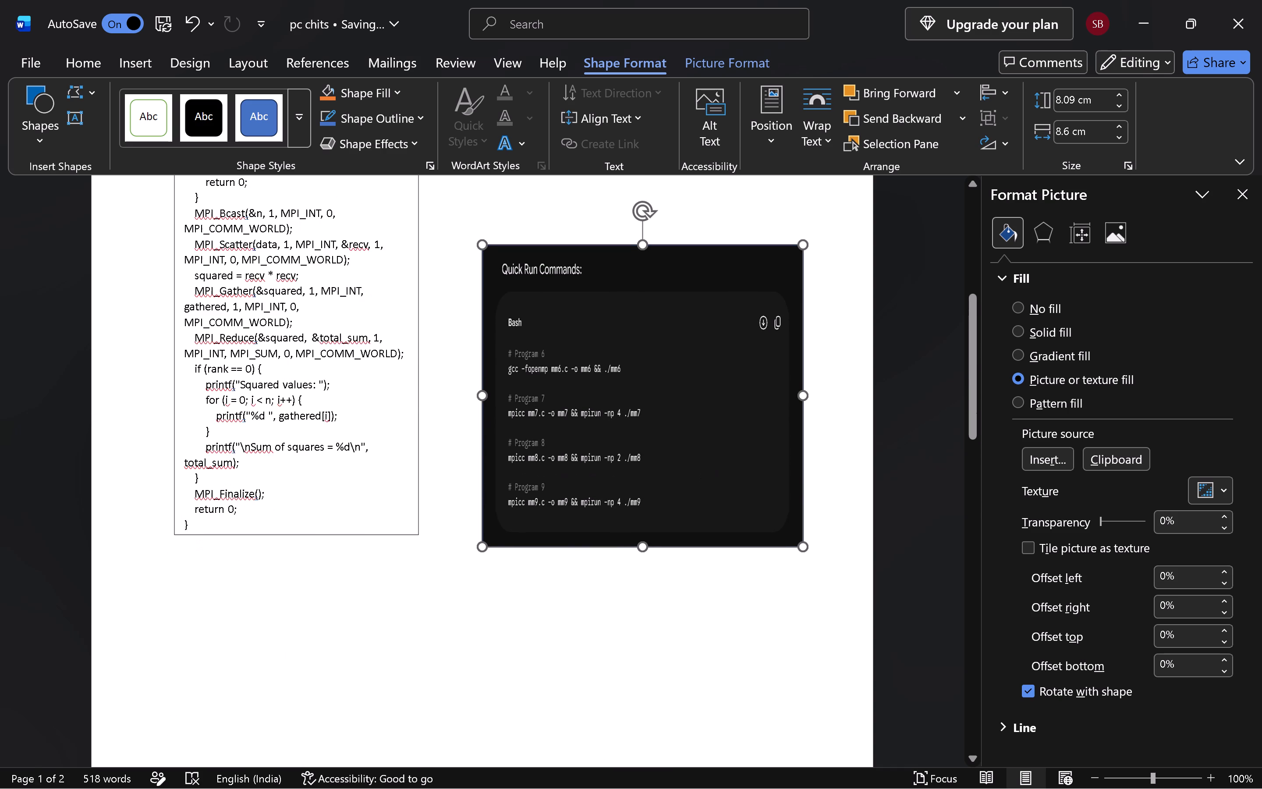
Reposition the Quick Run Commands picture into the lower part of page 1, near the end of the code box.
{"action": "scroll", "coordinate": [599, 490], "scroll_direction": "down", "scroll_amount": 1}
{"action": "scroll", "coordinate": [619, 387], "scroll_direction": "down", "scroll_amount": 6}
{"action": "left_click_drag", "start_coordinate": [593, 201], "coordinate": [409, 390]}
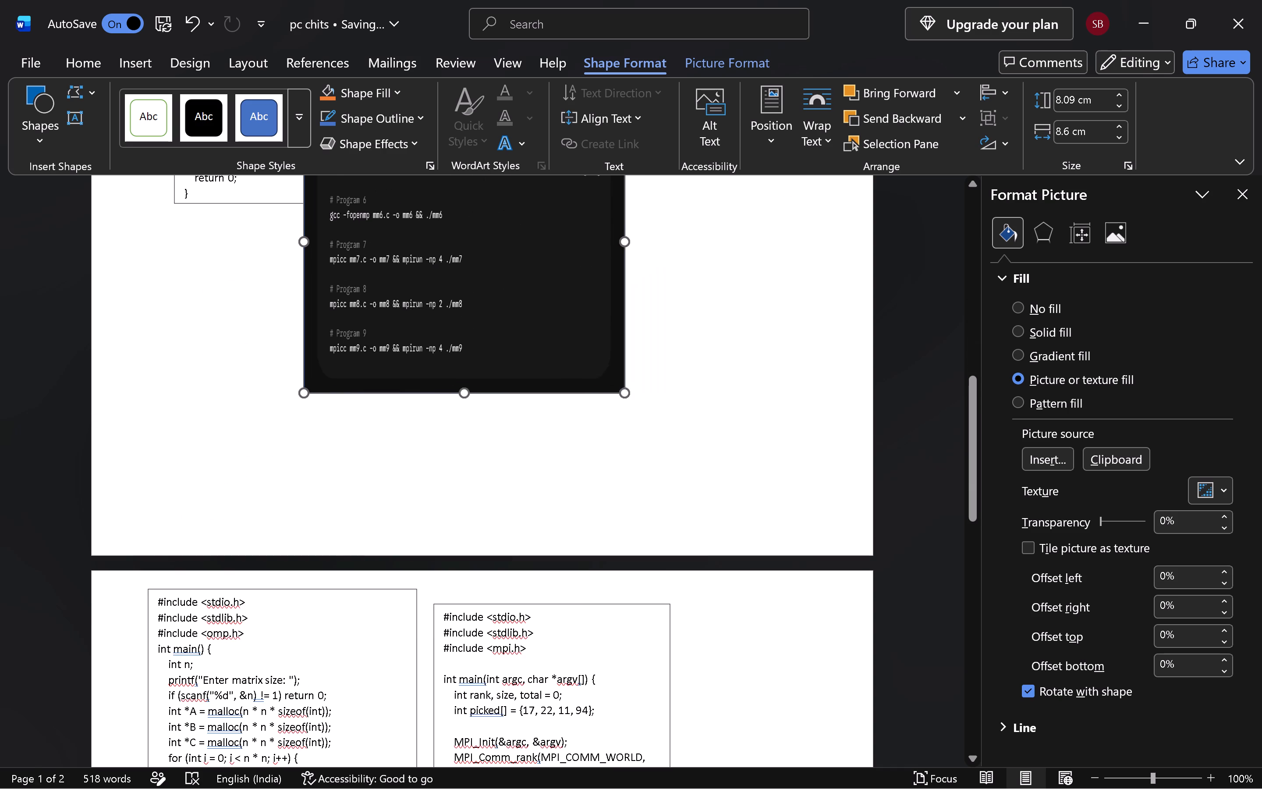
{"action": "left_click_drag", "start_coordinate": [409, 390], "coordinate": [367, 414]}
{"action": "left_click_drag", "start_coordinate": [473, 305], "coordinate": [451, 358]}
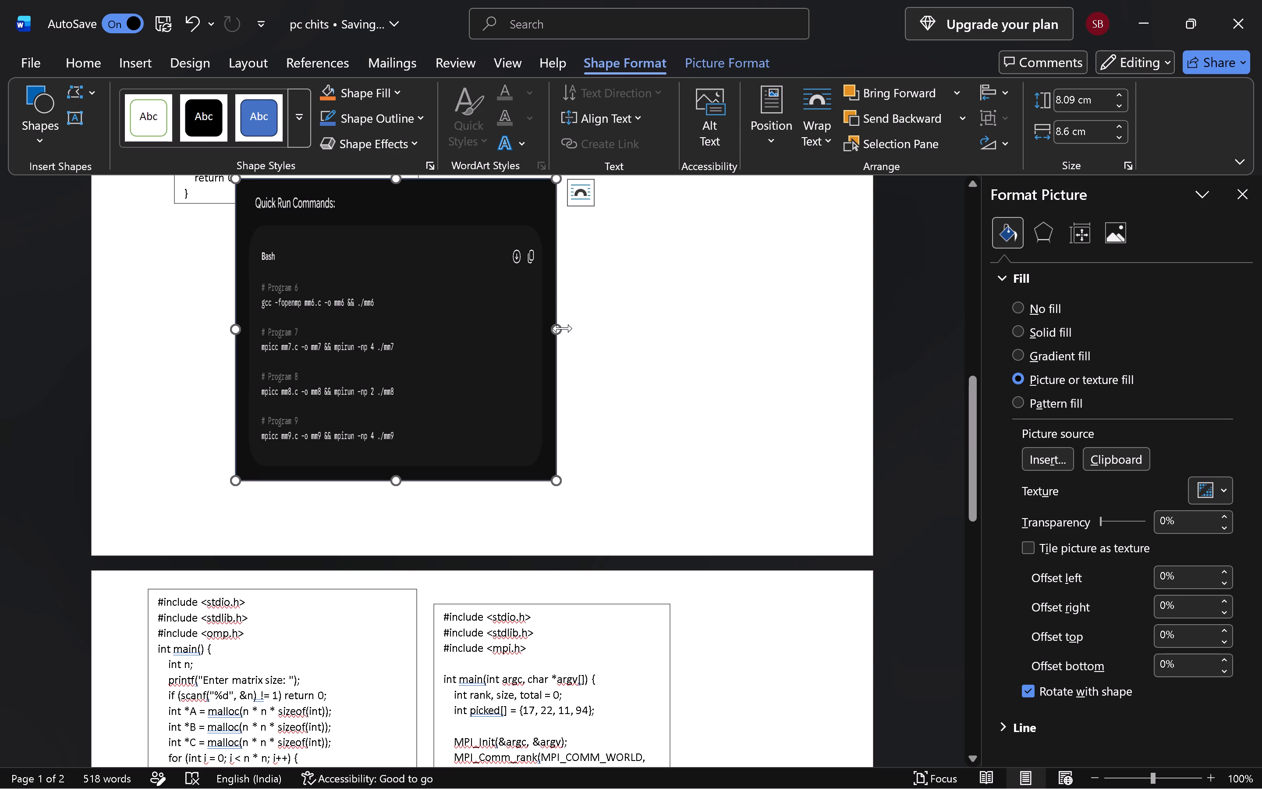
Resize the Quick Run Commands picture to about 13.52 cm by 6.94 cm, place it just below the code box, and close the formatting pane.
{"action": "left_click", "coordinate": [547, 331]}
{"action": "left_click_drag", "start_coordinate": [555, 331], "coordinate": [747, 352]}
{"action": "scroll", "coordinate": [588, 285], "scroll_direction": "up", "scroll_amount": 3}
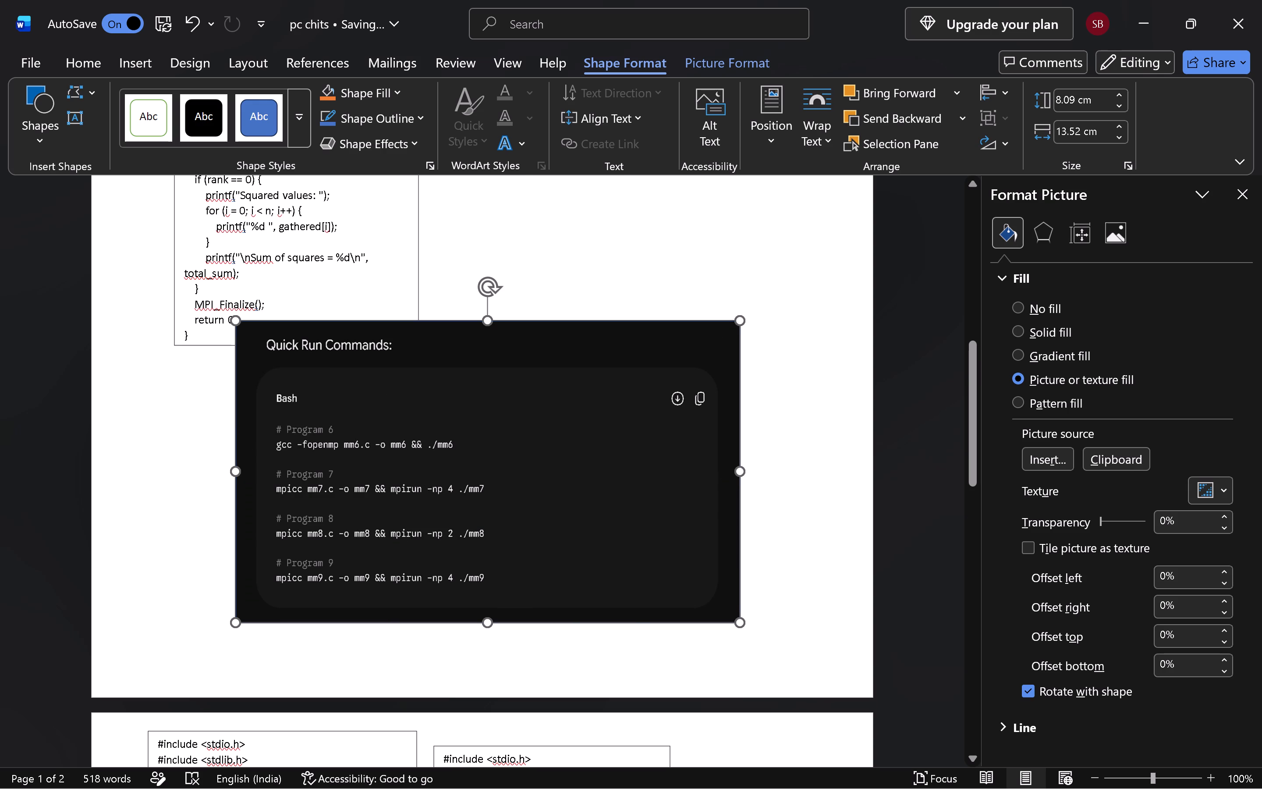
{"action": "left_click_drag", "start_coordinate": [487, 316], "coordinate": [529, 364]}
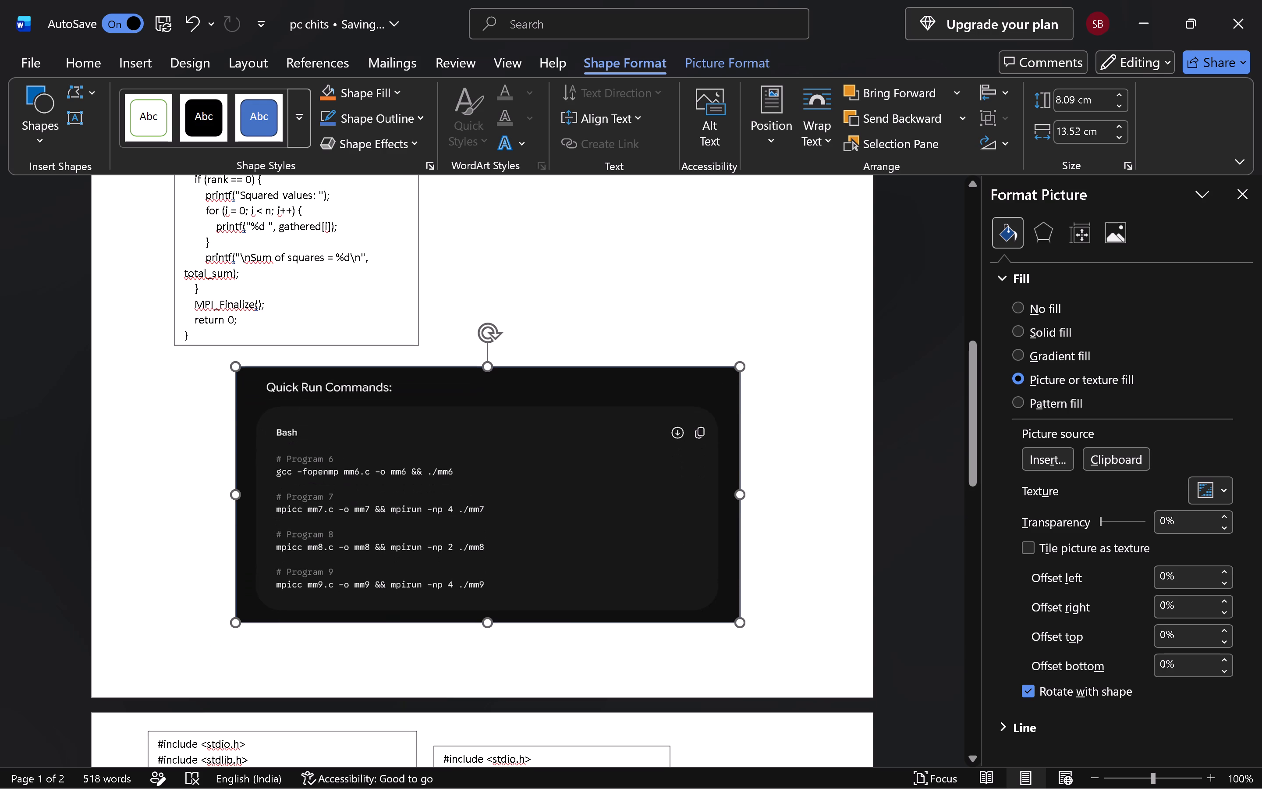
{"action": "left_click_drag", "start_coordinate": [529, 364], "coordinate": [530, 364]}
{"action": "left_click_drag", "start_coordinate": [534, 458], "coordinate": [559, 486]}
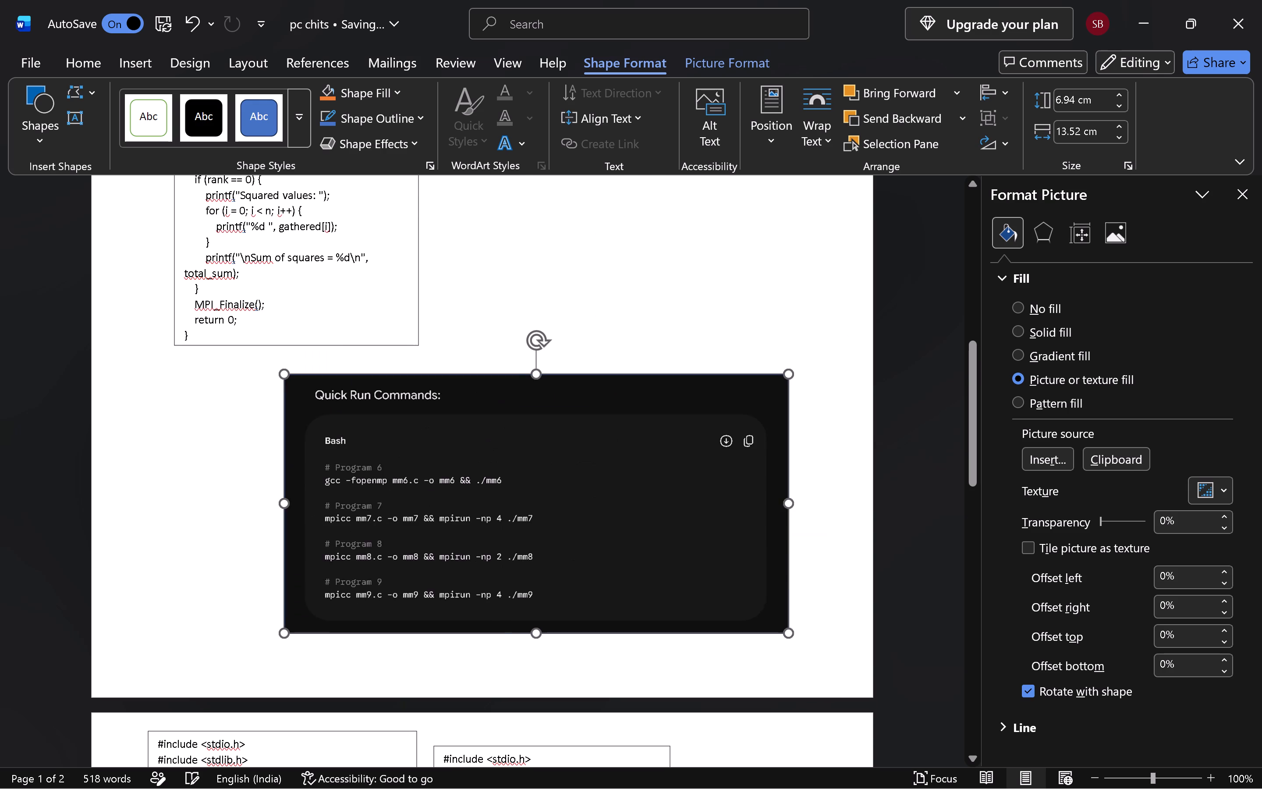
{"action": "left_click_drag", "start_coordinate": [559, 486], "coordinate": [554, 472]}
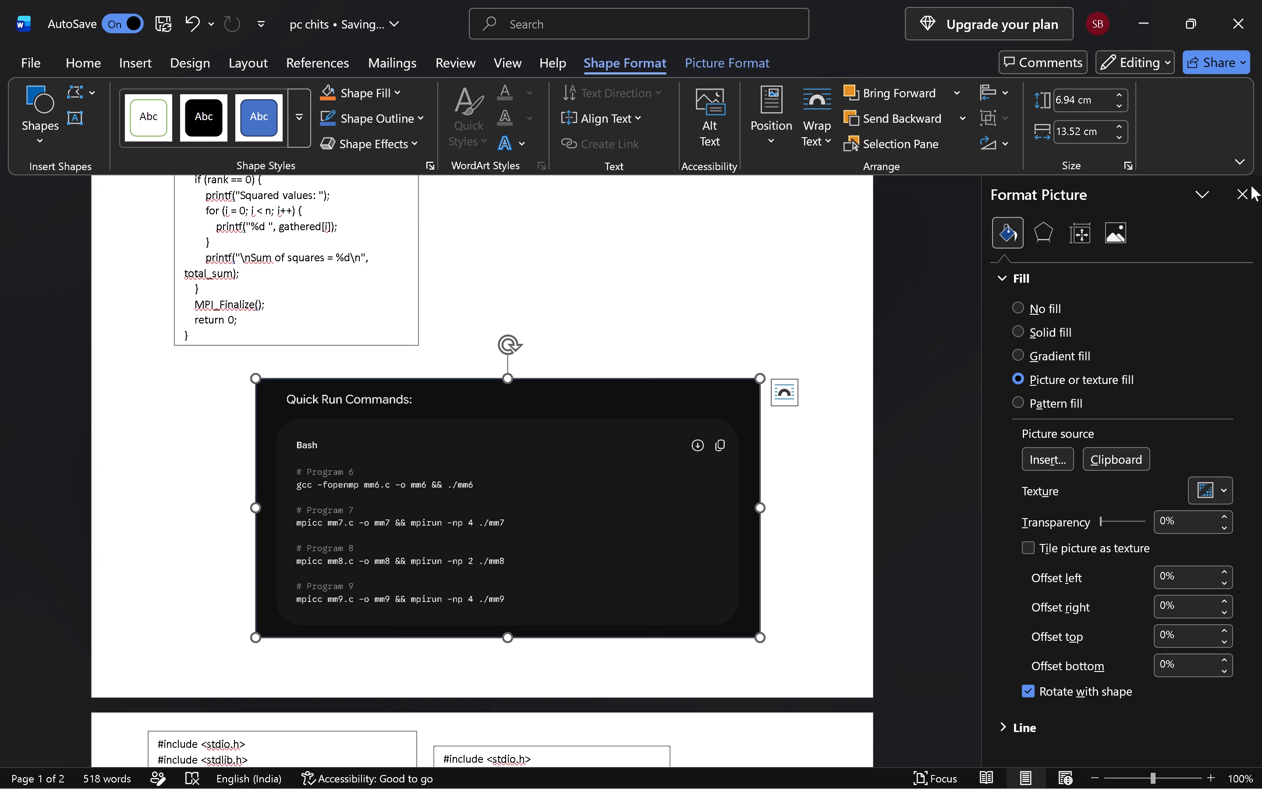
{"action": "left_click", "coordinate": [1245, 190]}
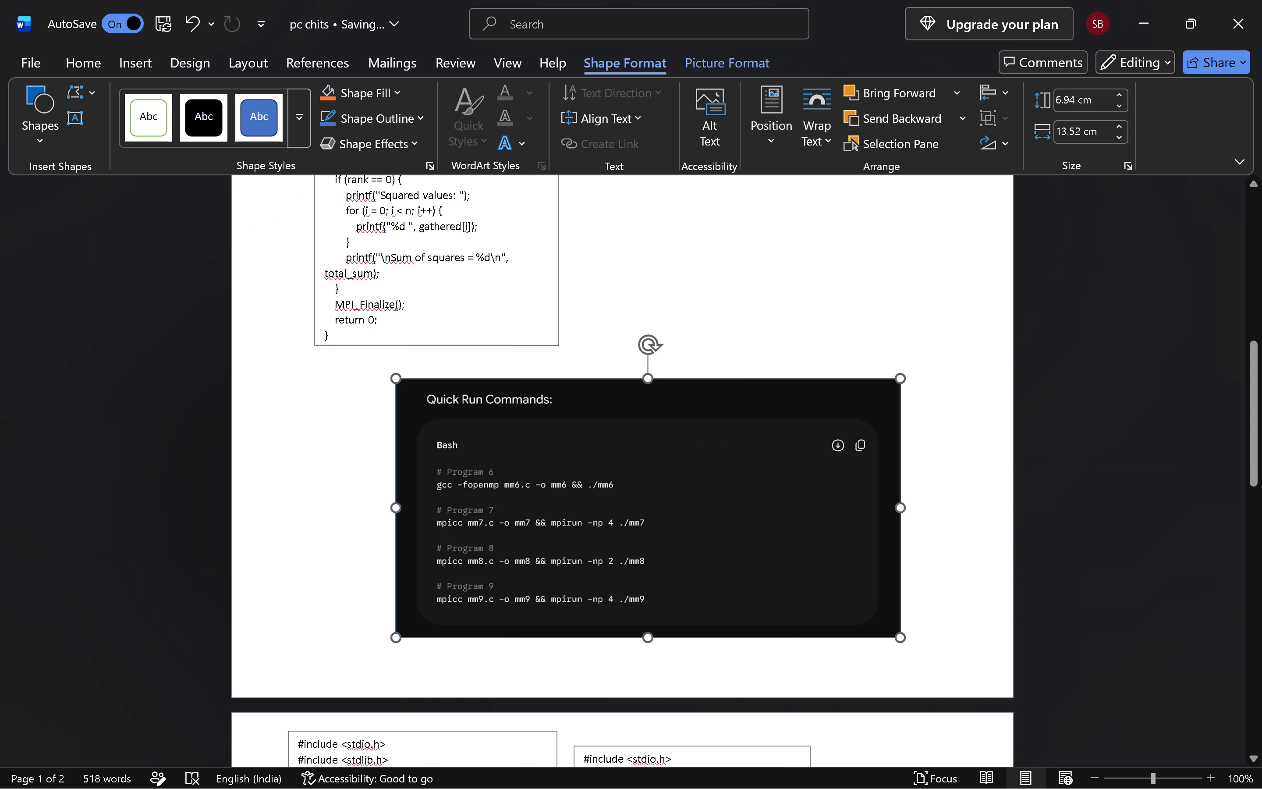
Open the print preview of pc chits and check the available printers and both pages.
{"action": "key", "text": "ctrl+p"}
{"action": "left_click", "coordinate": [335, 220]}
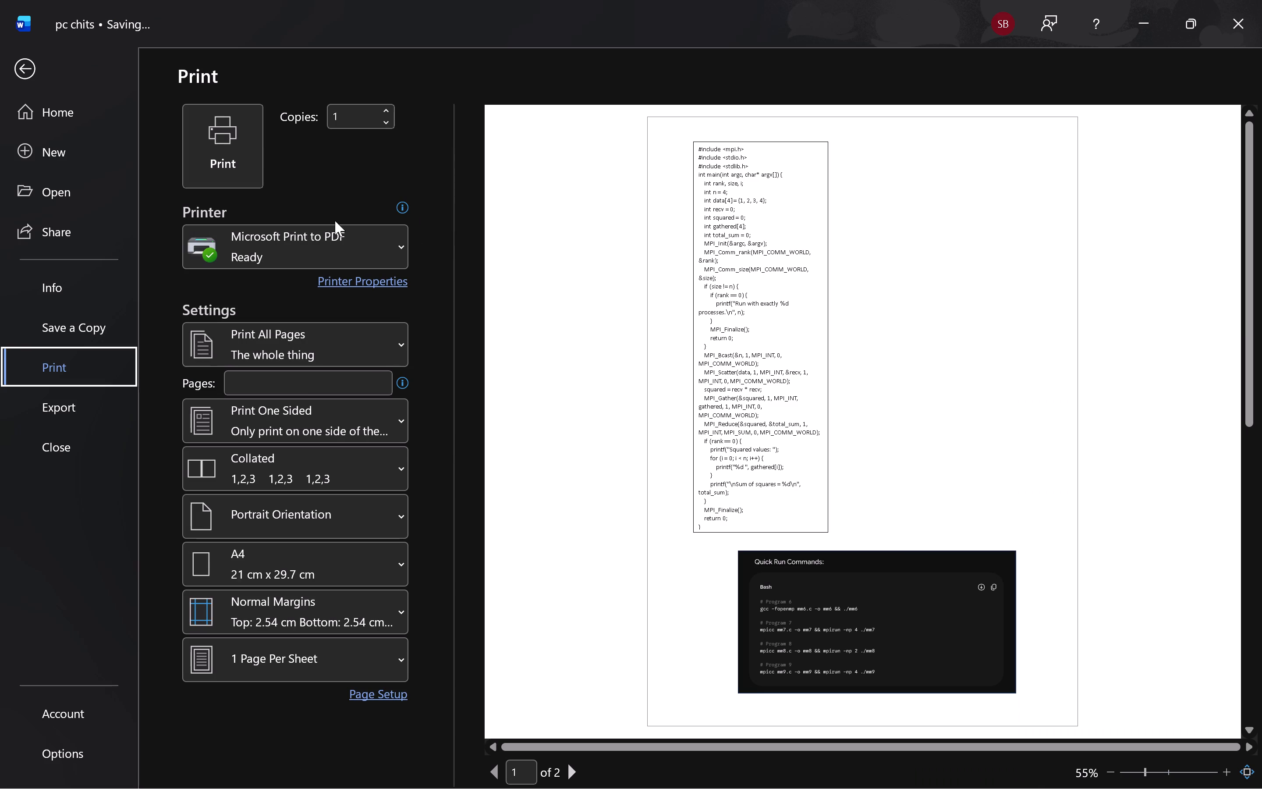
{"action": "left_click_drag", "start_coordinate": [334, 224], "coordinate": [333, 228]}
{"action": "left_click", "coordinate": [337, 247]}
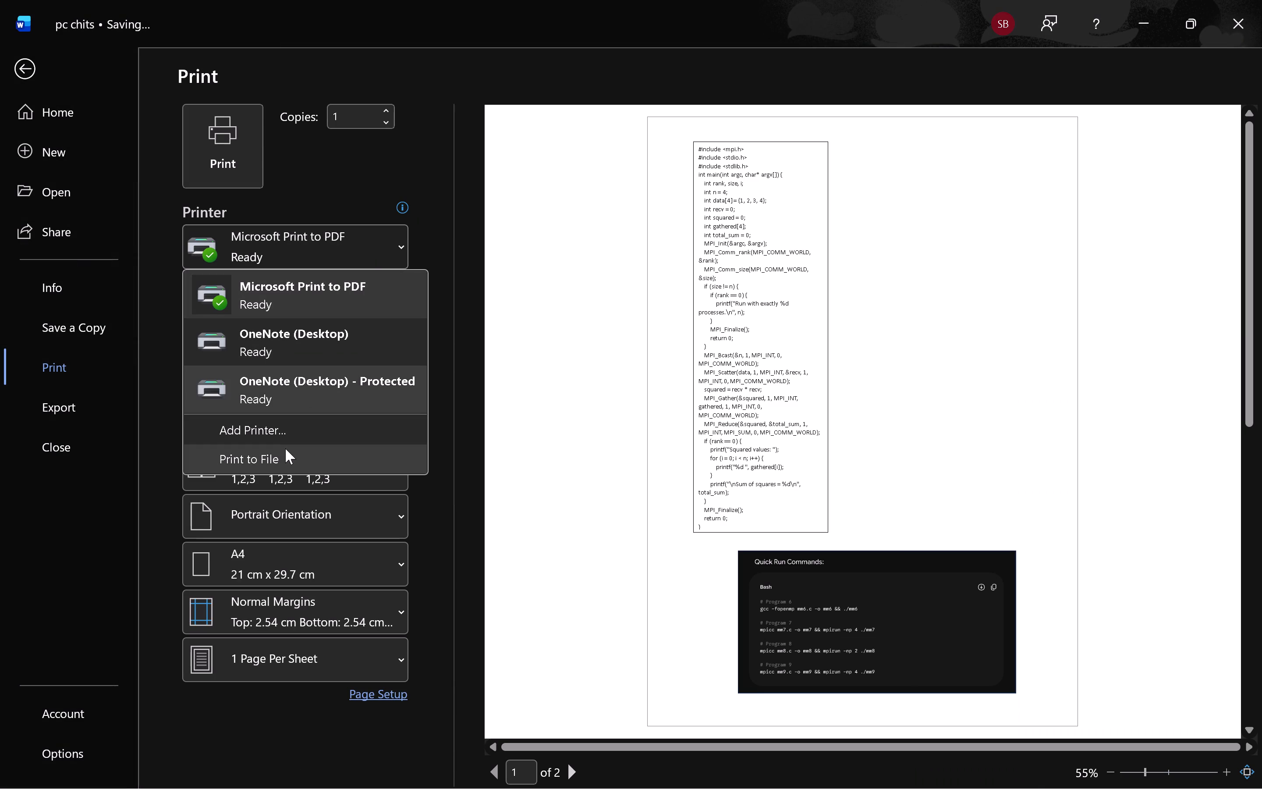
{"action": "left_click", "coordinate": [430, 540]}
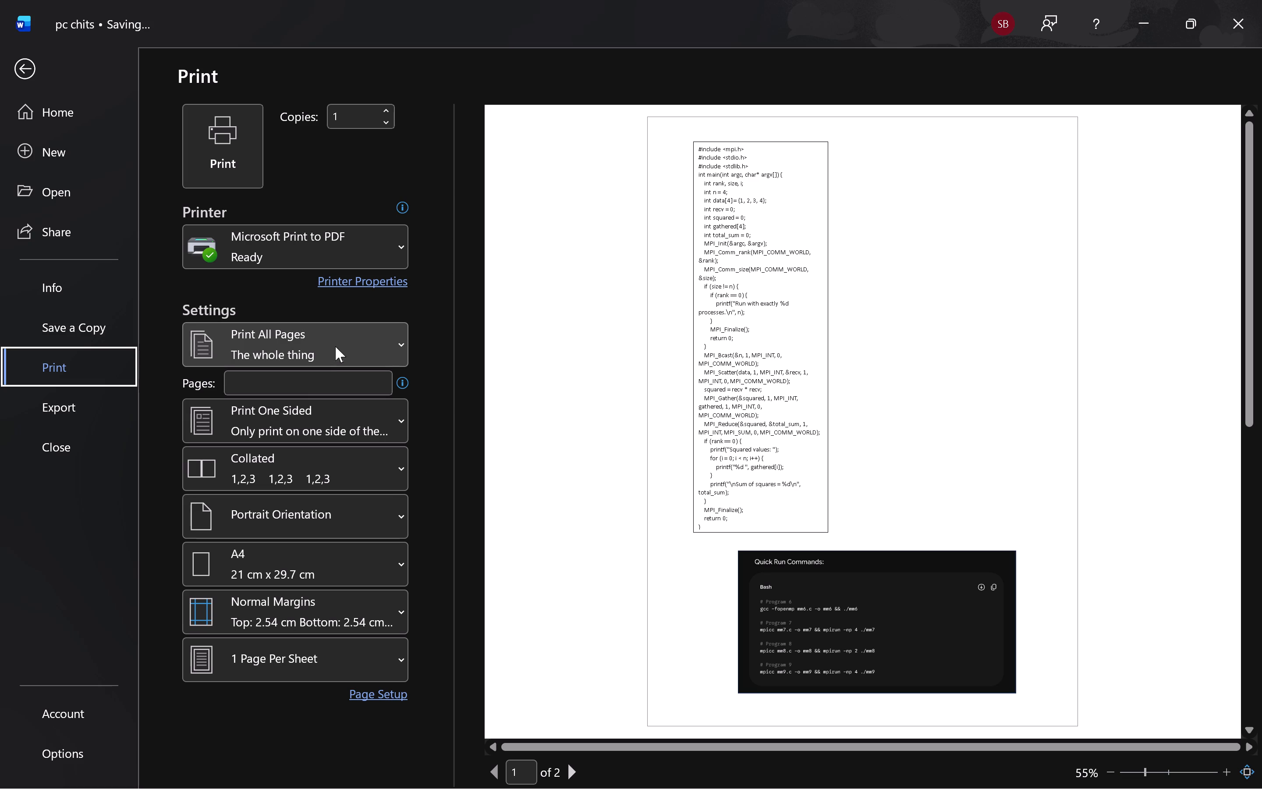
{"action": "scroll", "coordinate": [898, 487], "scroll_direction": "down", "scroll_amount": 5}
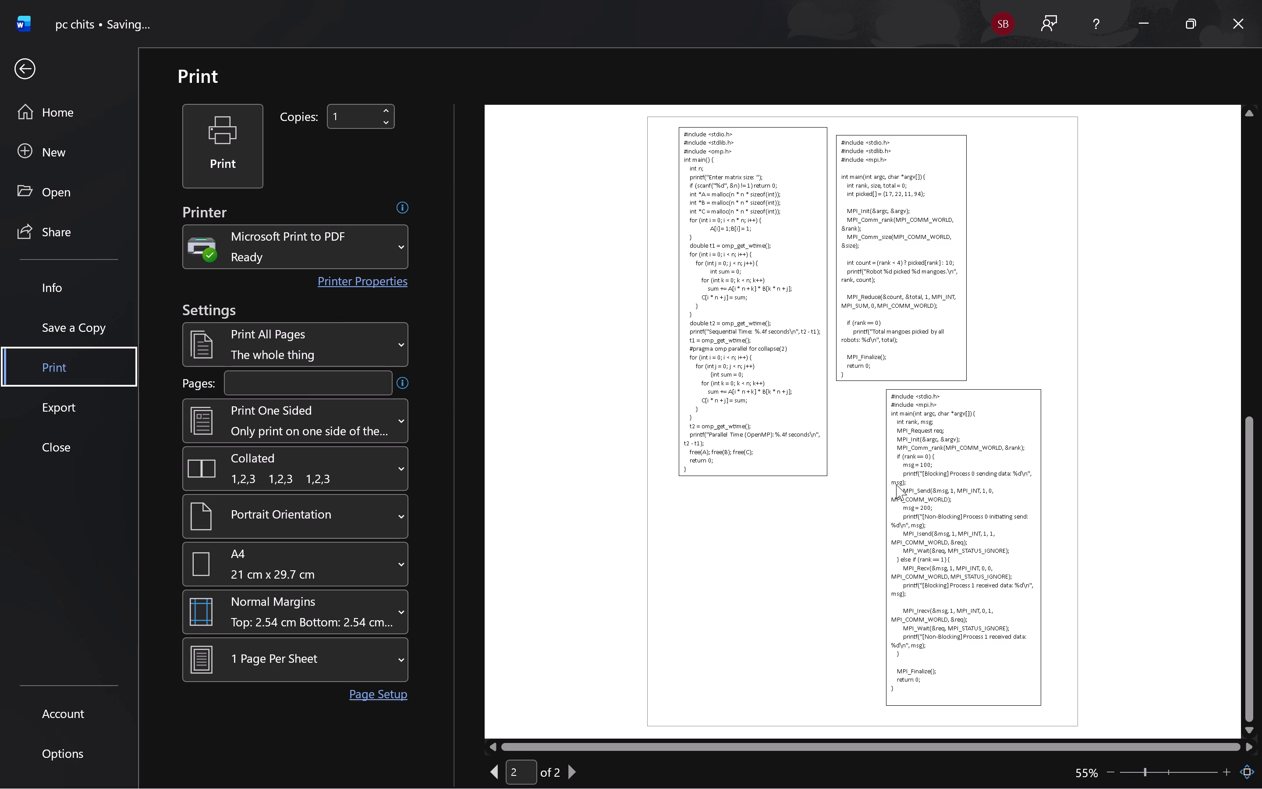
{"action": "scroll", "coordinate": [874, 478], "scroll_direction": "up", "scroll_amount": 2}
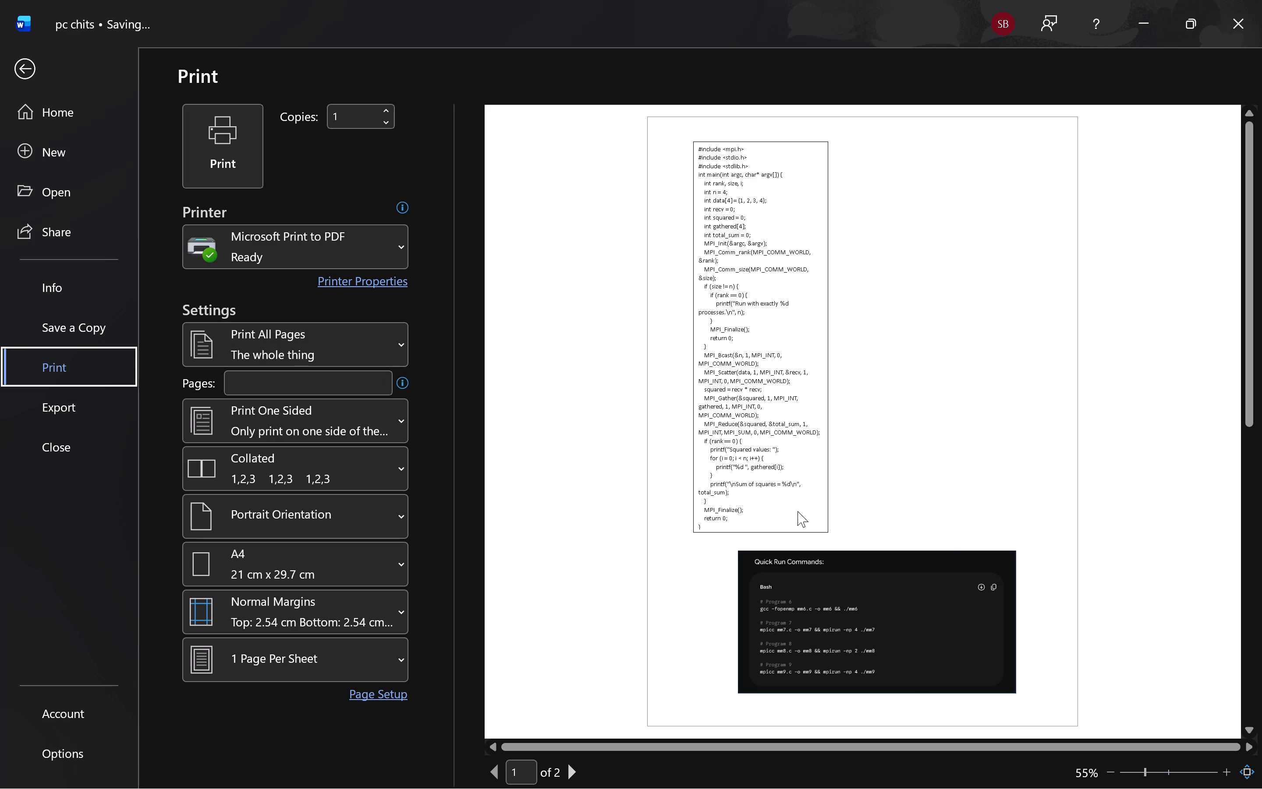
{"action": "scroll", "coordinate": [798, 511], "scroll_direction": "down", "scroll_amount": 3}
{"action": "scroll", "coordinate": [798, 511], "scroll_direction": "up", "scroll_amount": 2}
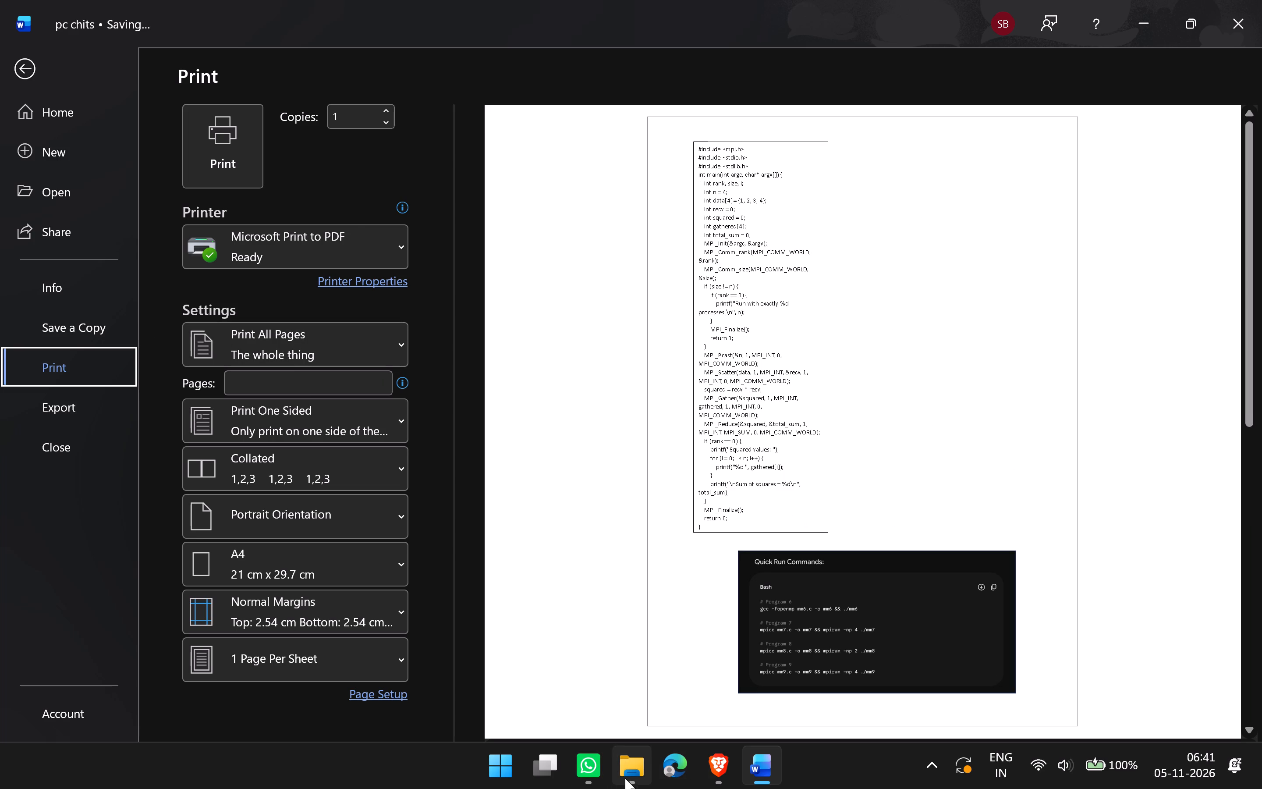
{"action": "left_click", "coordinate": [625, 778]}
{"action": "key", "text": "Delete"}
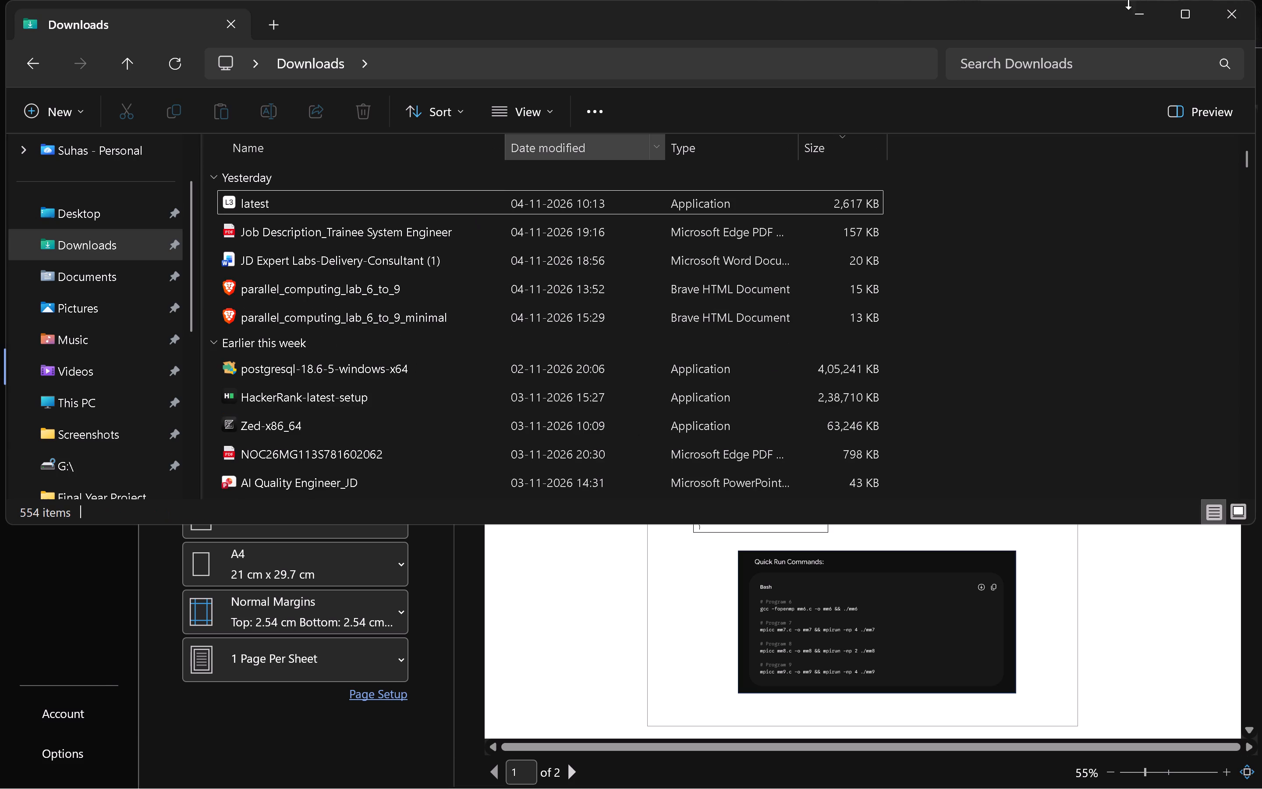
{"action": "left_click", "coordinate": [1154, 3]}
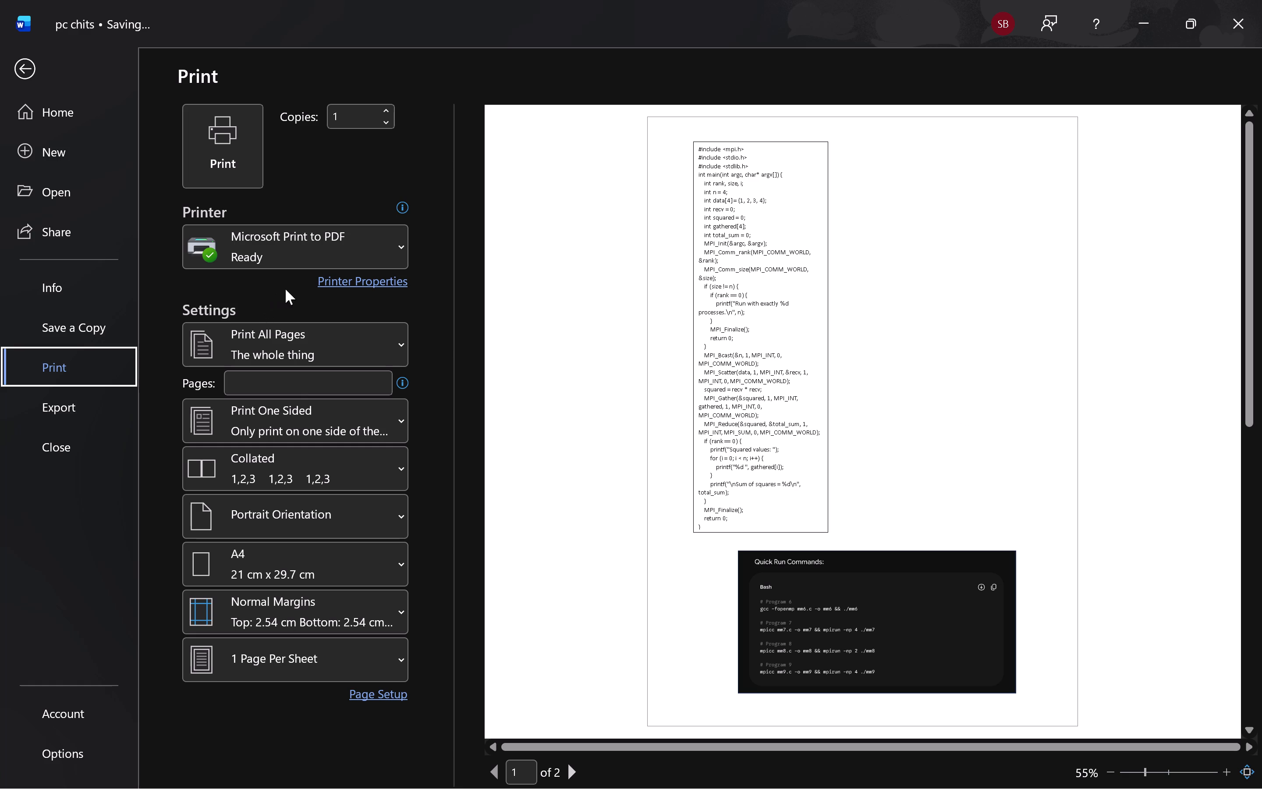
Open the system's Printers & scanners settings from the Add Printer option, check the listed printers, and close the settings.
{"action": "left_click", "coordinate": [337, 232]}
{"action": "left_click", "coordinate": [378, 247]}
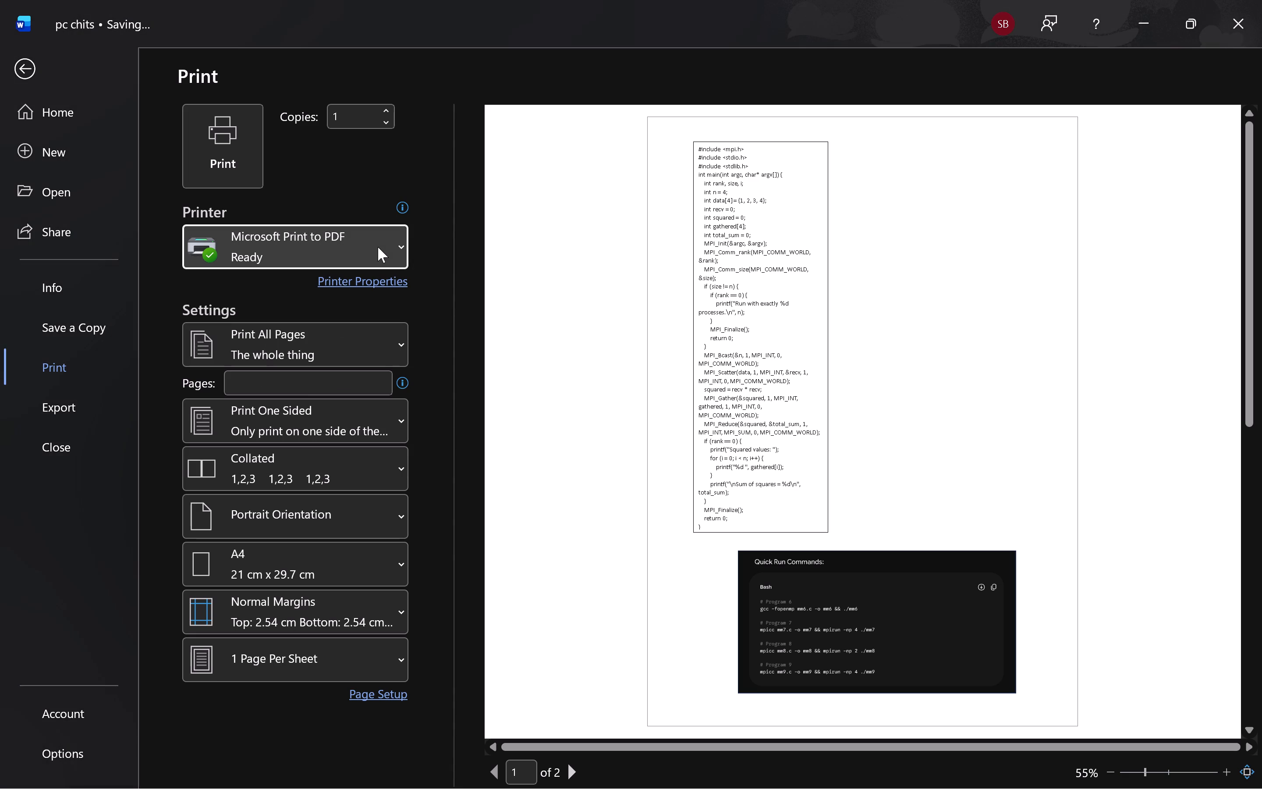
{"action": "left_click", "coordinate": [378, 247]}
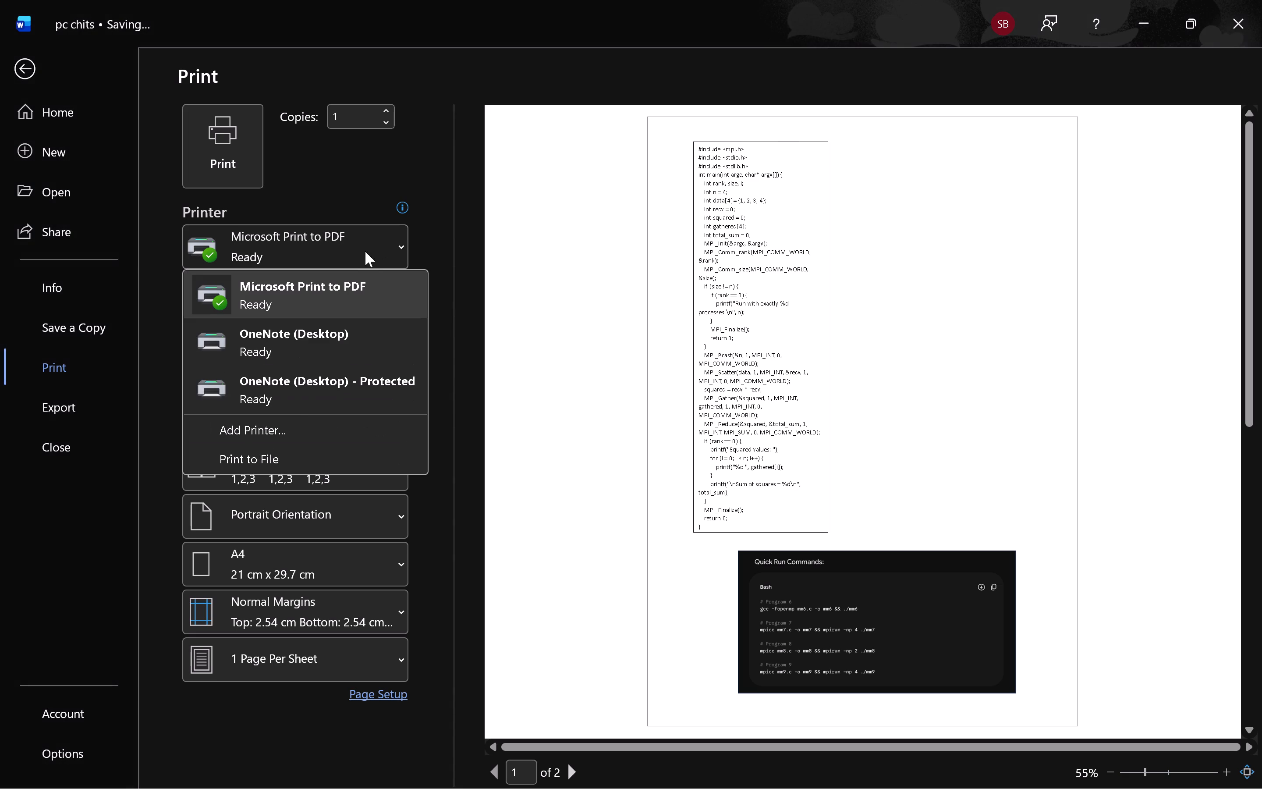
{"action": "left_click", "coordinate": [287, 420]}
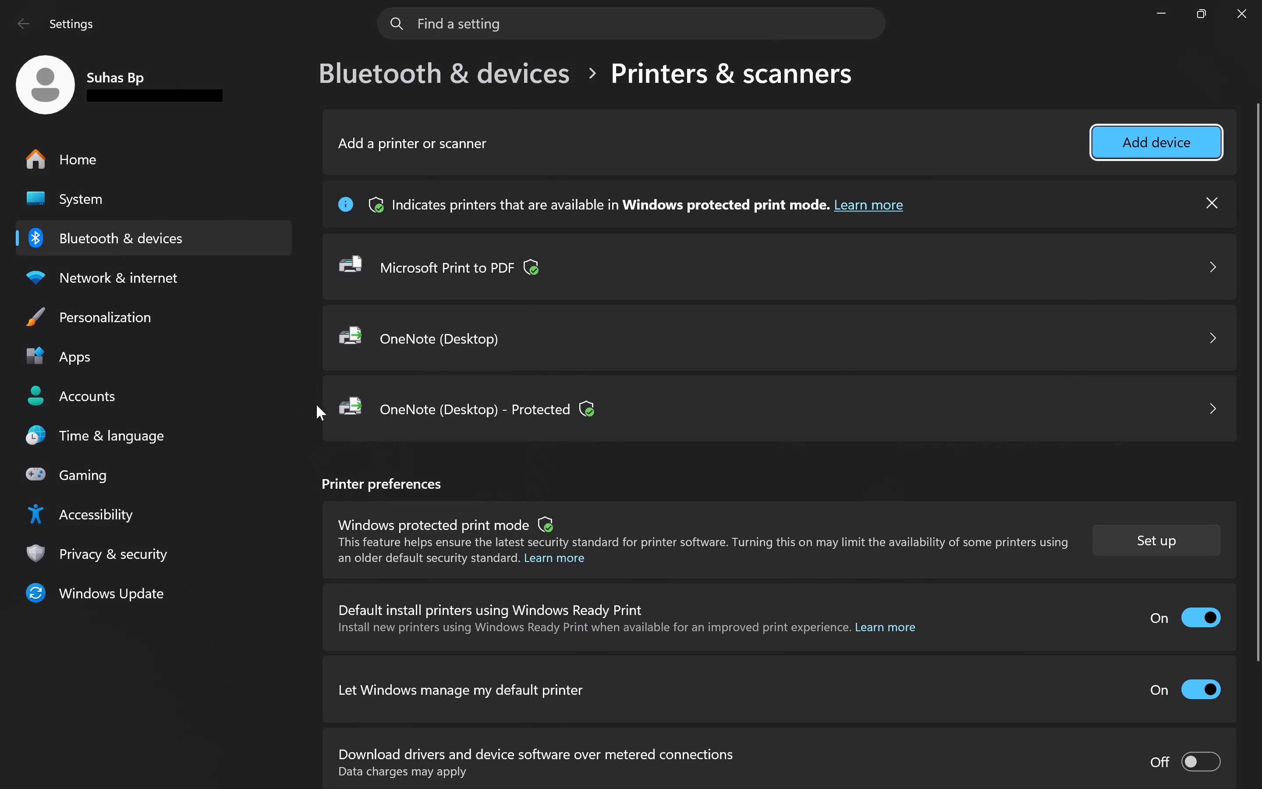
{"action": "left_click", "coordinate": [1231, 24]}
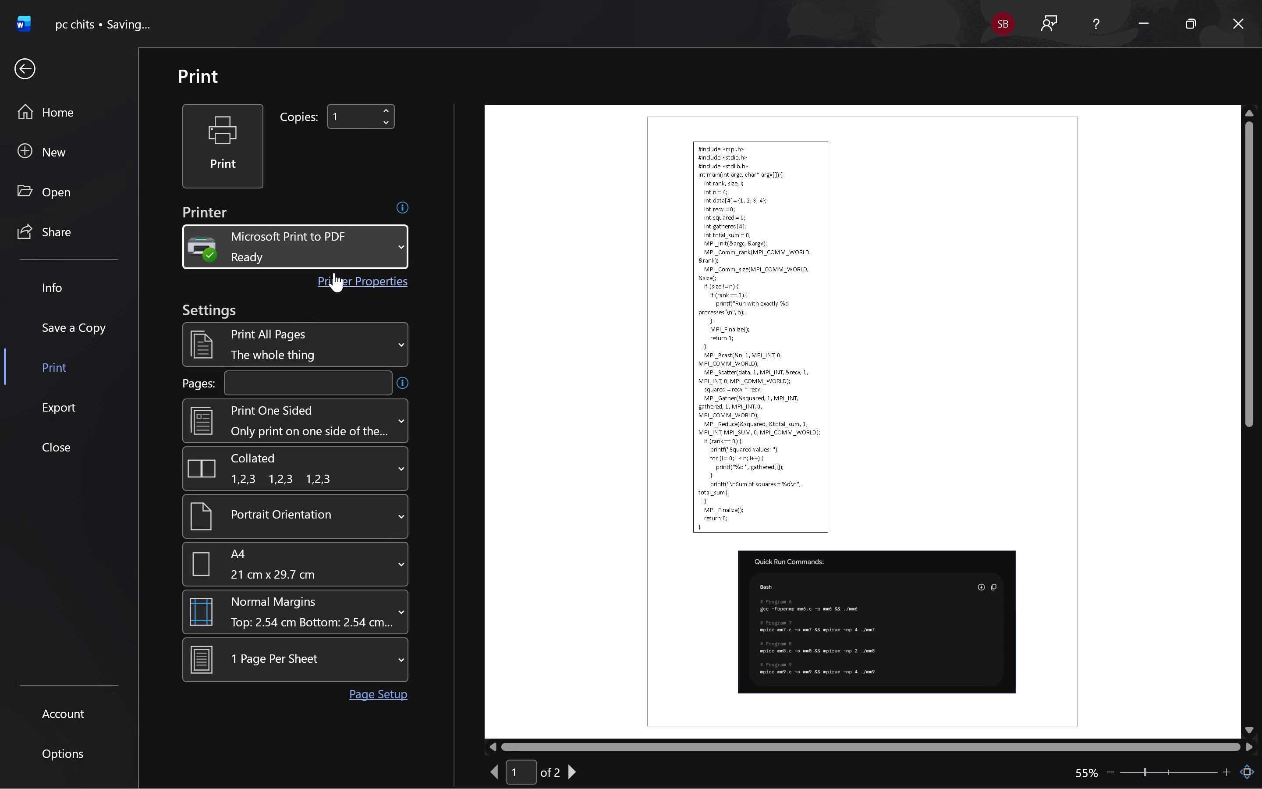
Check the system's Printers & scanners settings through Add Printer, close them, and look at the Microsoft Print to PDF properties.
{"action": "left_click", "coordinate": [337, 266]}
{"action": "left_click", "coordinate": [289, 434]}
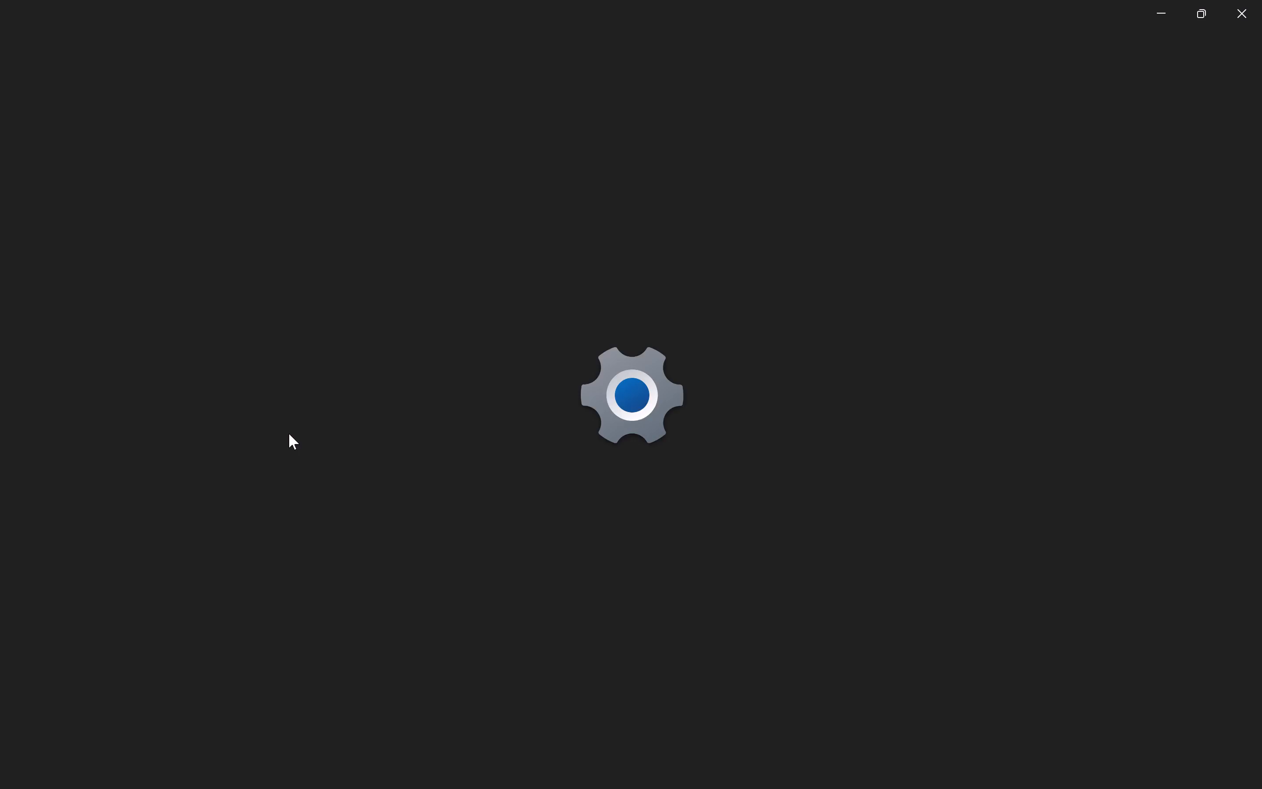
{"action": "left_click", "coordinate": [1231, 16]}
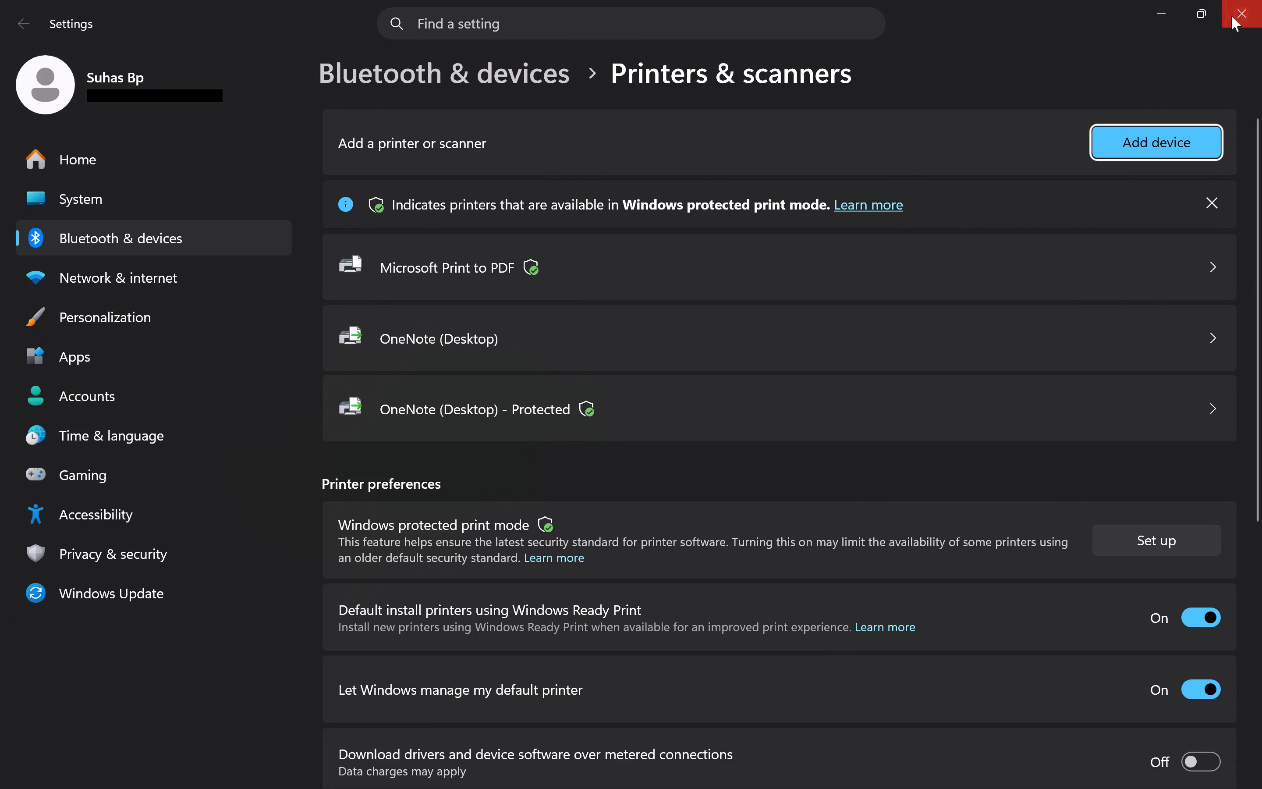
{"action": "left_click", "coordinate": [355, 288]}
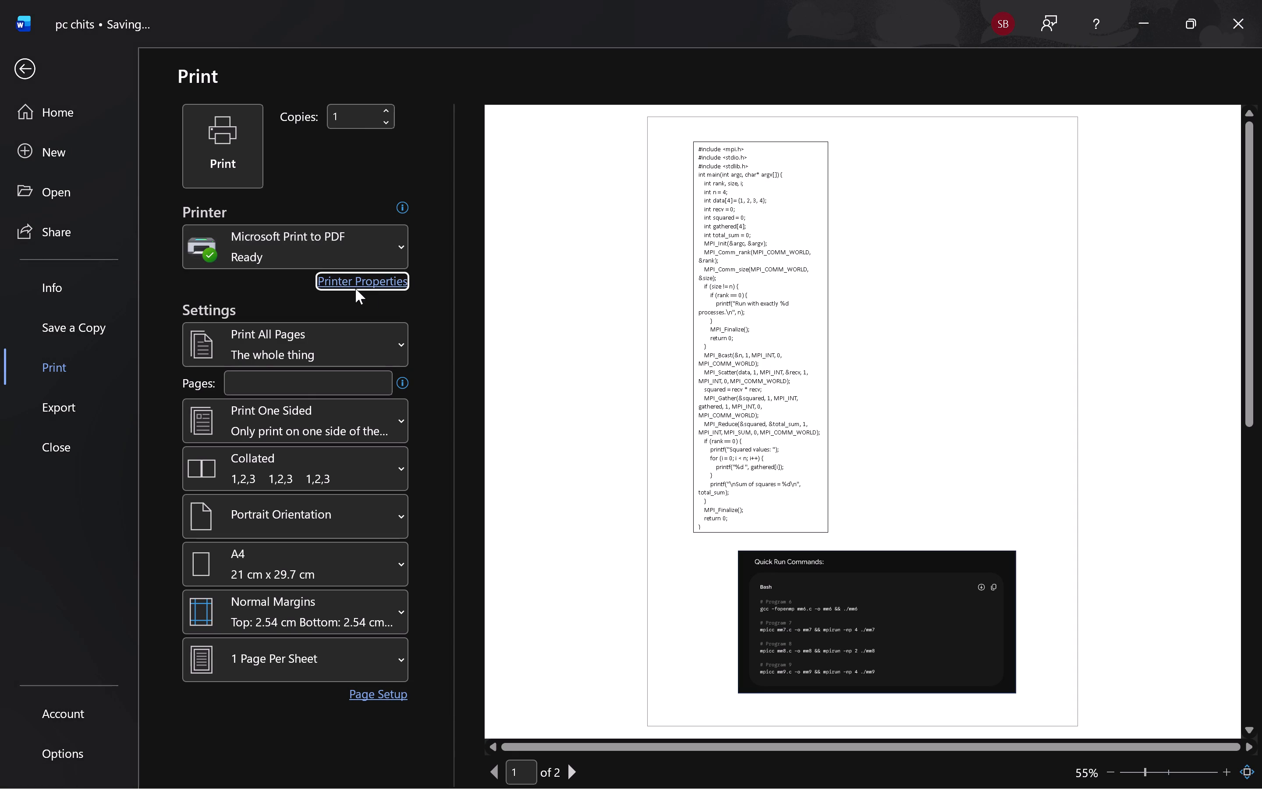
{"action": "left_click", "coordinate": [464, 483]}
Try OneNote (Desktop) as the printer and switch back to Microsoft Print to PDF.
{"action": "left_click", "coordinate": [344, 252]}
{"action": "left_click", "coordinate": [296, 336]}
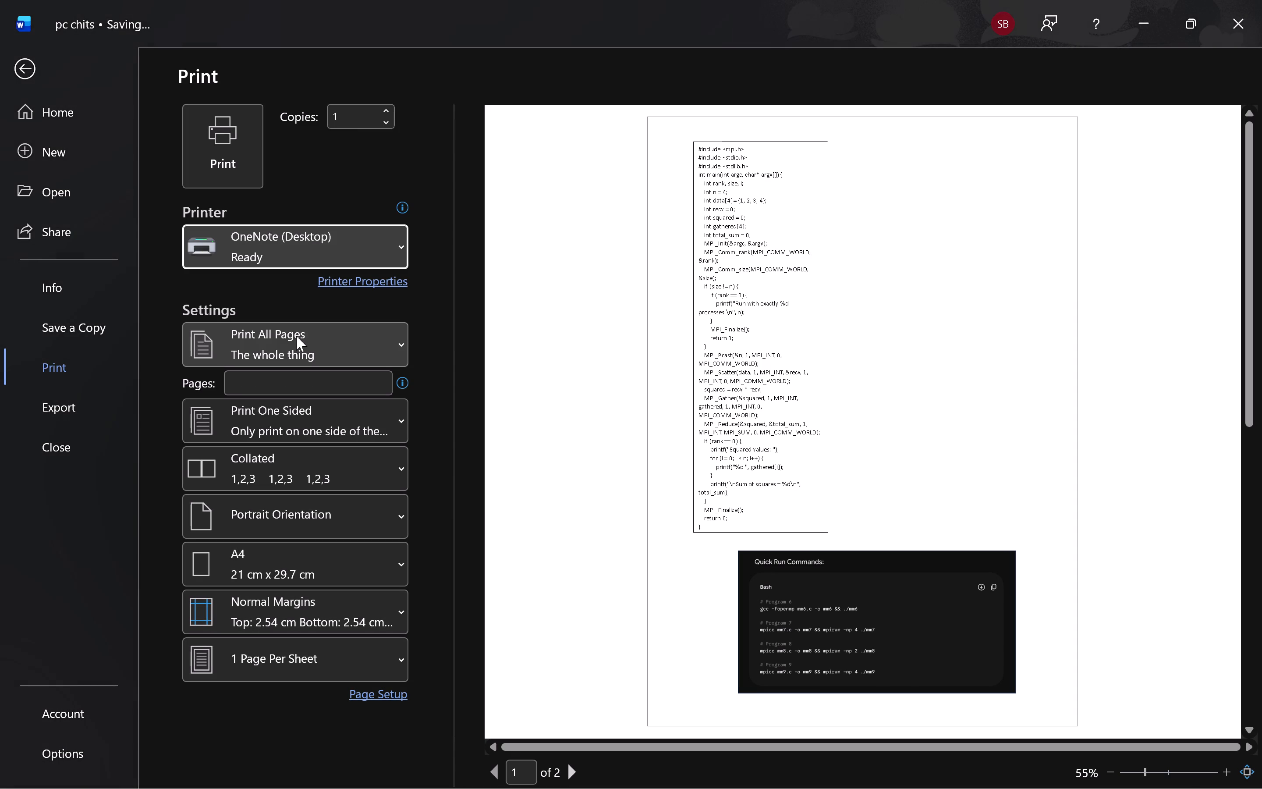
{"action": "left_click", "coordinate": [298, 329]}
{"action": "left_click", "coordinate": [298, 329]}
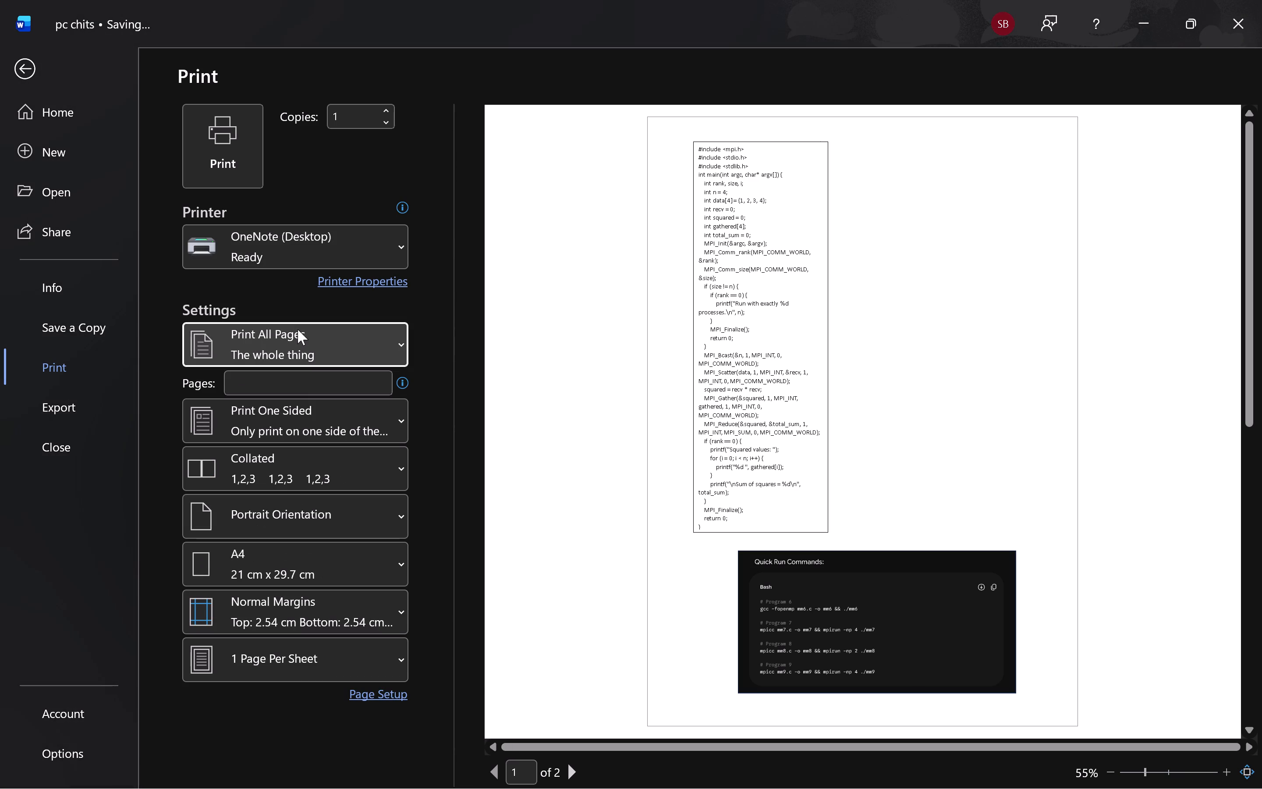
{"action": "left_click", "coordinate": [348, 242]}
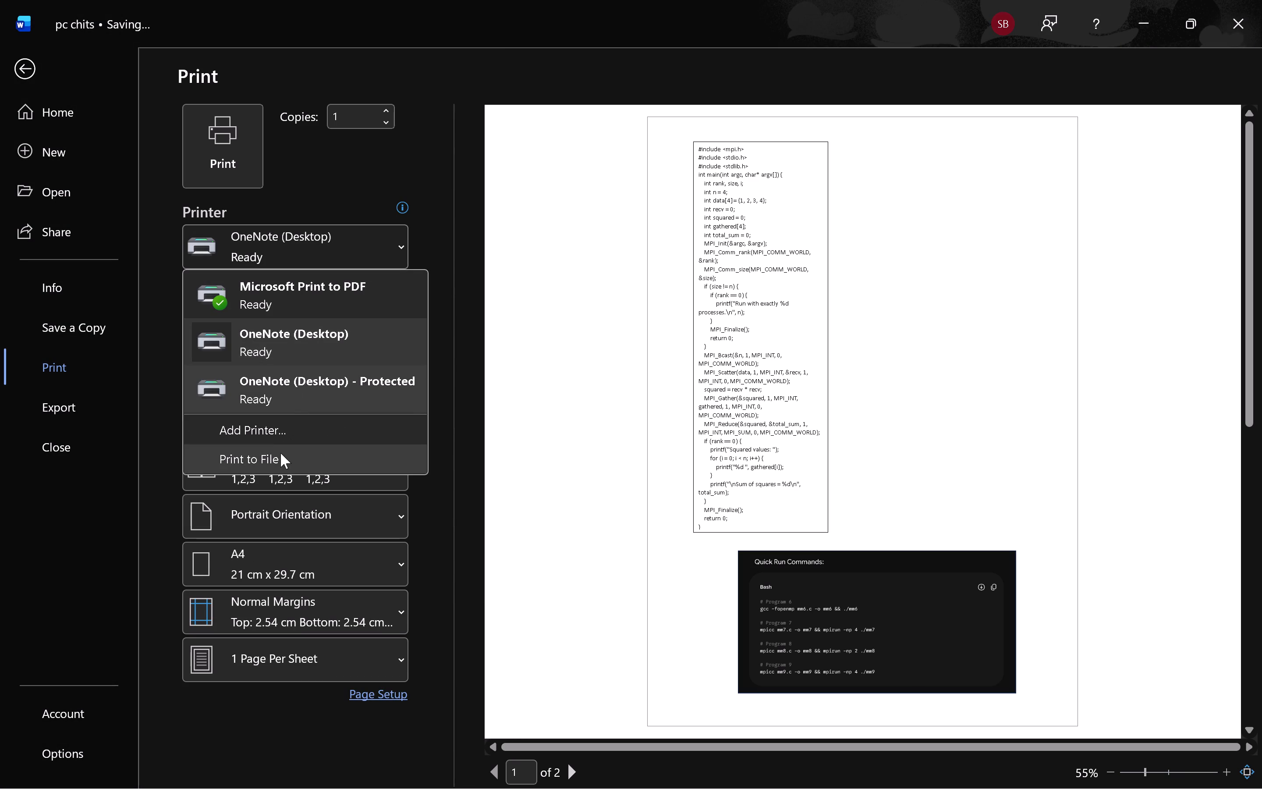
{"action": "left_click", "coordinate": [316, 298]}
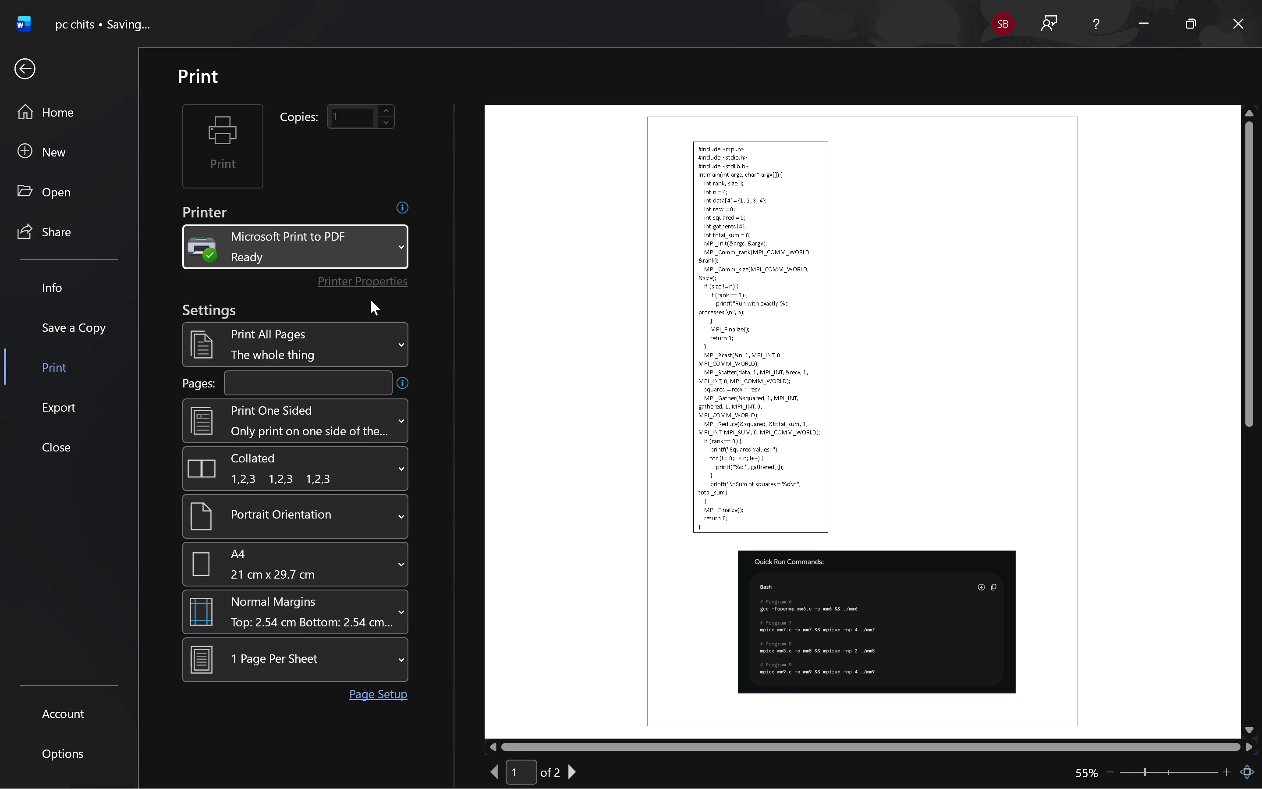
Examine both pages of the document in the print preview.
{"action": "scroll", "coordinate": [715, 669], "scroll_direction": "down", "scroll_amount": 5}
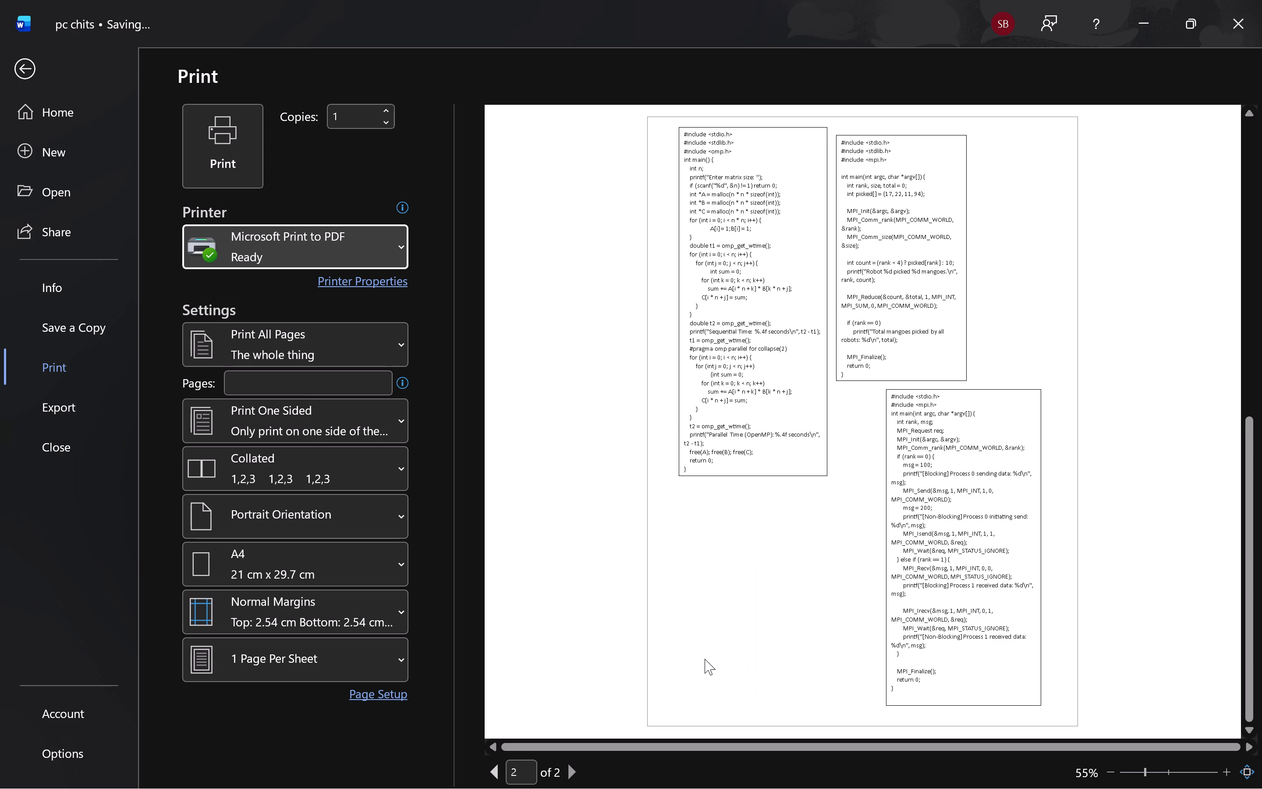
{"action": "scroll", "coordinate": [729, 624], "scroll_direction": "up", "scroll_amount": 5}
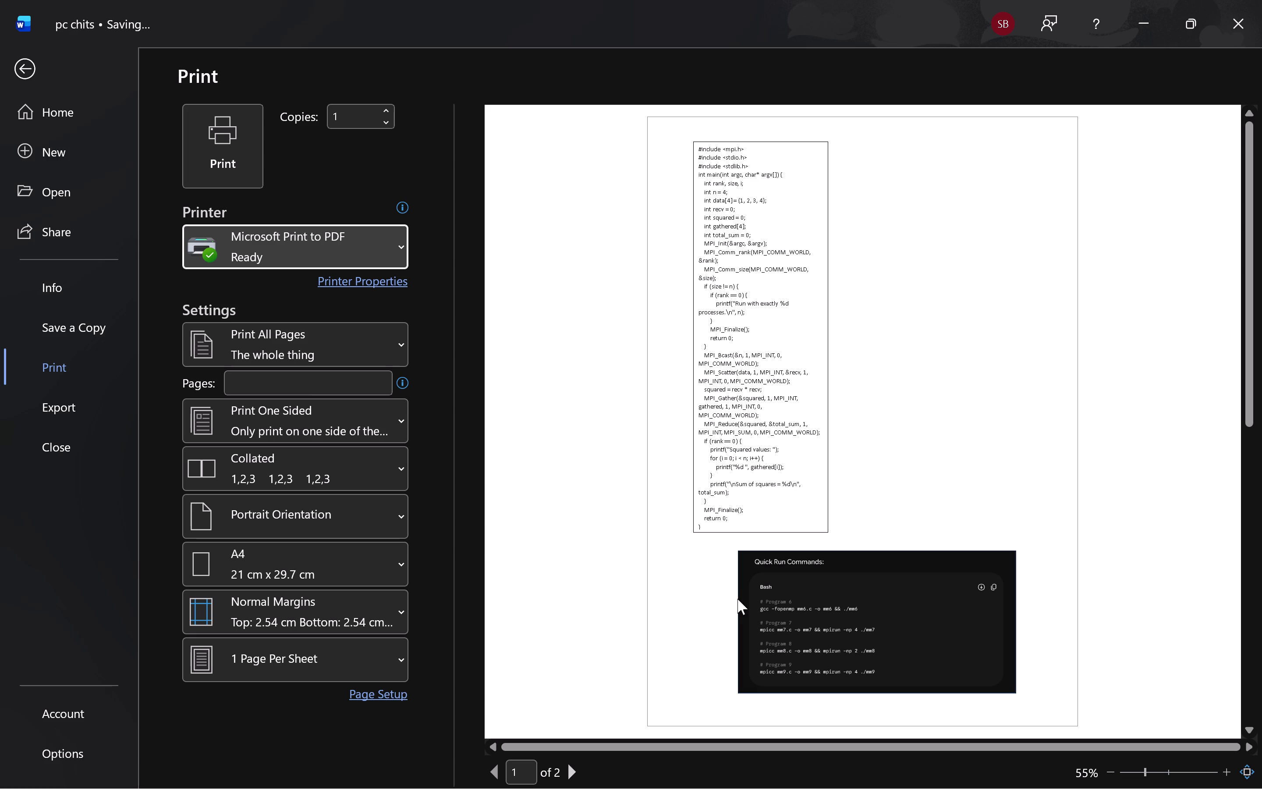
{"action": "scroll", "coordinate": [735, 599], "scroll_direction": "down", "scroll_amount": 2}
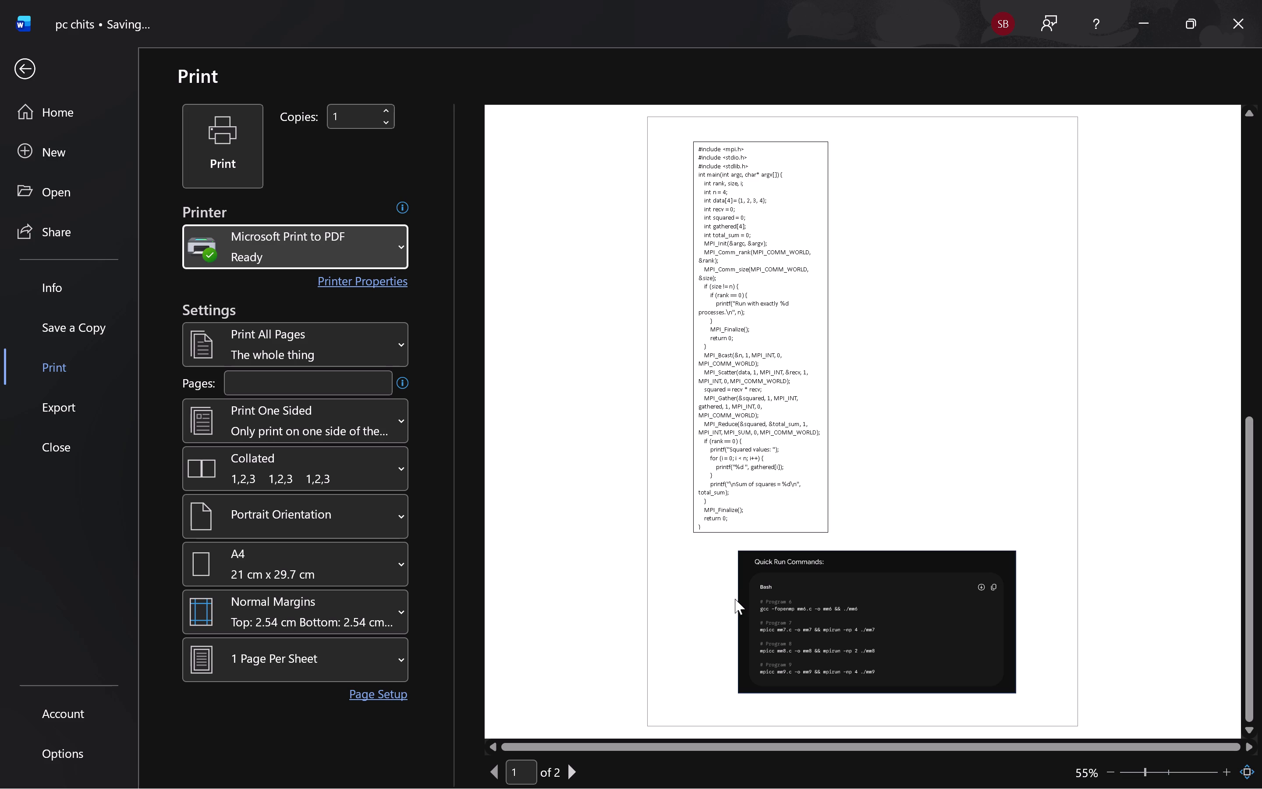
{"action": "scroll", "coordinate": [735, 599], "scroll_direction": "down", "scroll_amount": 2}
{"action": "scroll", "coordinate": [735, 599], "scroll_direction": "up", "scroll_amount": 2}
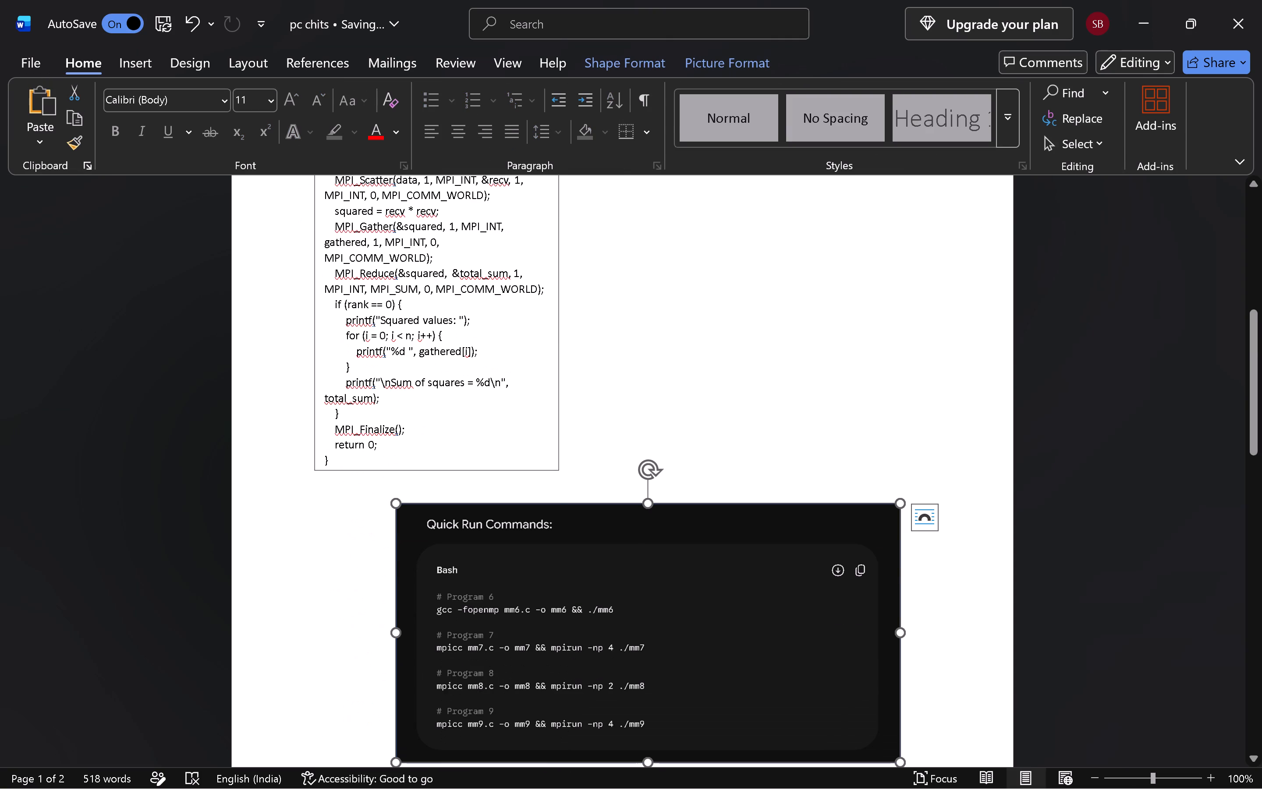
{"action": "right_click", "coordinate": [559, 569]}
{"action": "left_click", "coordinate": [692, 558]}
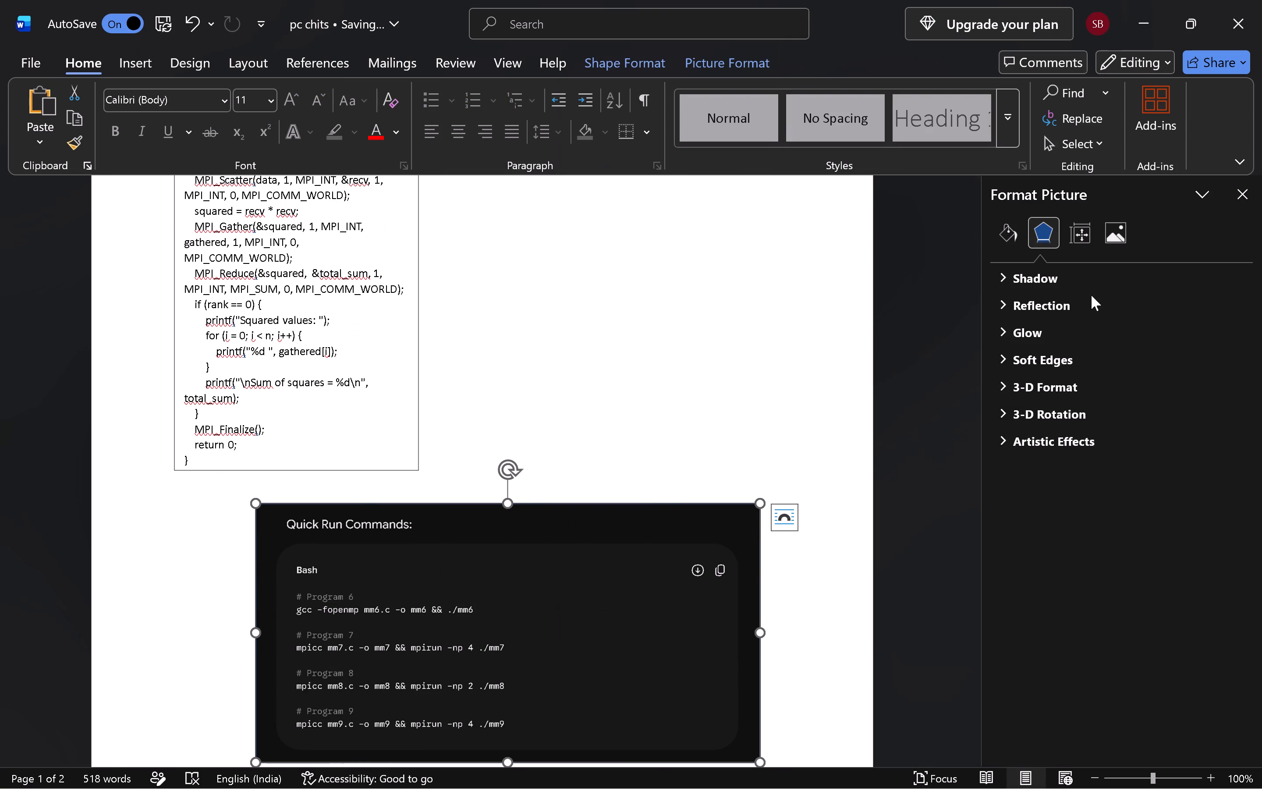
{"action": "left_click", "coordinate": [1002, 220]}
{"action": "left_click", "coordinate": [1110, 466]}
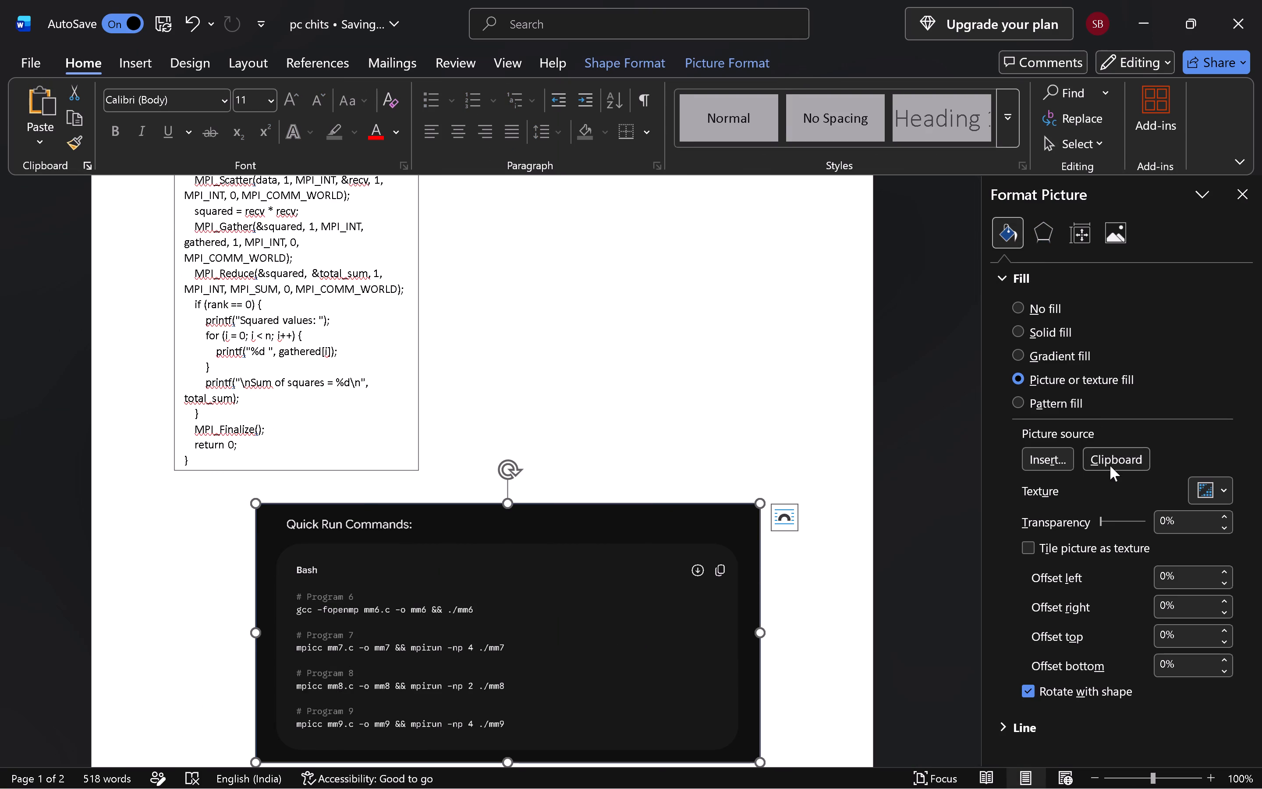
{"action": "scroll", "coordinate": [418, 607], "scroll_direction": "down", "scroll_amount": 5}
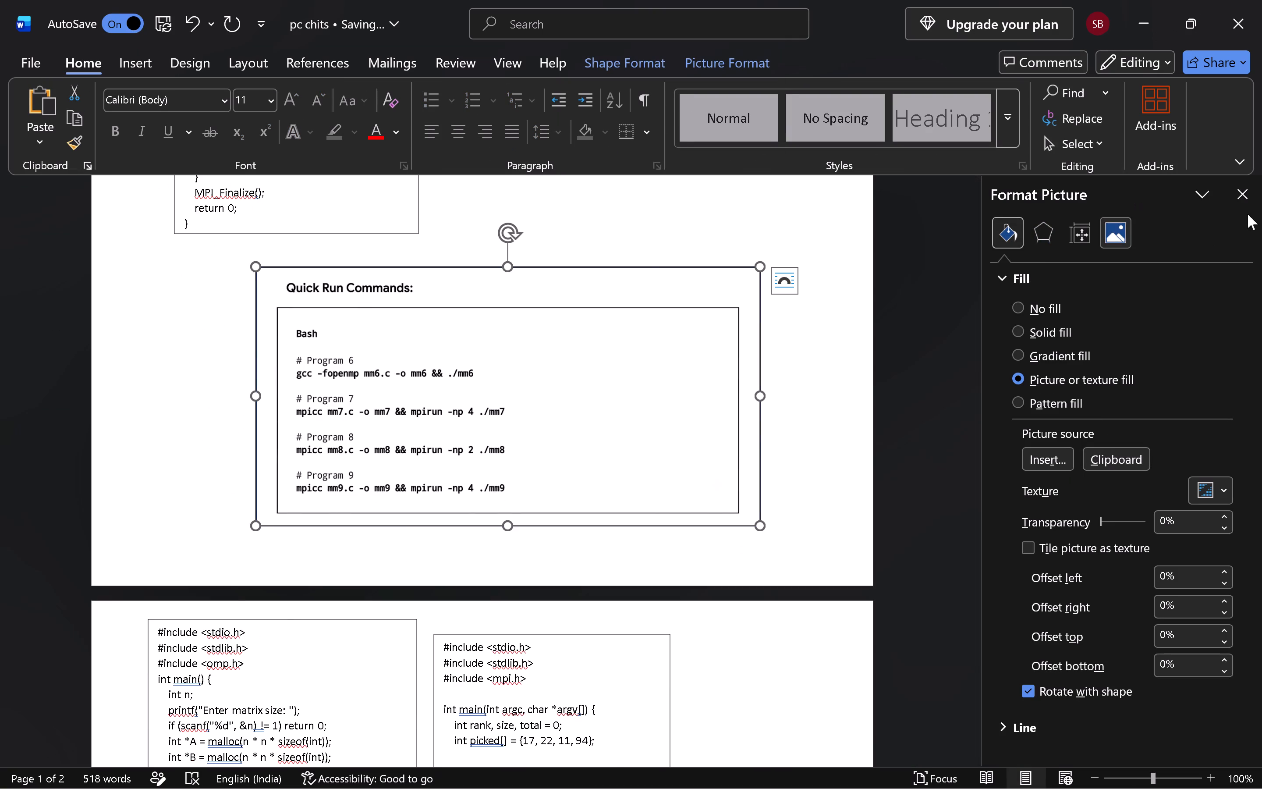
{"action": "left_click", "coordinate": [1240, 198]}
{"action": "left_click", "coordinate": [1160, 332]}
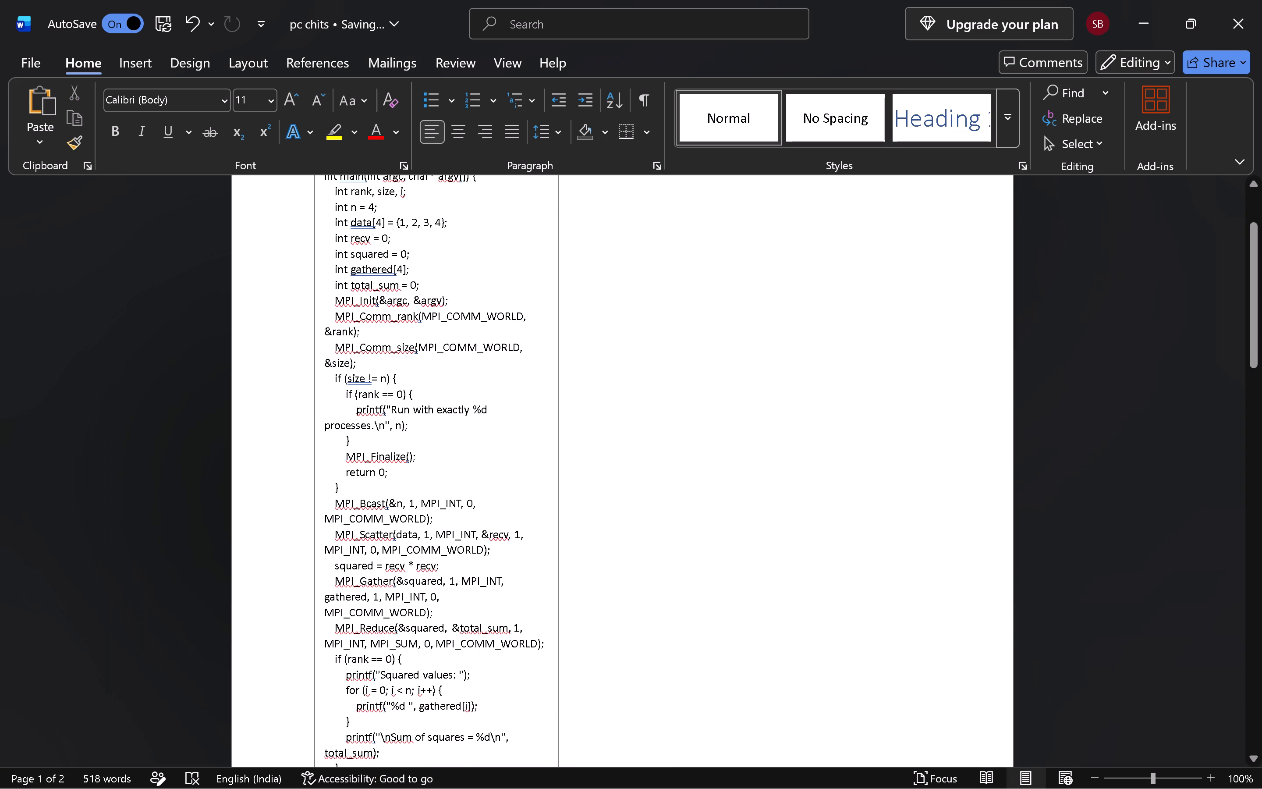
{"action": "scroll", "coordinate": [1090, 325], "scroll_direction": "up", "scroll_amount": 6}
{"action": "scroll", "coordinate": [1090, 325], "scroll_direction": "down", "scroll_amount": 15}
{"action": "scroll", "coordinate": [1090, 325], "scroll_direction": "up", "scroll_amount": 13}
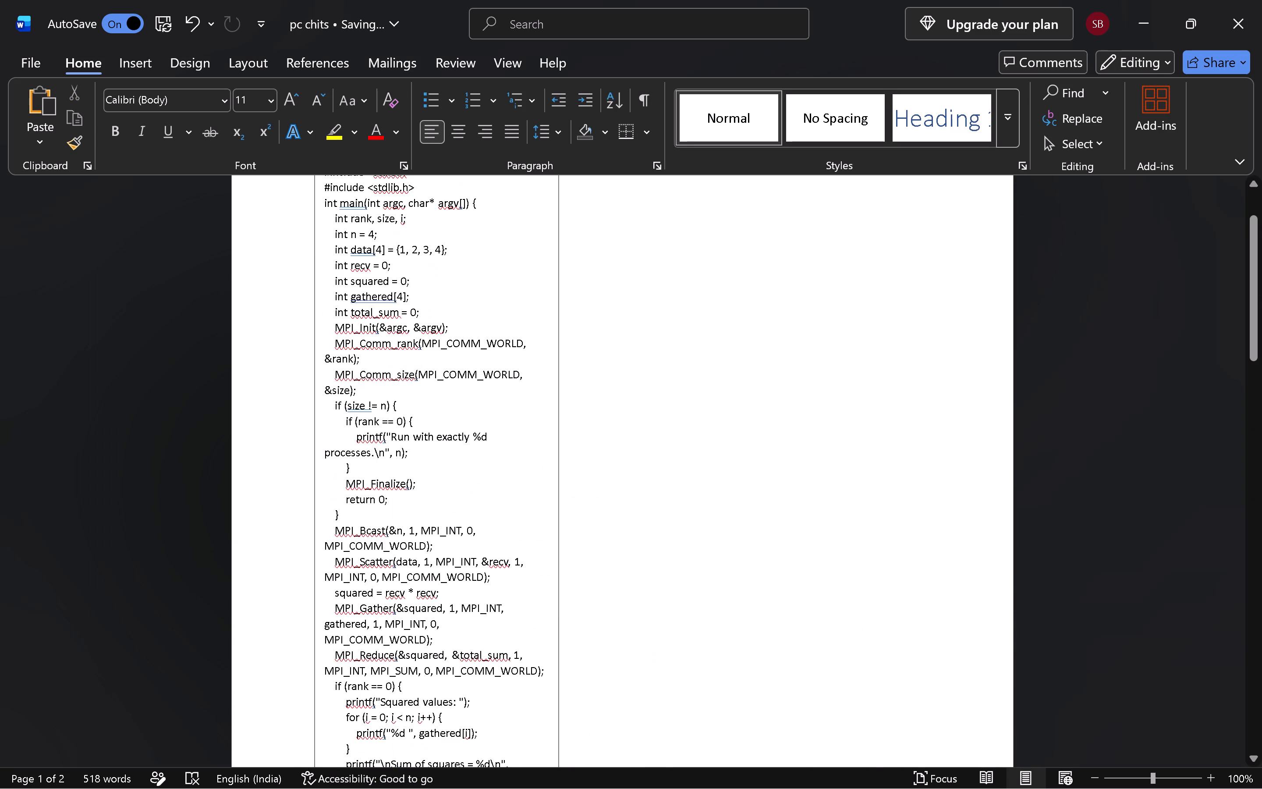
Print the whole document with Microsoft Print to PDF and save the output as pc chits.
{"action": "left_click", "coordinate": [1133, 418]}
{"action": "left_click", "coordinate": [818, 428]}
{"action": "left_click", "coordinate": [818, 428]}
{"action": "scroll", "coordinate": [818, 428], "scroll_direction": "up", "scroll_amount": 6}
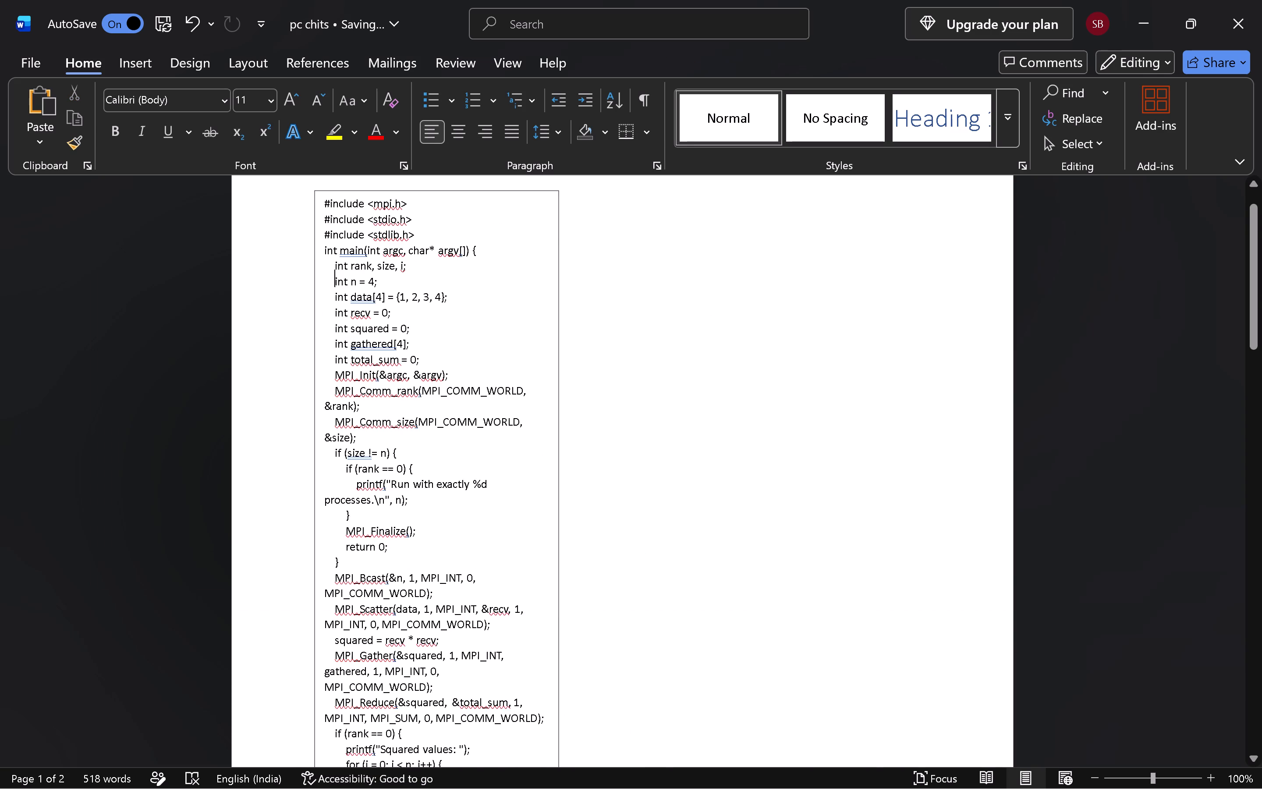
{"action": "left_click", "coordinate": [970, 434]}
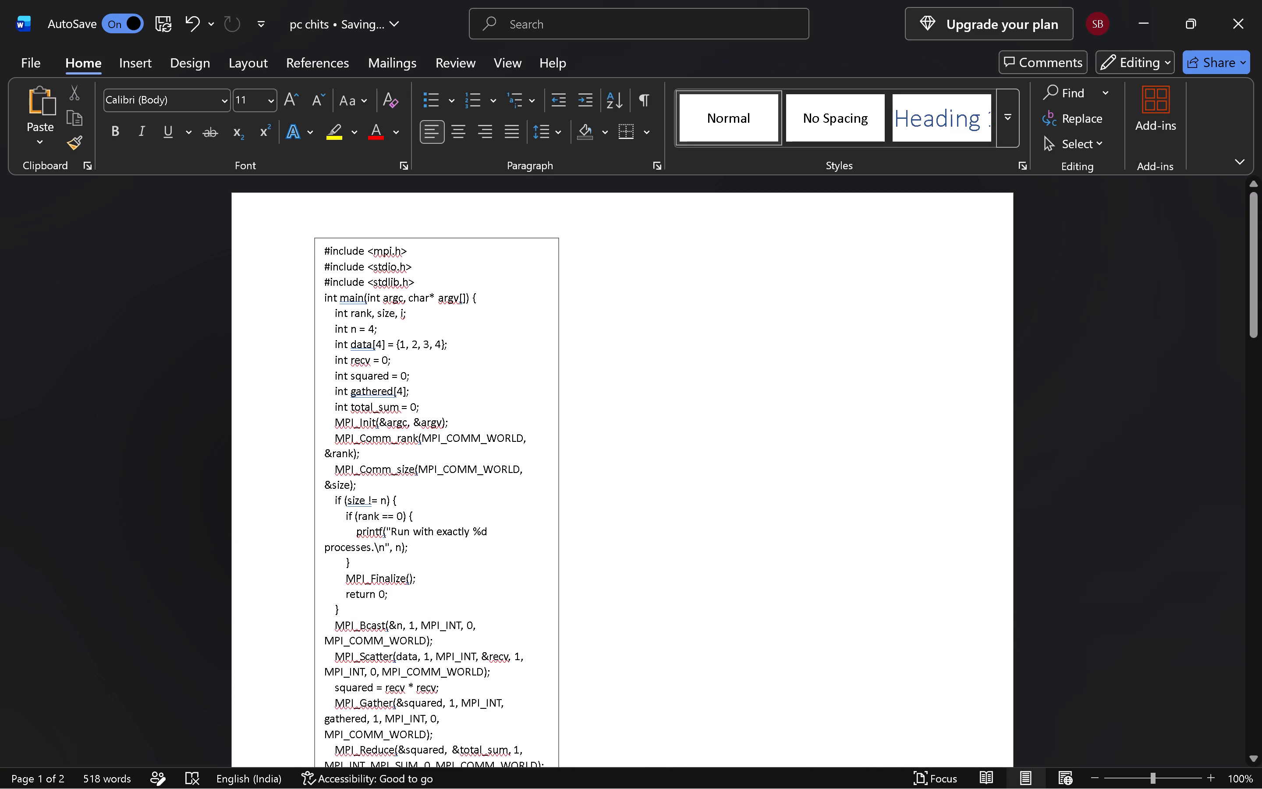
{"action": "key", "text": "ctrl+p"}
{"action": "scroll", "coordinate": [730, 539], "scroll_direction": "up", "scroll_amount": 4}
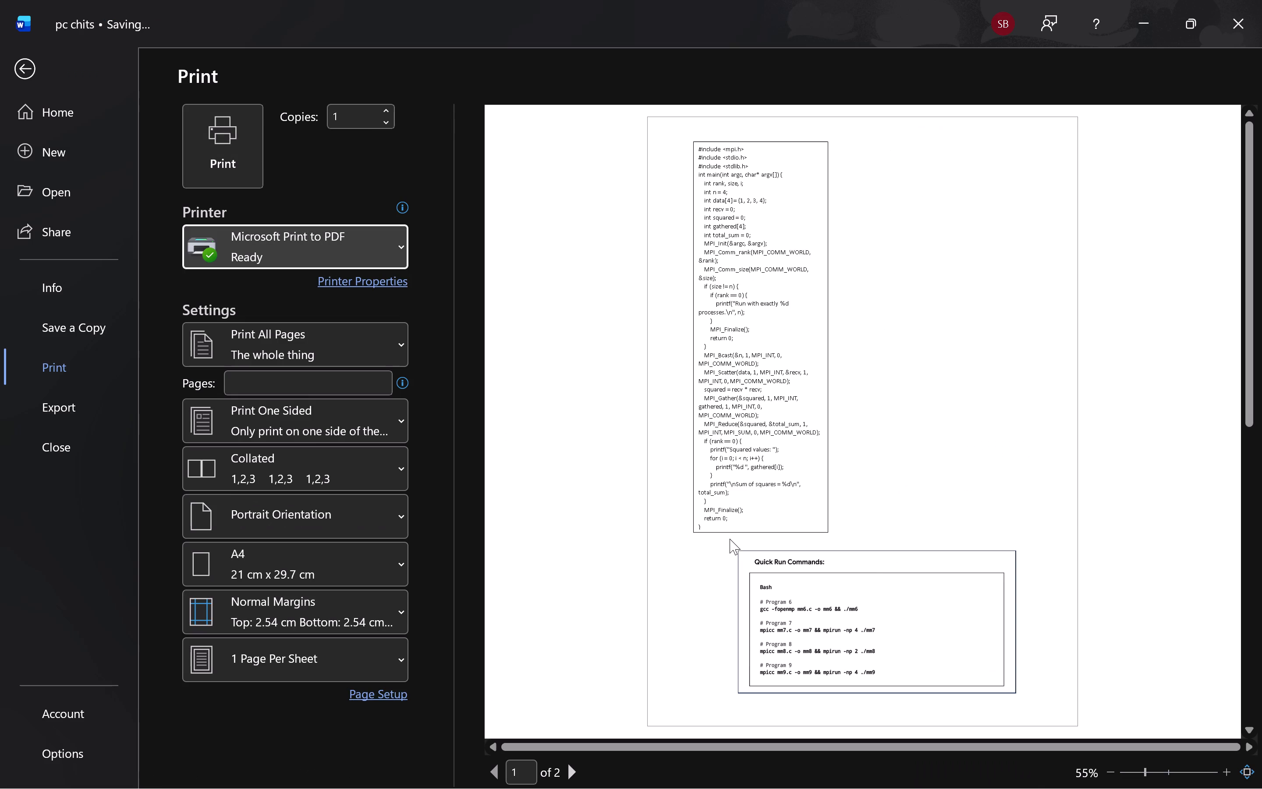
{"action": "scroll", "coordinate": [730, 539], "scroll_direction": "up", "scroll_amount": 2}
{"action": "left_click", "coordinate": [229, 144]}
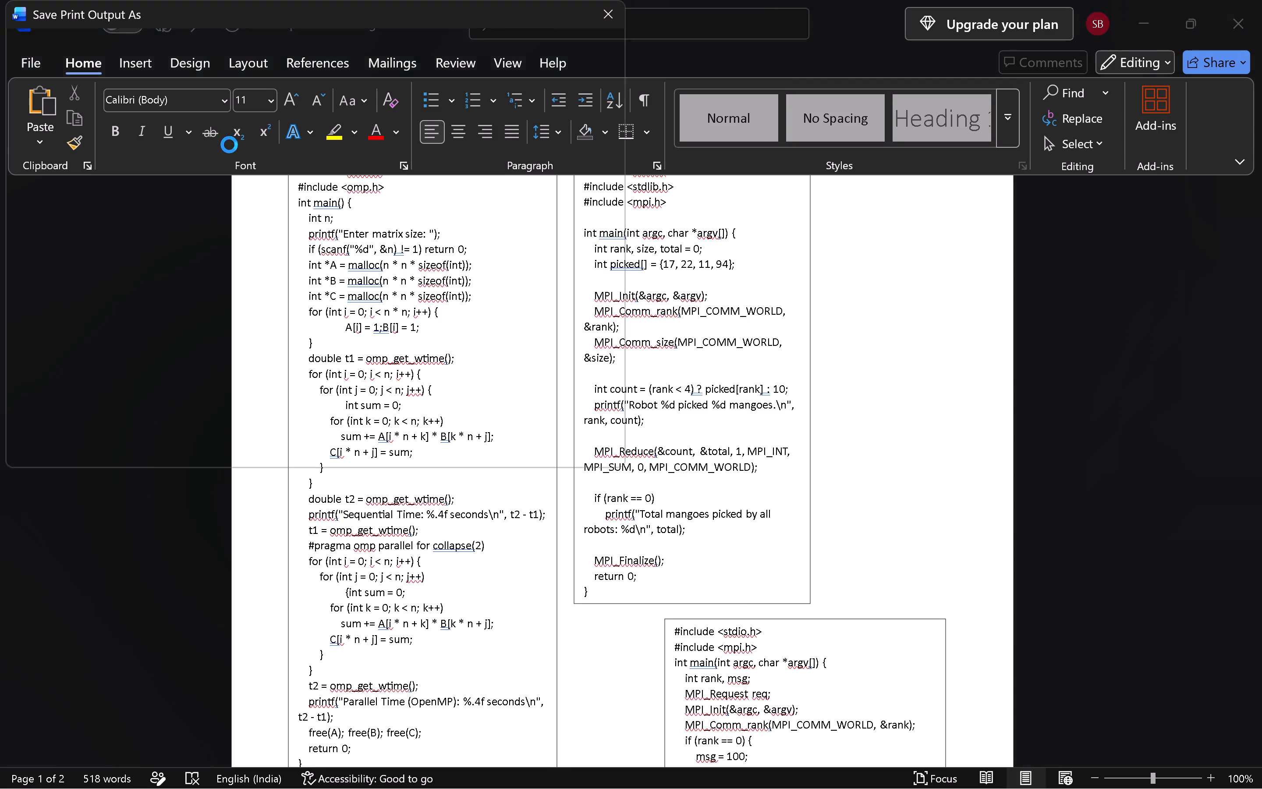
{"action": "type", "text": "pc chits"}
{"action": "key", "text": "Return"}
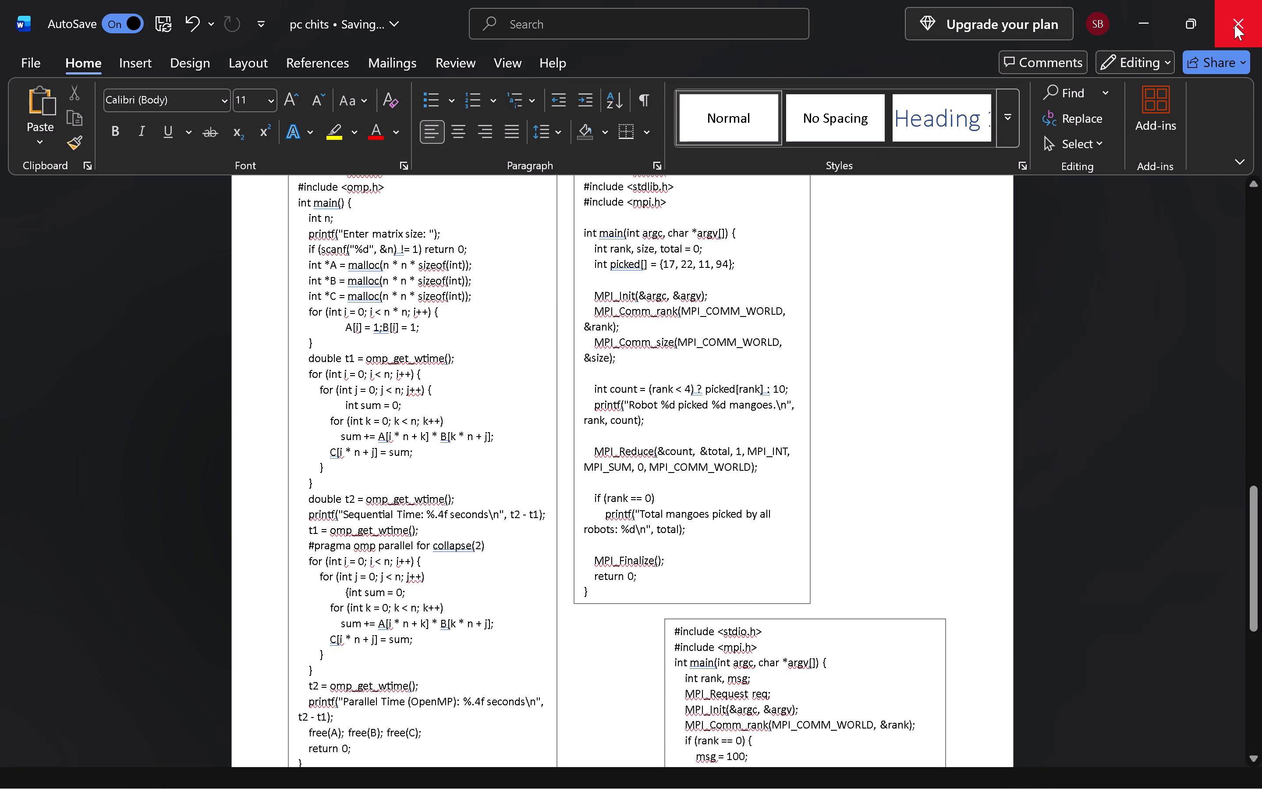
Close the pc chits document in Word and leave the full image view in Gemini in Brave.
{"action": "left_click", "coordinate": [1234, 25]}
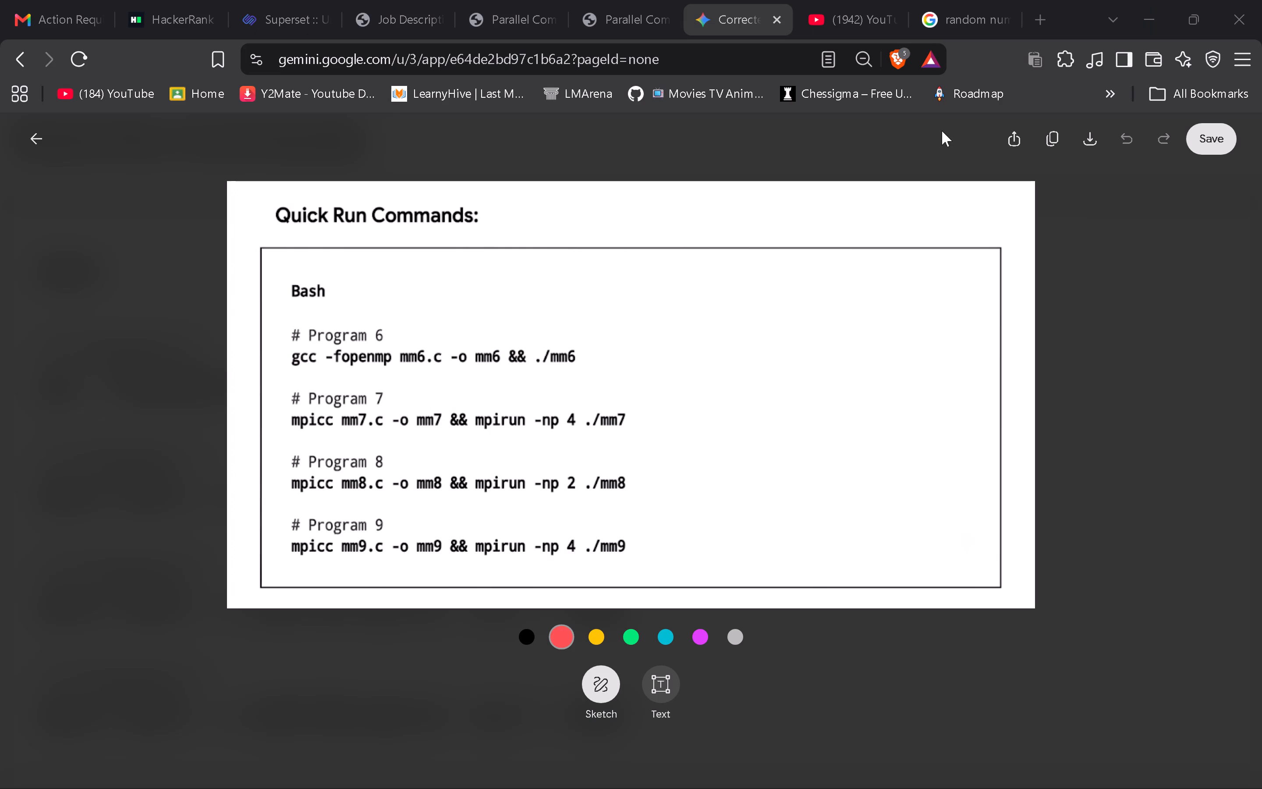
{"action": "left_click", "coordinate": [32, 135]}
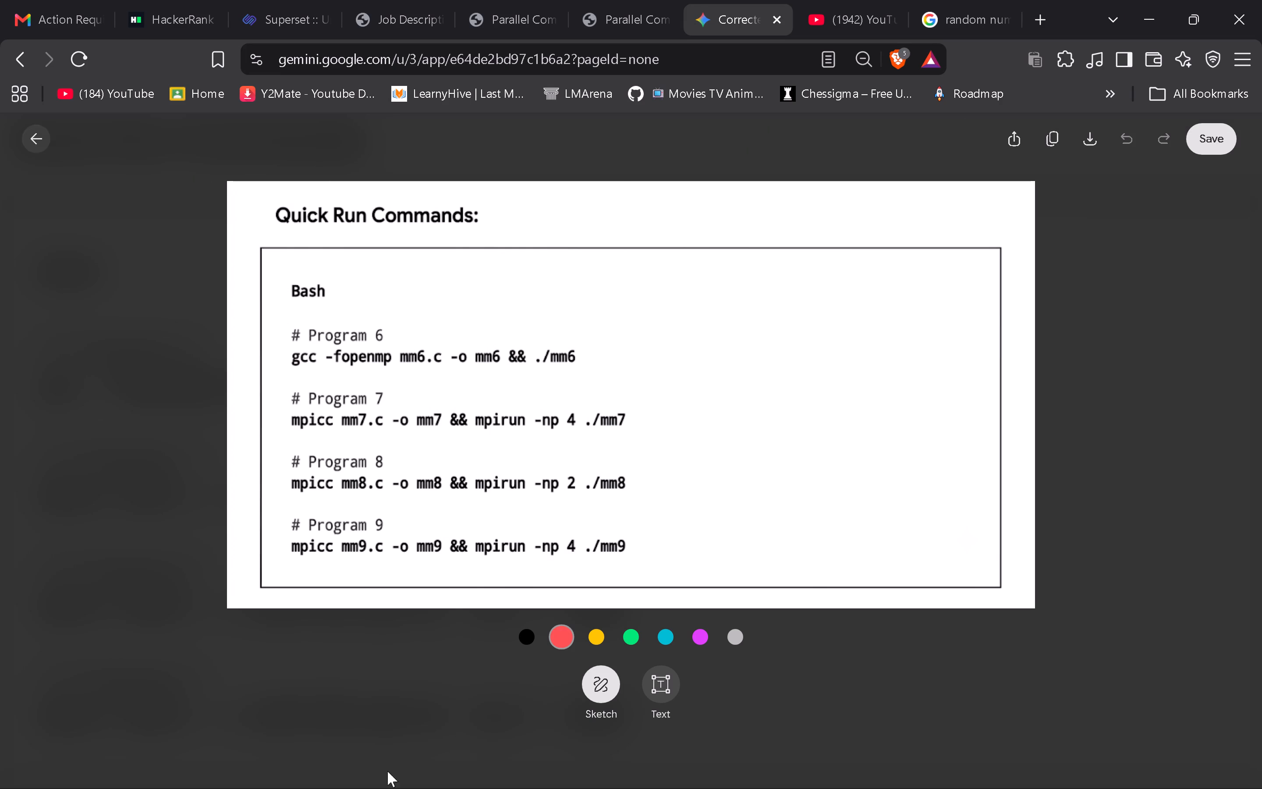
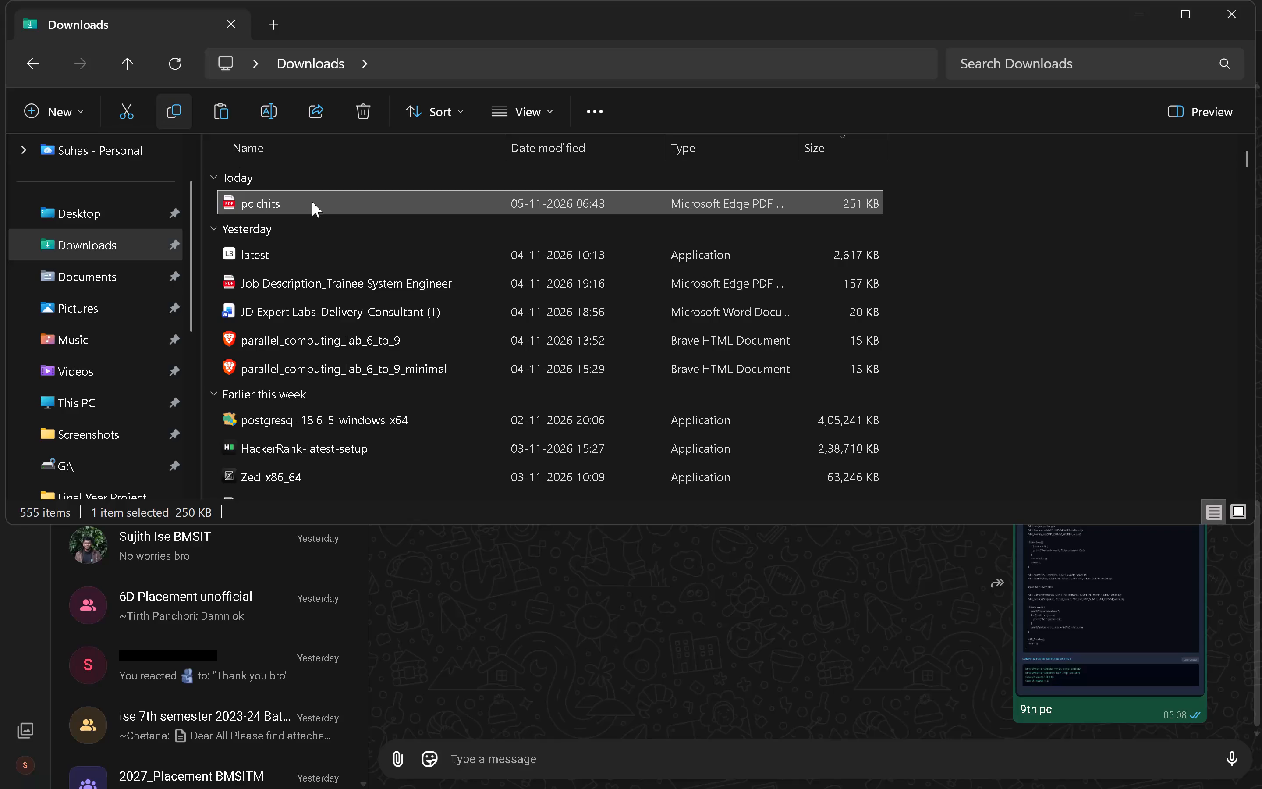
Attach the pc chits PDF from the Downloads folder to the open WhatsApp chat.
{"action": "left_click_drag", "start_coordinate": [306, 203], "coordinate": [617, 620]}
{"action": "left_click_drag", "start_coordinate": [428, 202], "coordinate": [639, 599]}
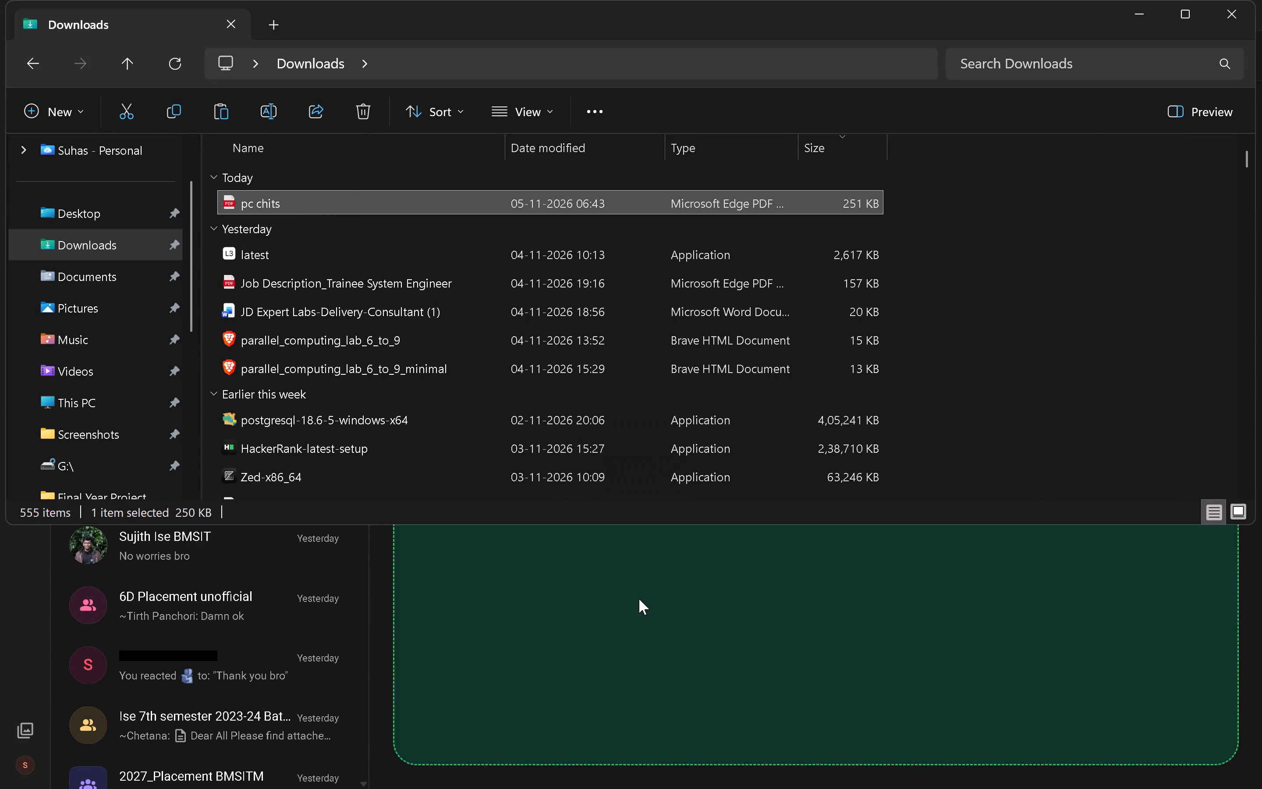